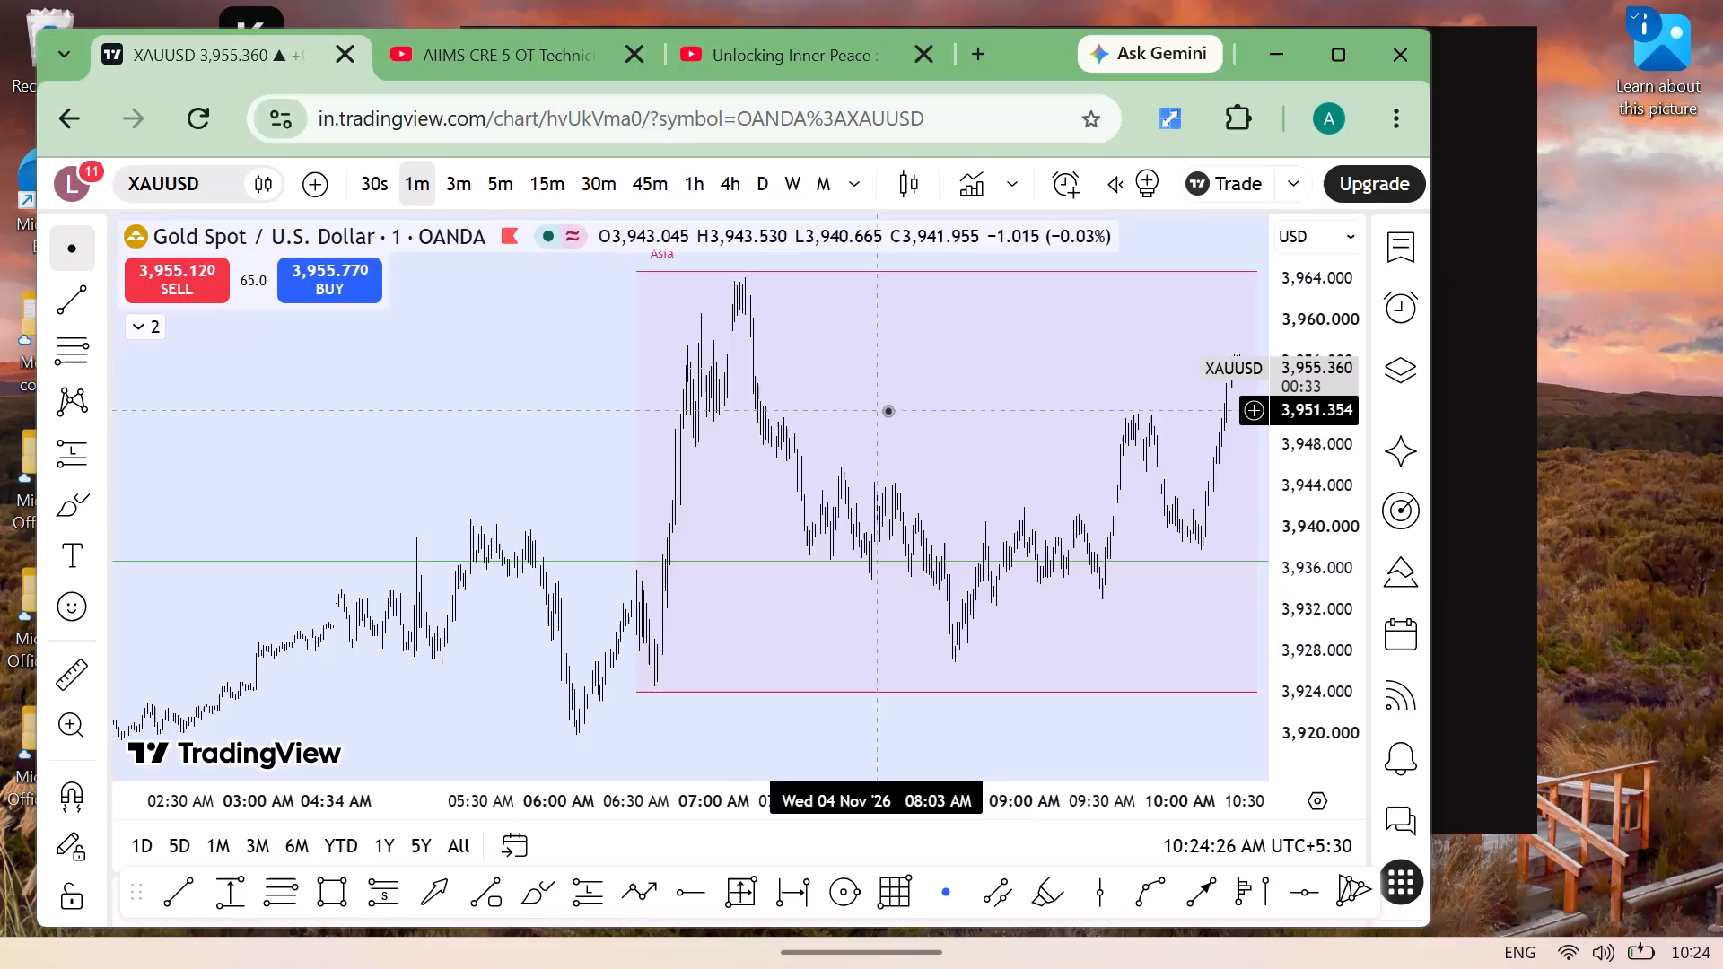
Switch the gold chart to the 1-hour timeframe and reset the chart view.
{"action": "left_click", "coordinate": [693, 190]}
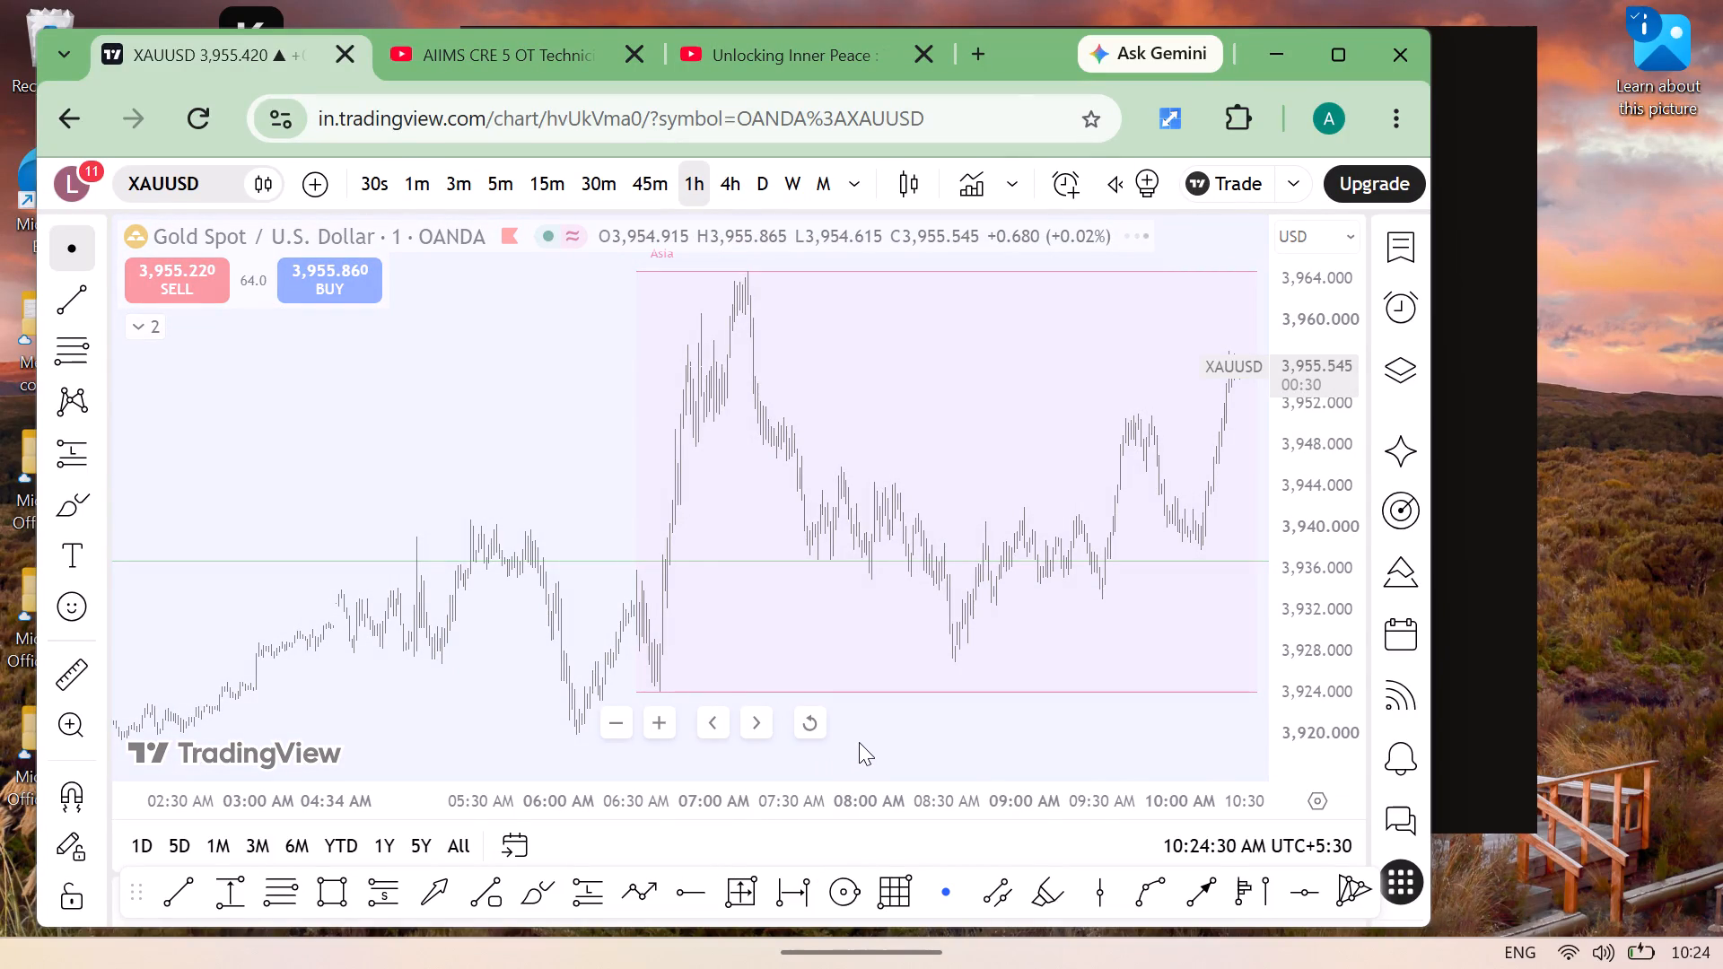
{"action": "left_click", "coordinate": [813, 723]}
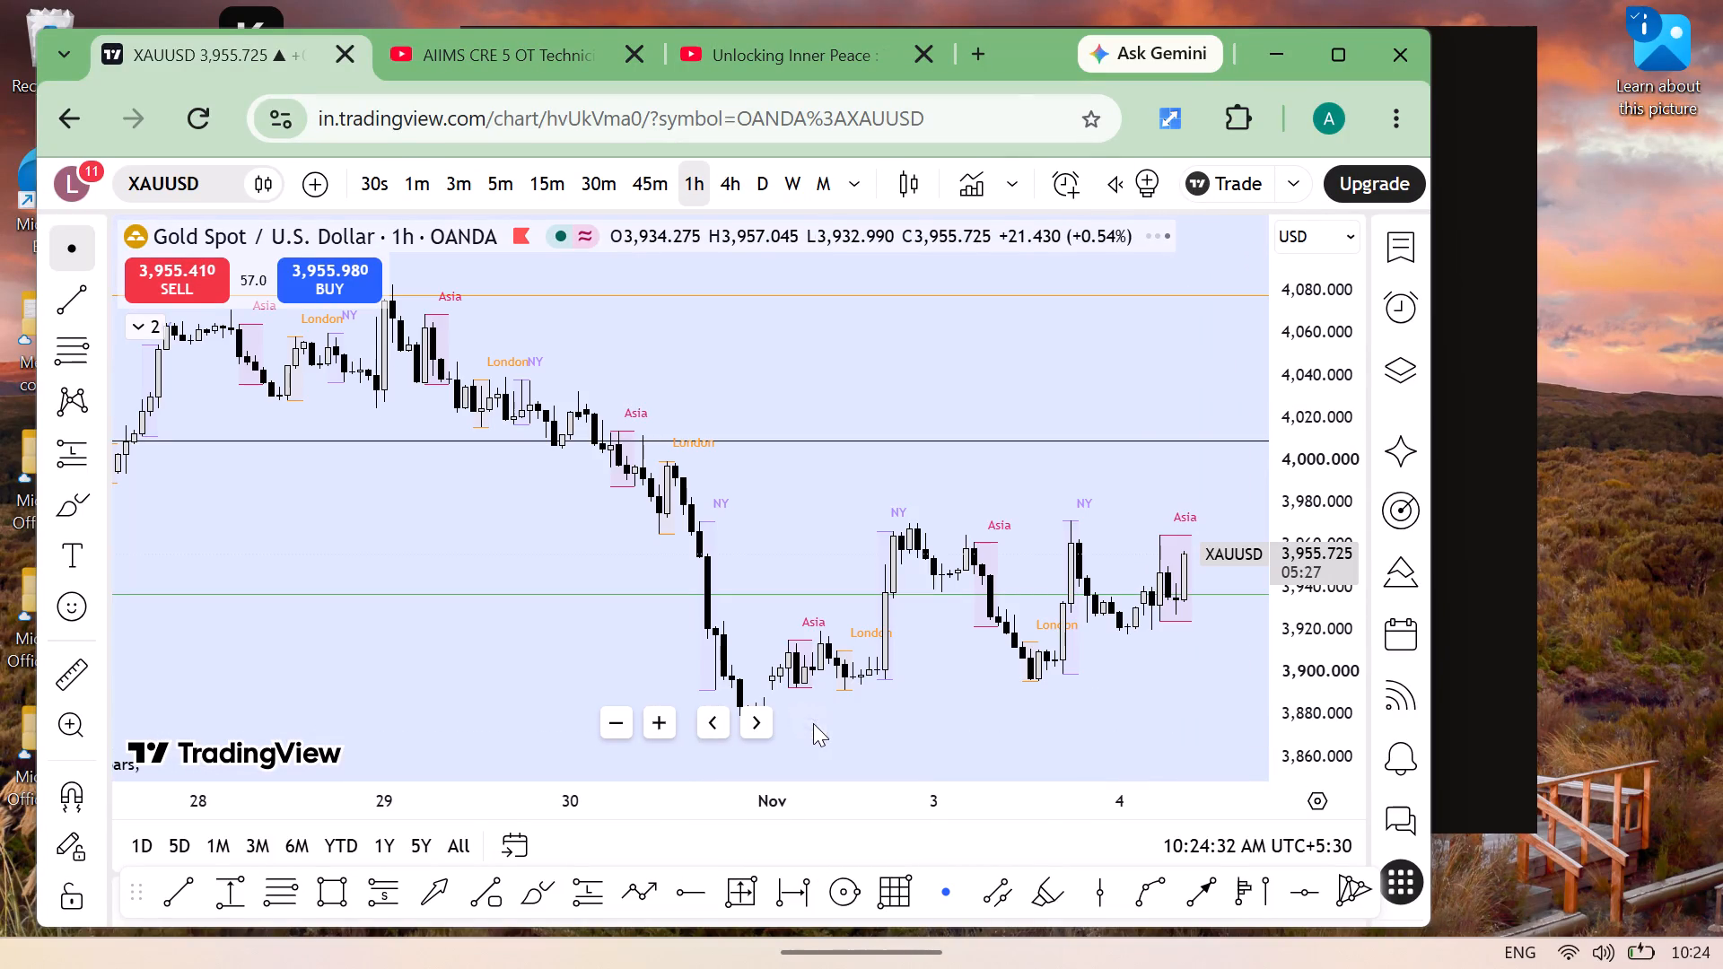
Load the FOREX.com XAUUSD chart from the watchlist, close the watchlist and maximize the browser window.
{"action": "left_click", "coordinate": [1402, 260]}
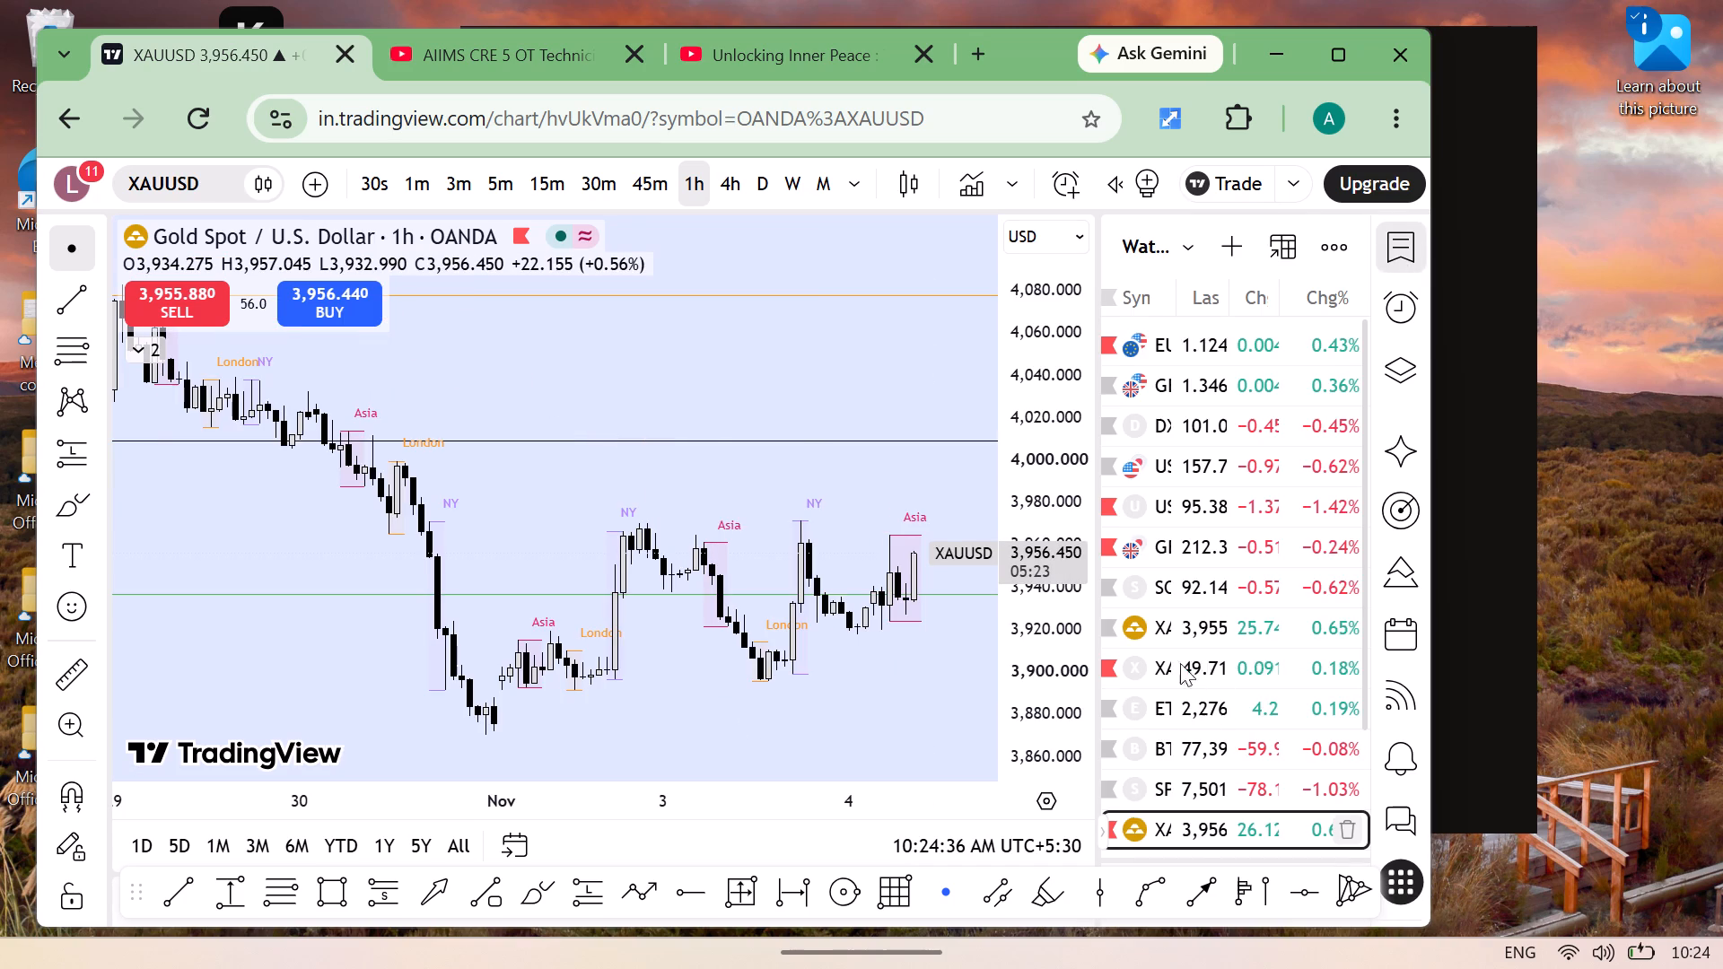
{"action": "left_click", "coordinate": [1136, 624]}
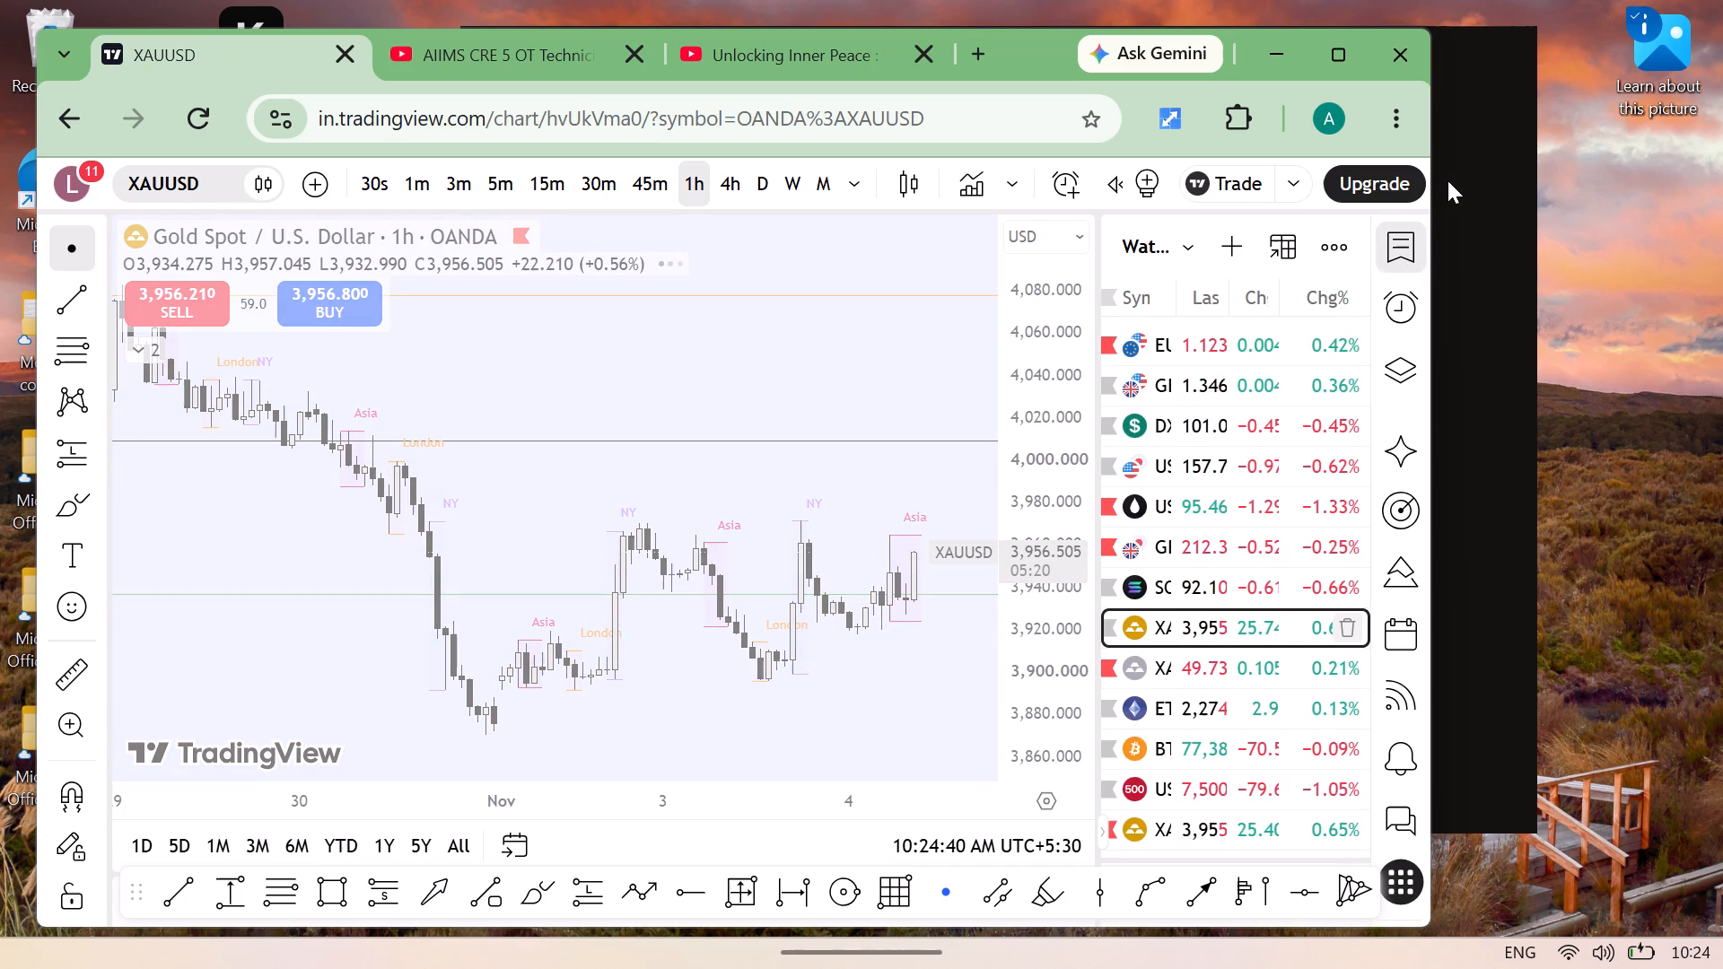
{"action": "left_click", "coordinate": [1394, 232]}
{"action": "left_click", "coordinate": [1353, 58]}
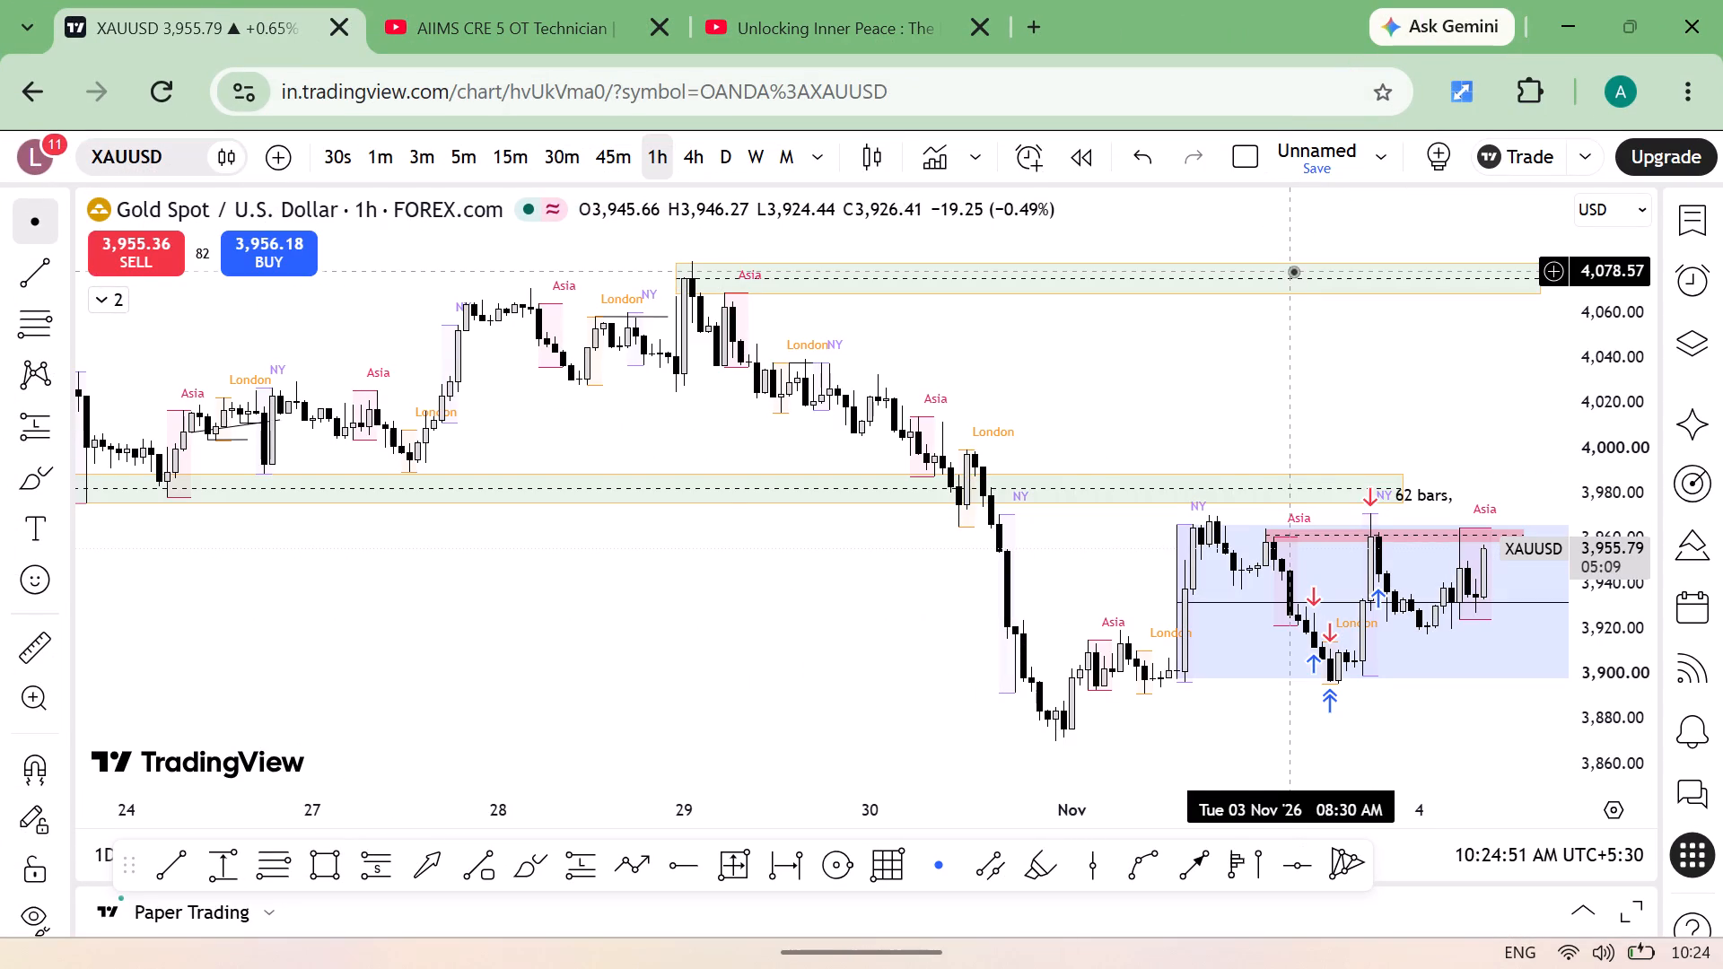
Expand the Paper Trading section and log out of the paper trading account.
{"action": "scroll", "coordinate": [1375, 682], "scroll_direction": "left", "scroll_amount": 1}
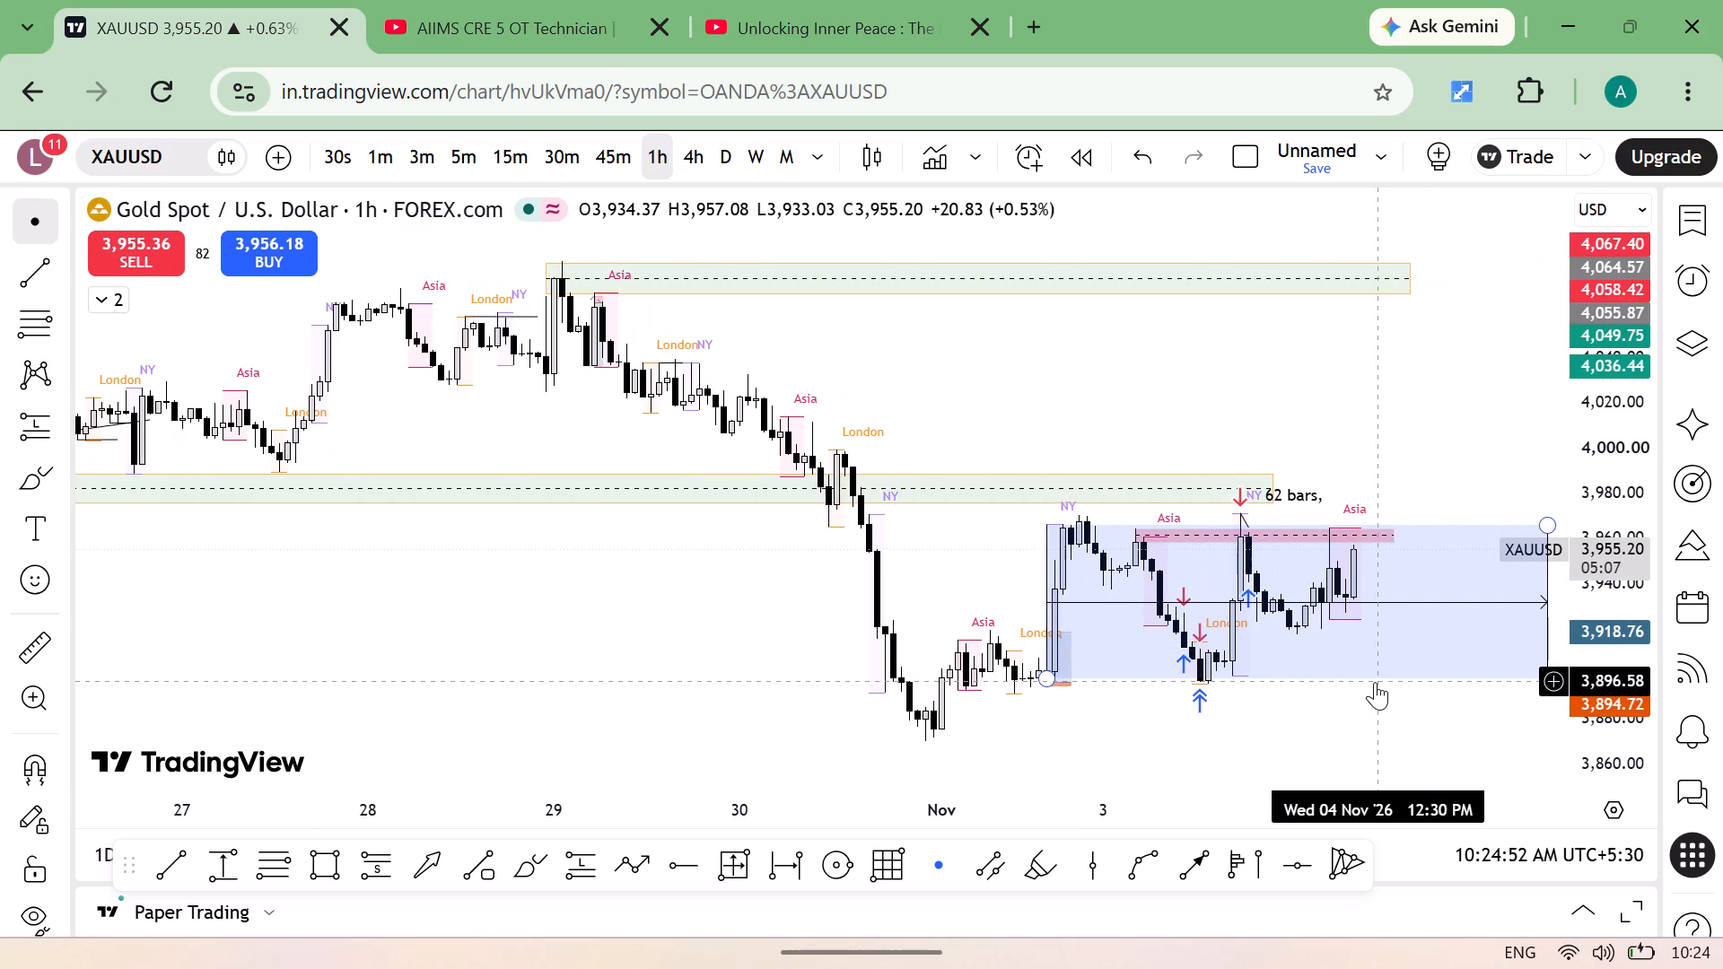
{"action": "scroll", "coordinate": [1375, 682], "scroll_direction": "left", "scroll_amount": 1}
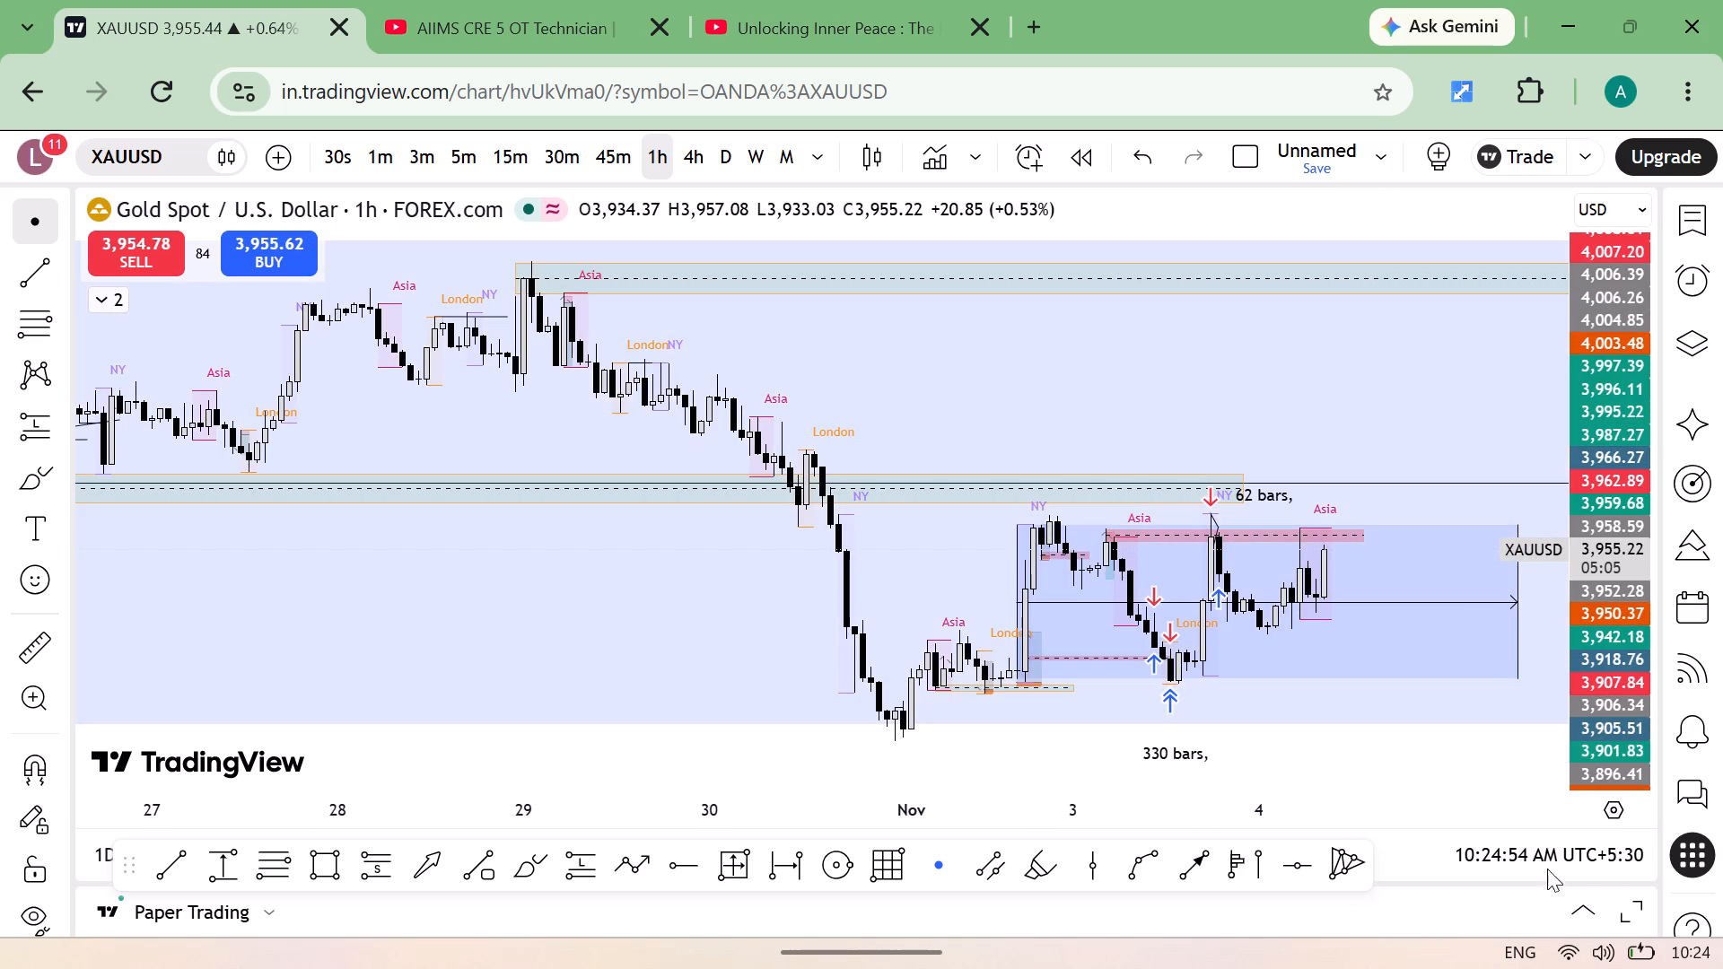
{"action": "left_click", "coordinate": [1594, 915]}
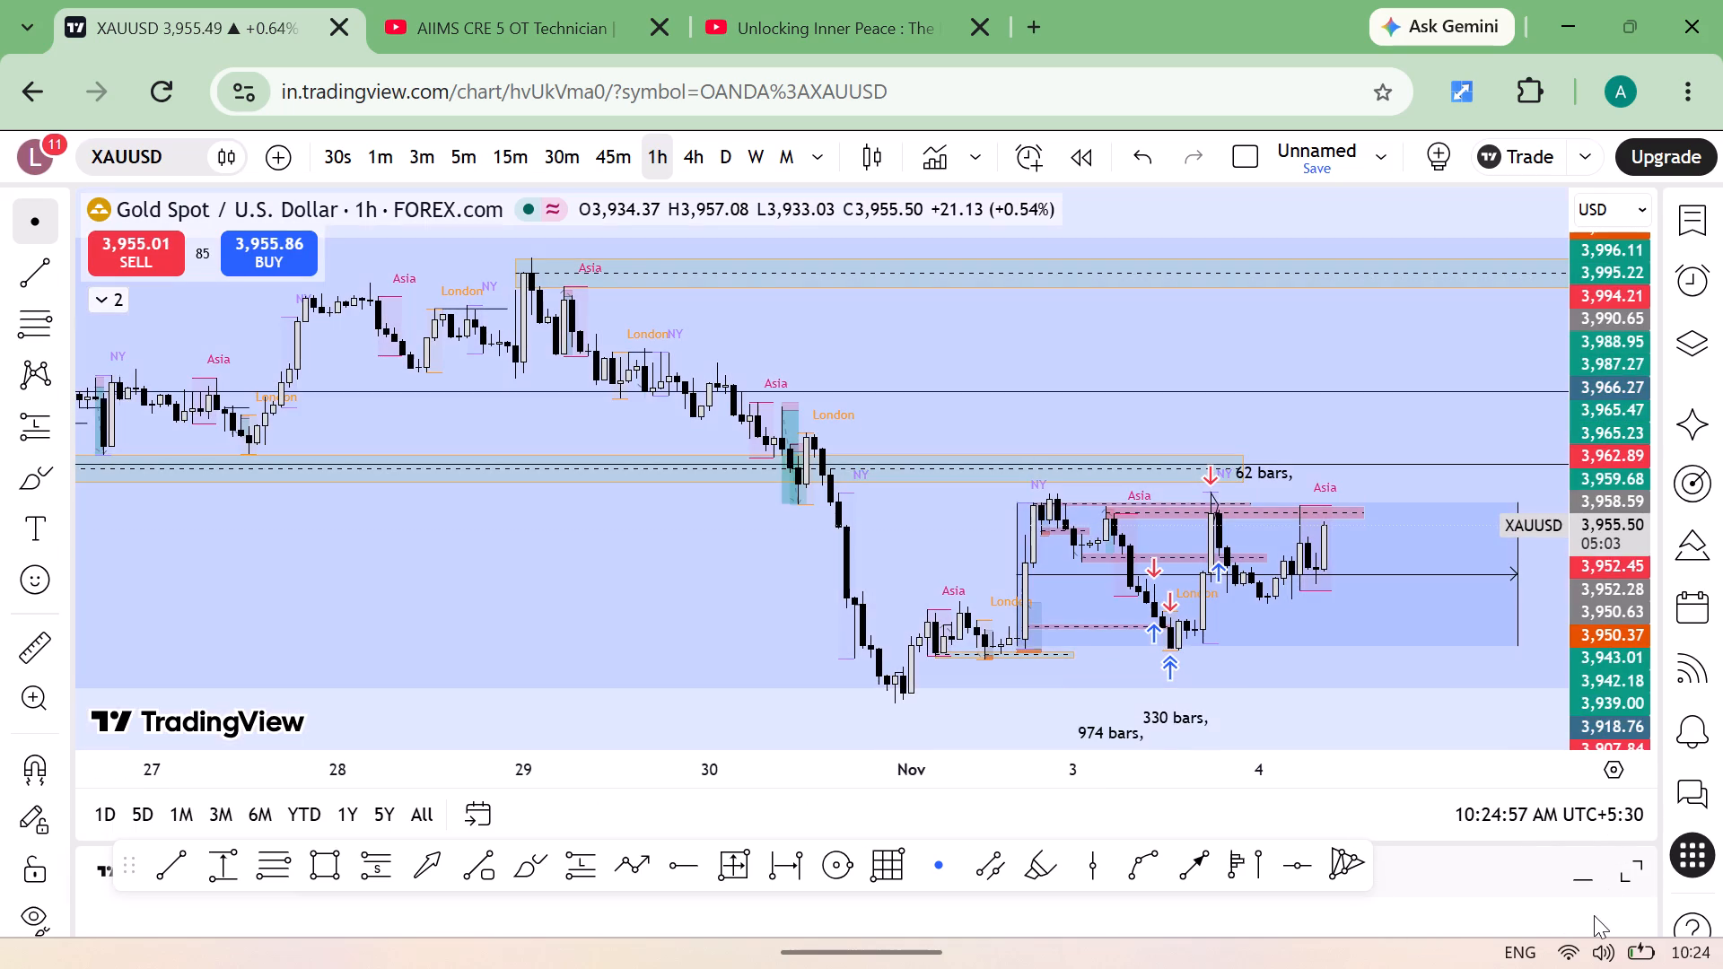
{"action": "left_click", "coordinate": [1627, 861]}
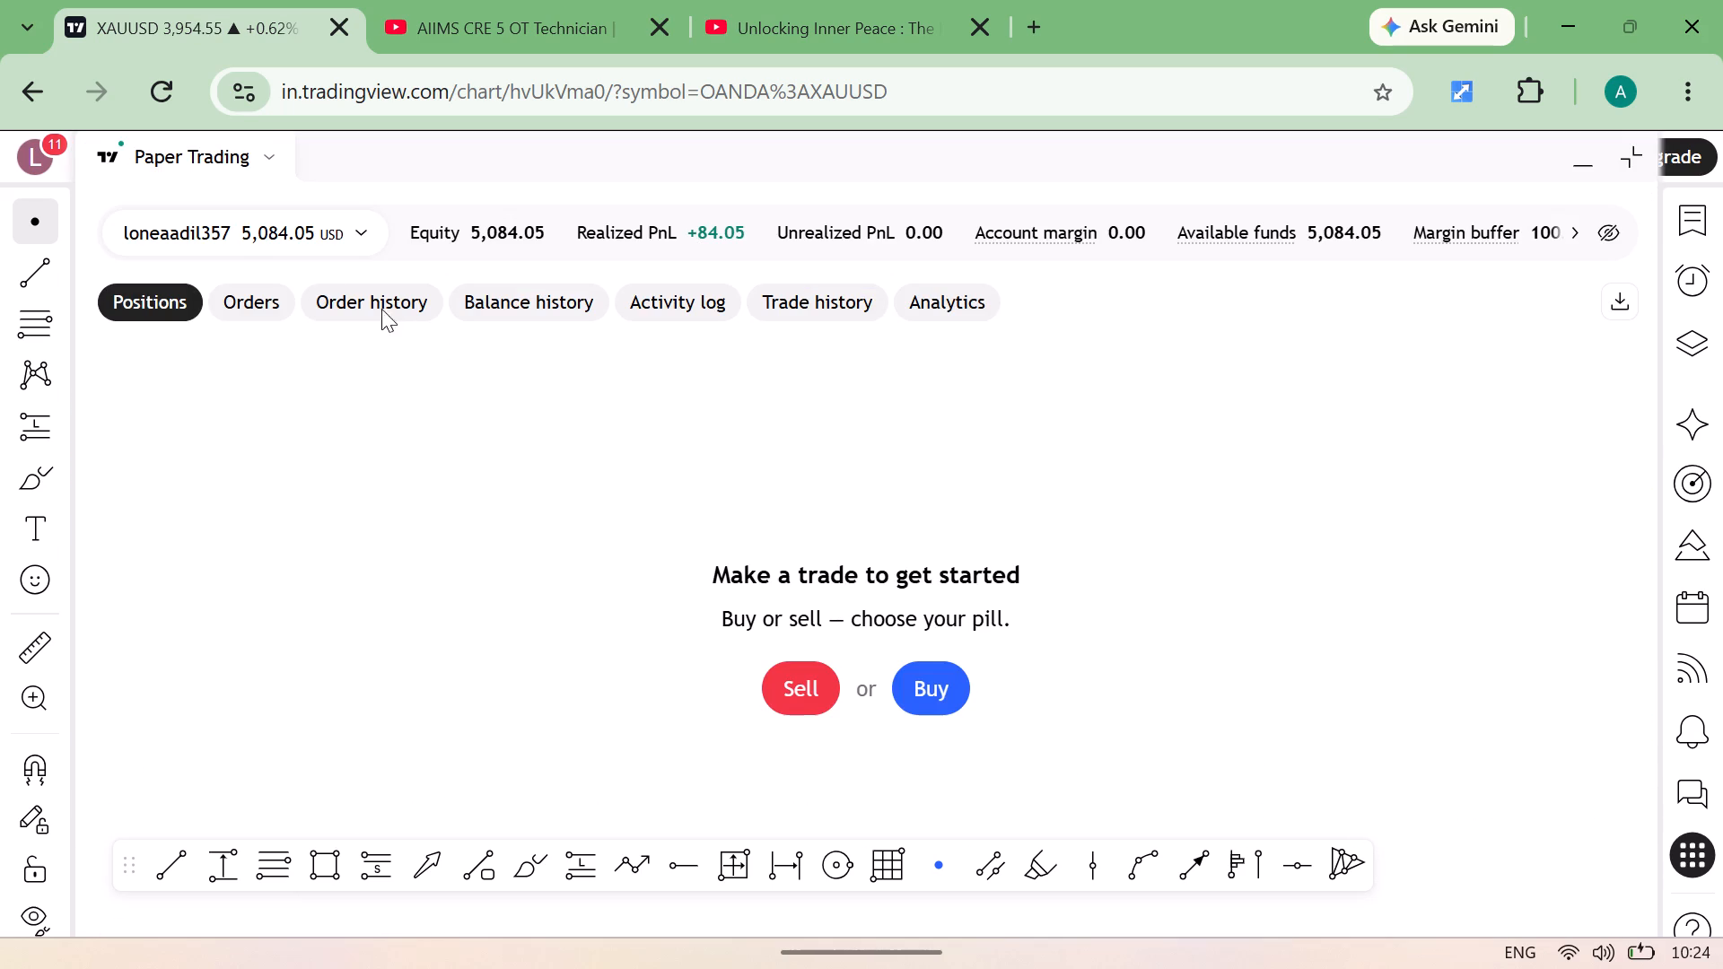
{"action": "left_click", "coordinate": [354, 240]}
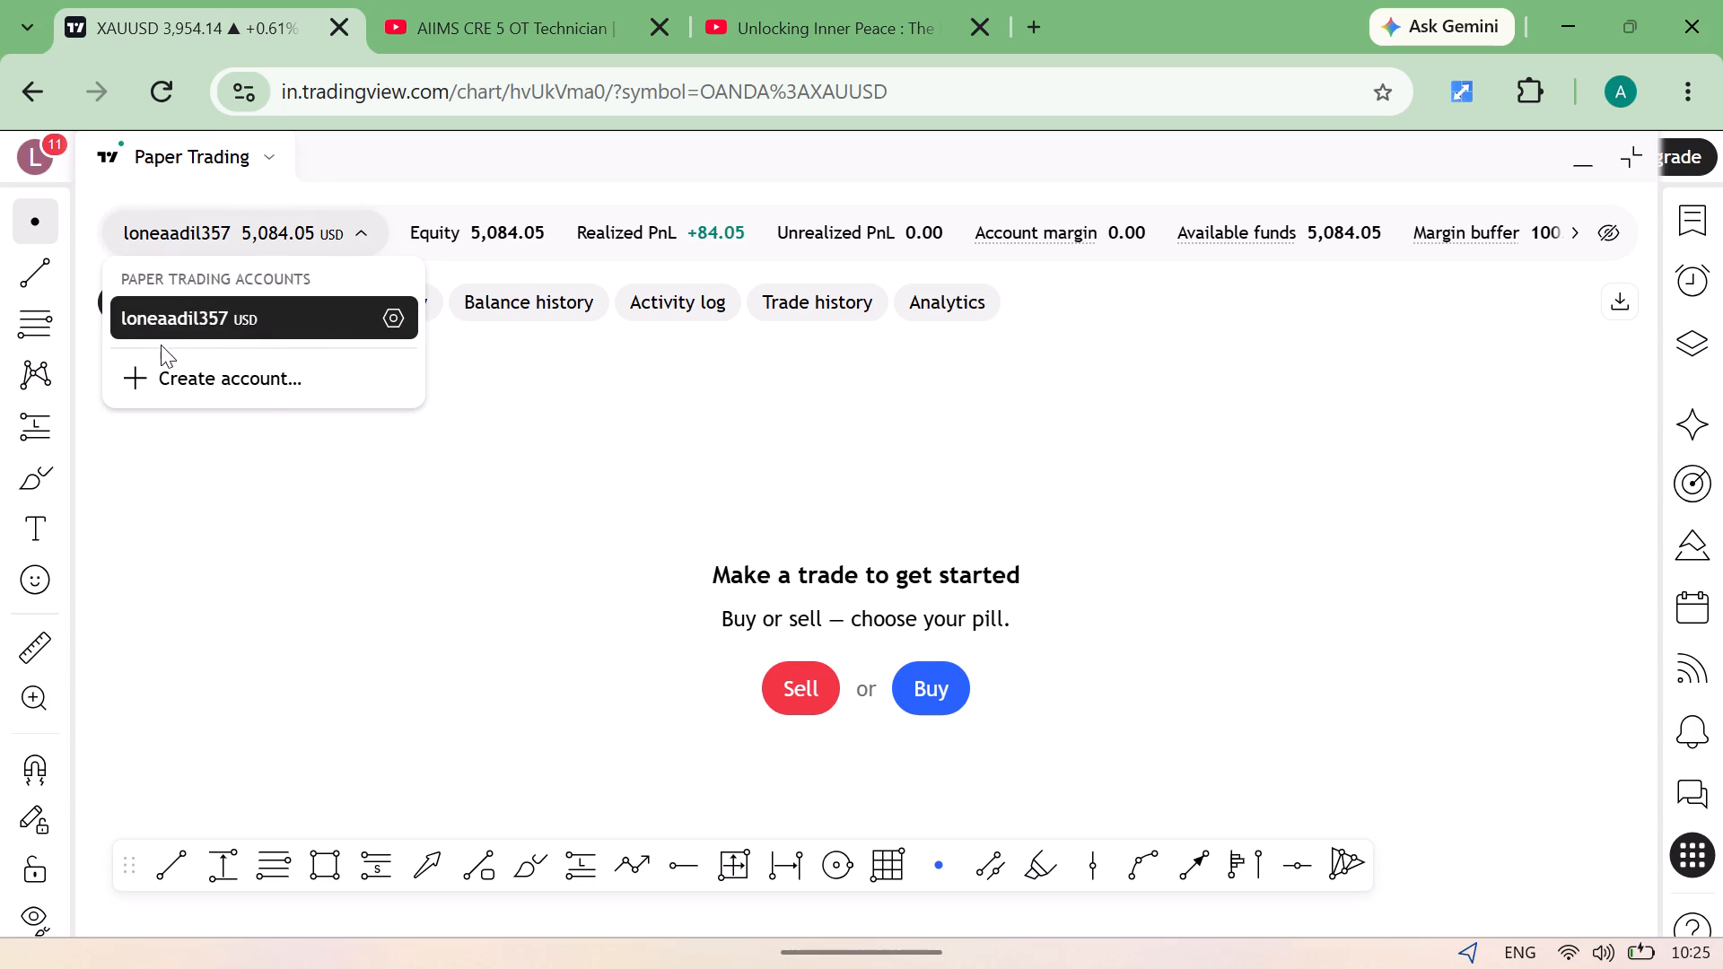
{"action": "left_click", "coordinate": [393, 319]}
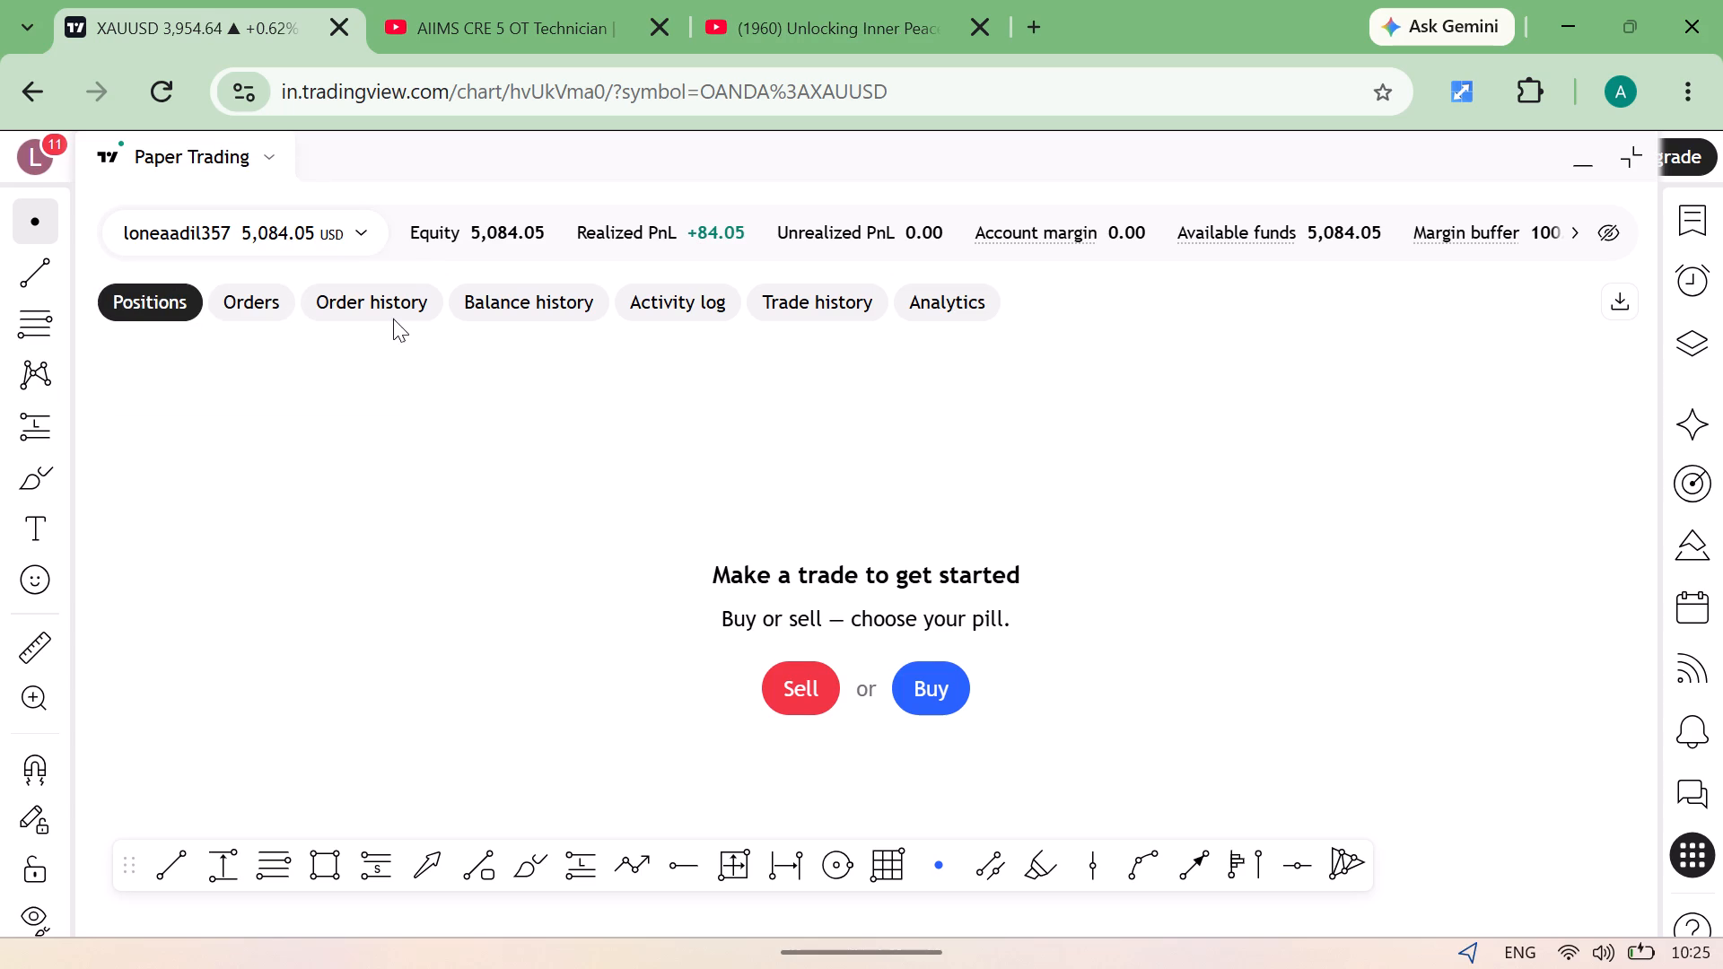
{"action": "left_click", "coordinate": [363, 229]}
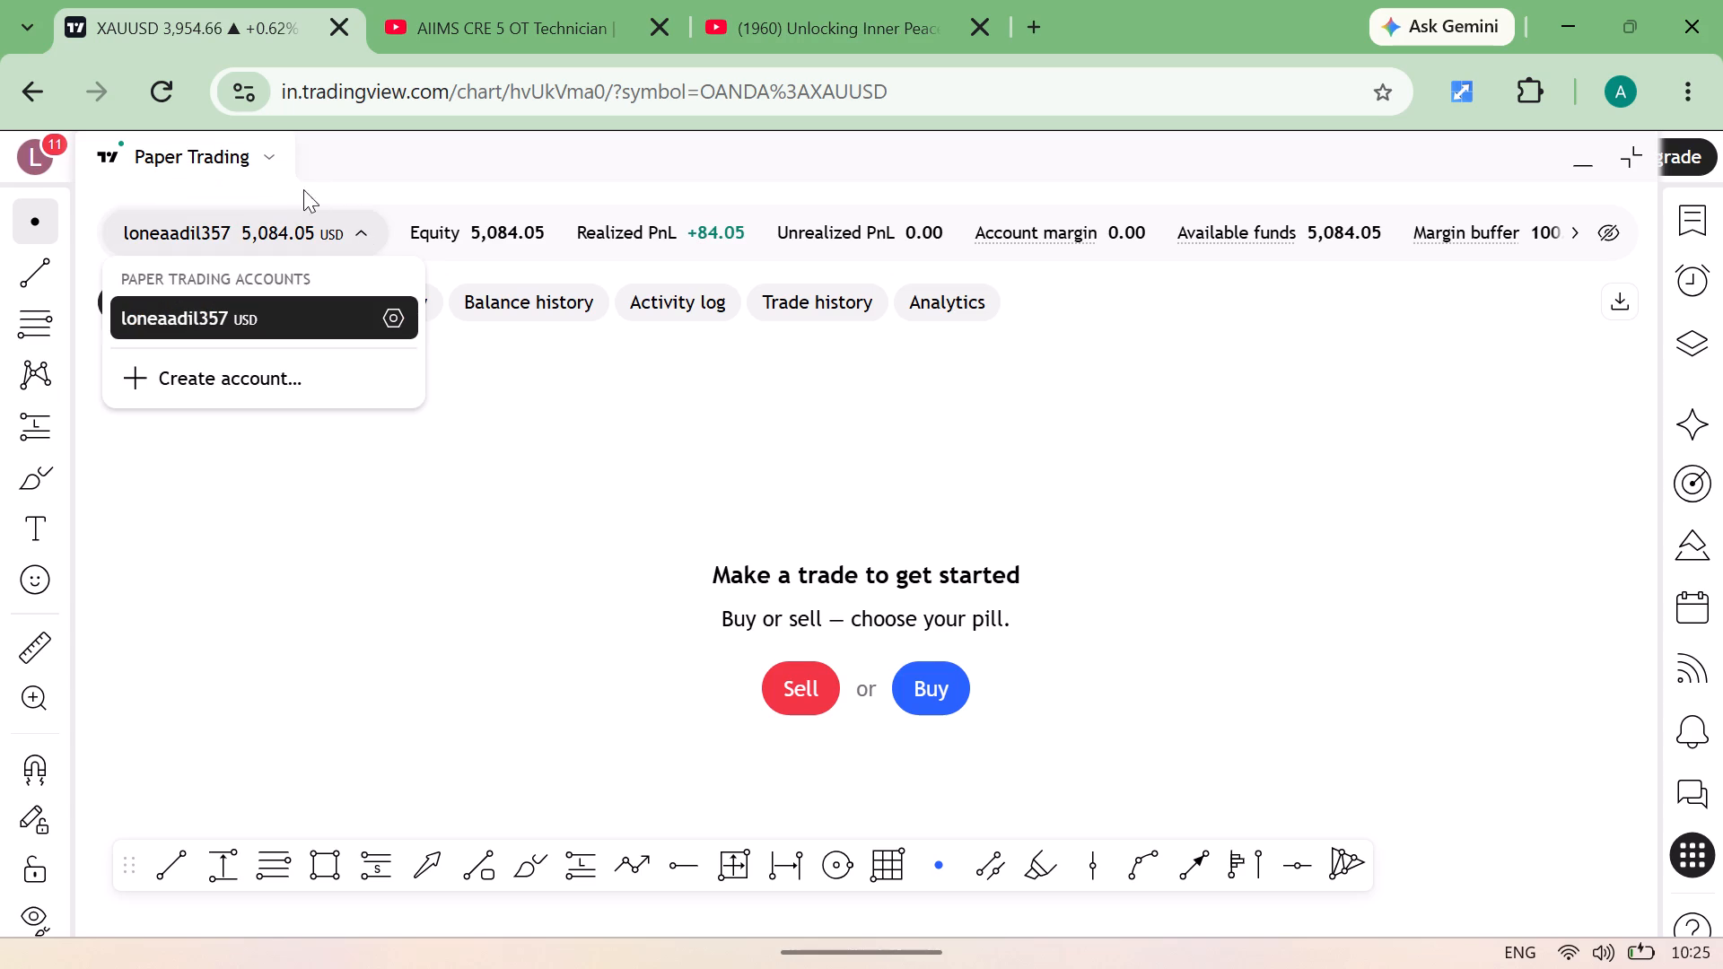
{"action": "left_click", "coordinate": [270, 170]}
{"action": "left_click", "coordinate": [341, 296]}
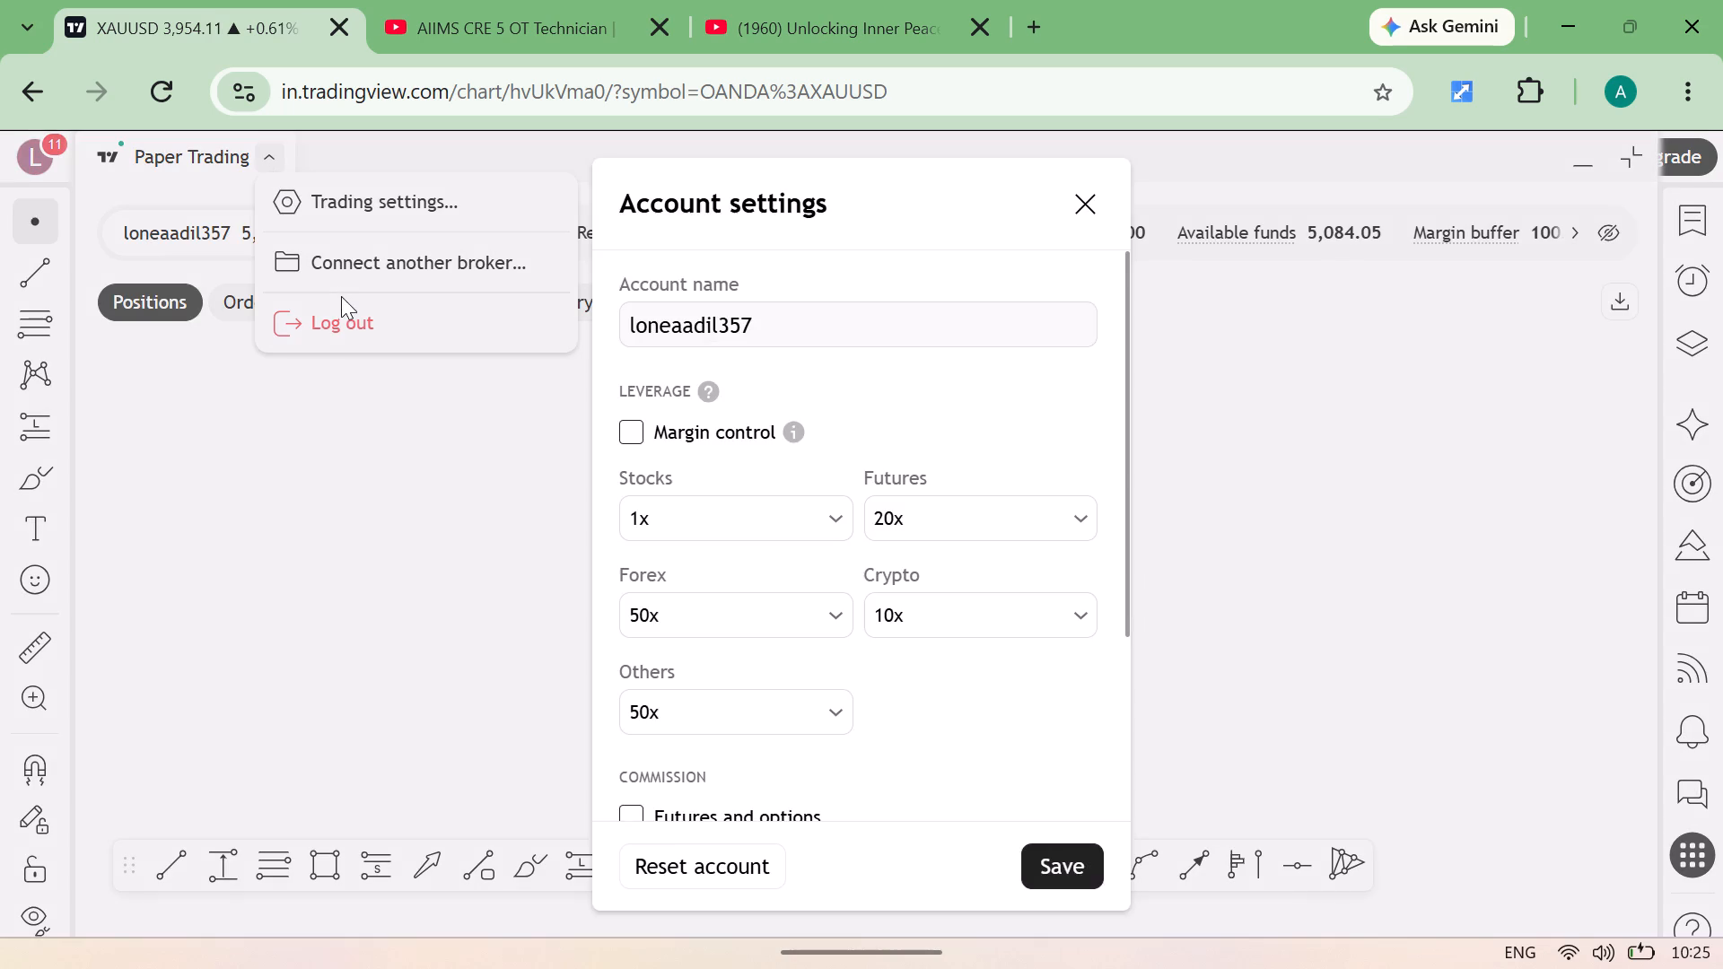
{"action": "left_click", "coordinate": [345, 329]}
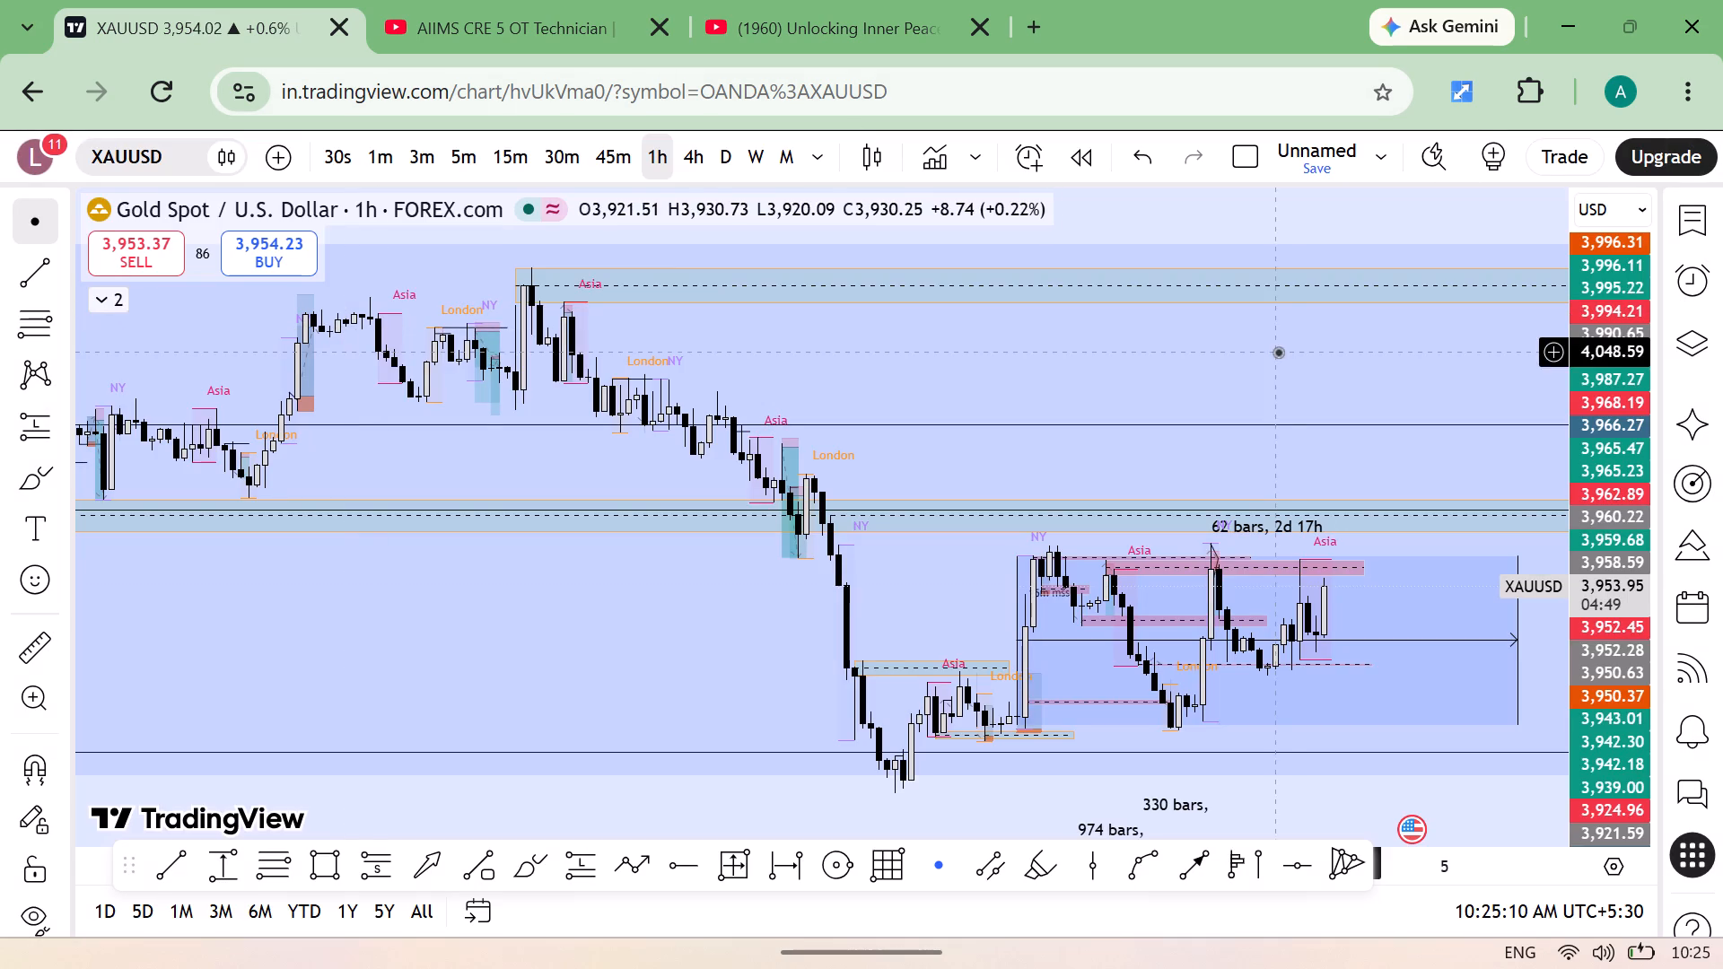
Remove the red zone drawn near 3,939, between the two higher and lower red zones.
{"action": "scroll", "coordinate": [1363, 386], "scroll_direction": "left", "scroll_amount": 2}
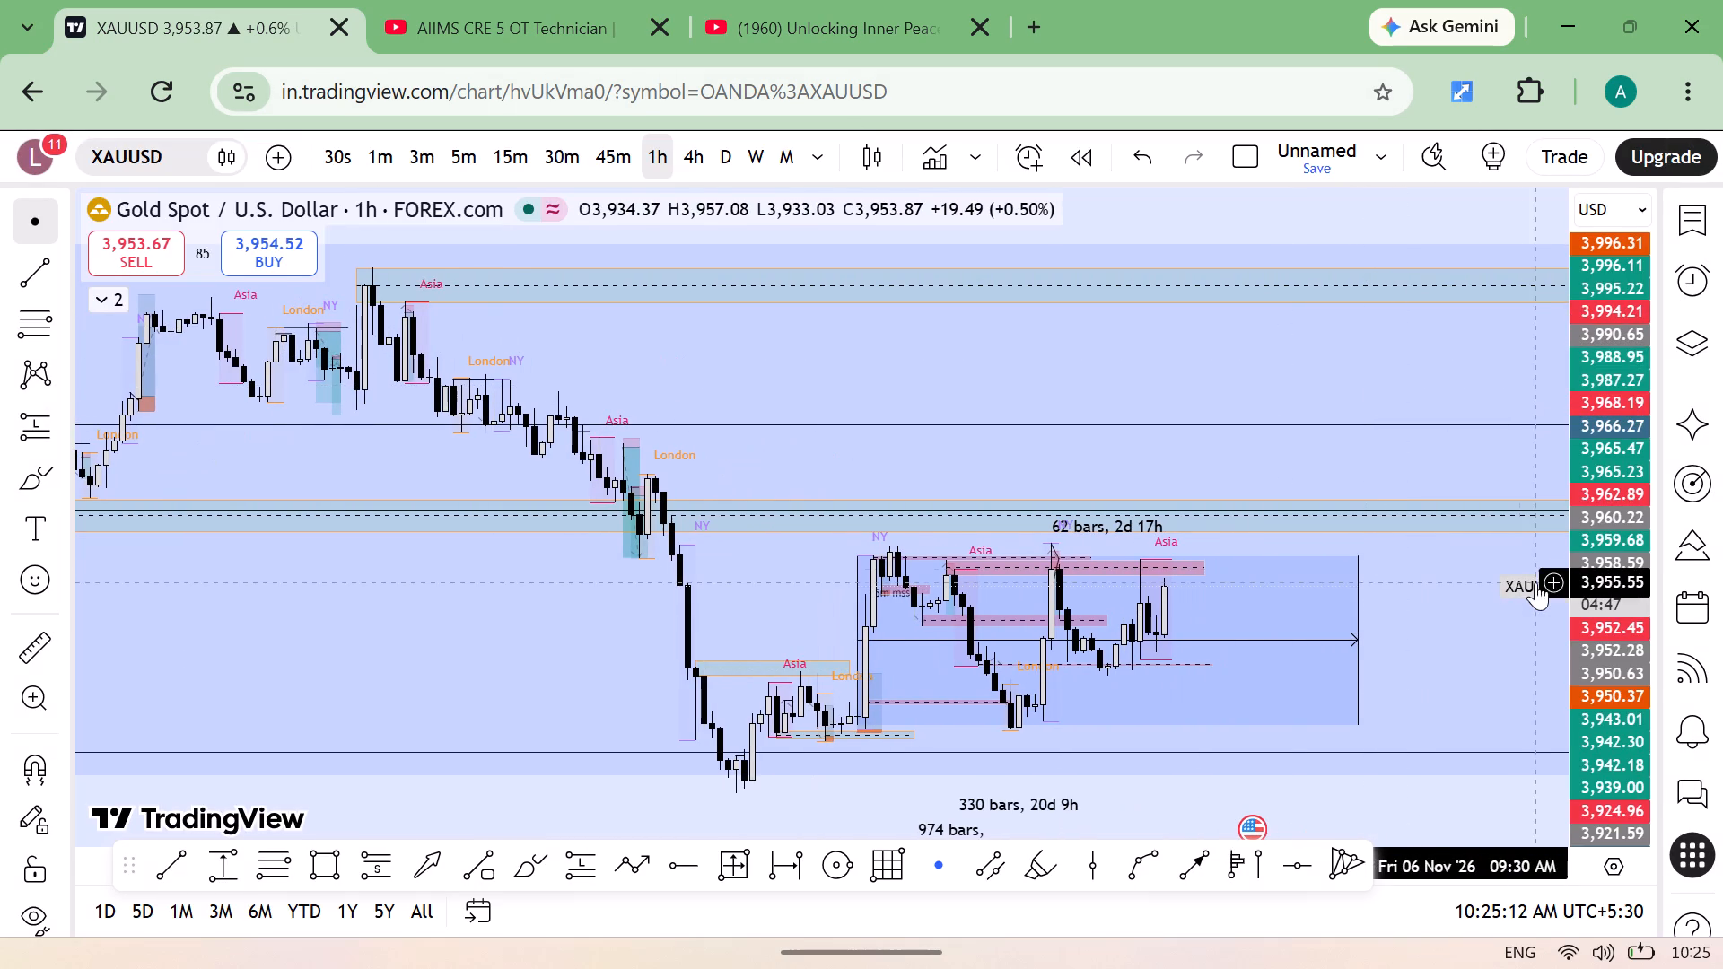
{"action": "left_click_drag", "start_coordinate": [1626, 670], "coordinate": [1615, 560]}
{"action": "left_click_drag", "start_coordinate": [1482, 603], "coordinate": [1451, 554]}
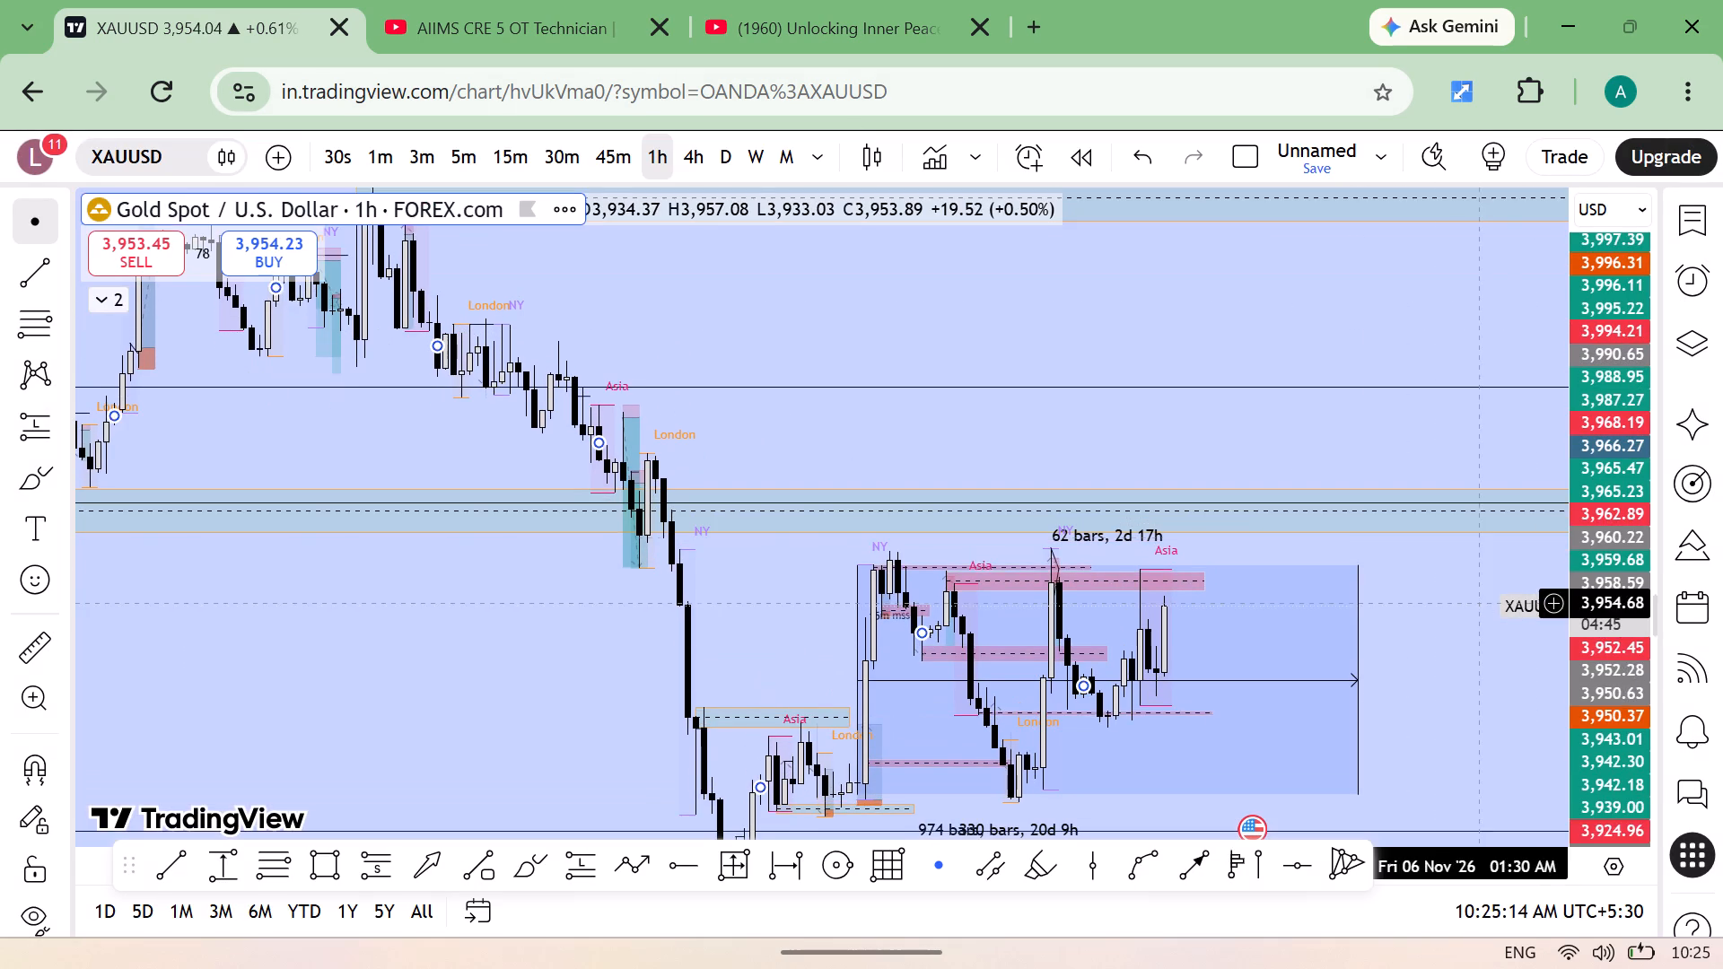
{"action": "left_click_drag", "start_coordinate": [1451, 554], "coordinate": [1390, 444]}
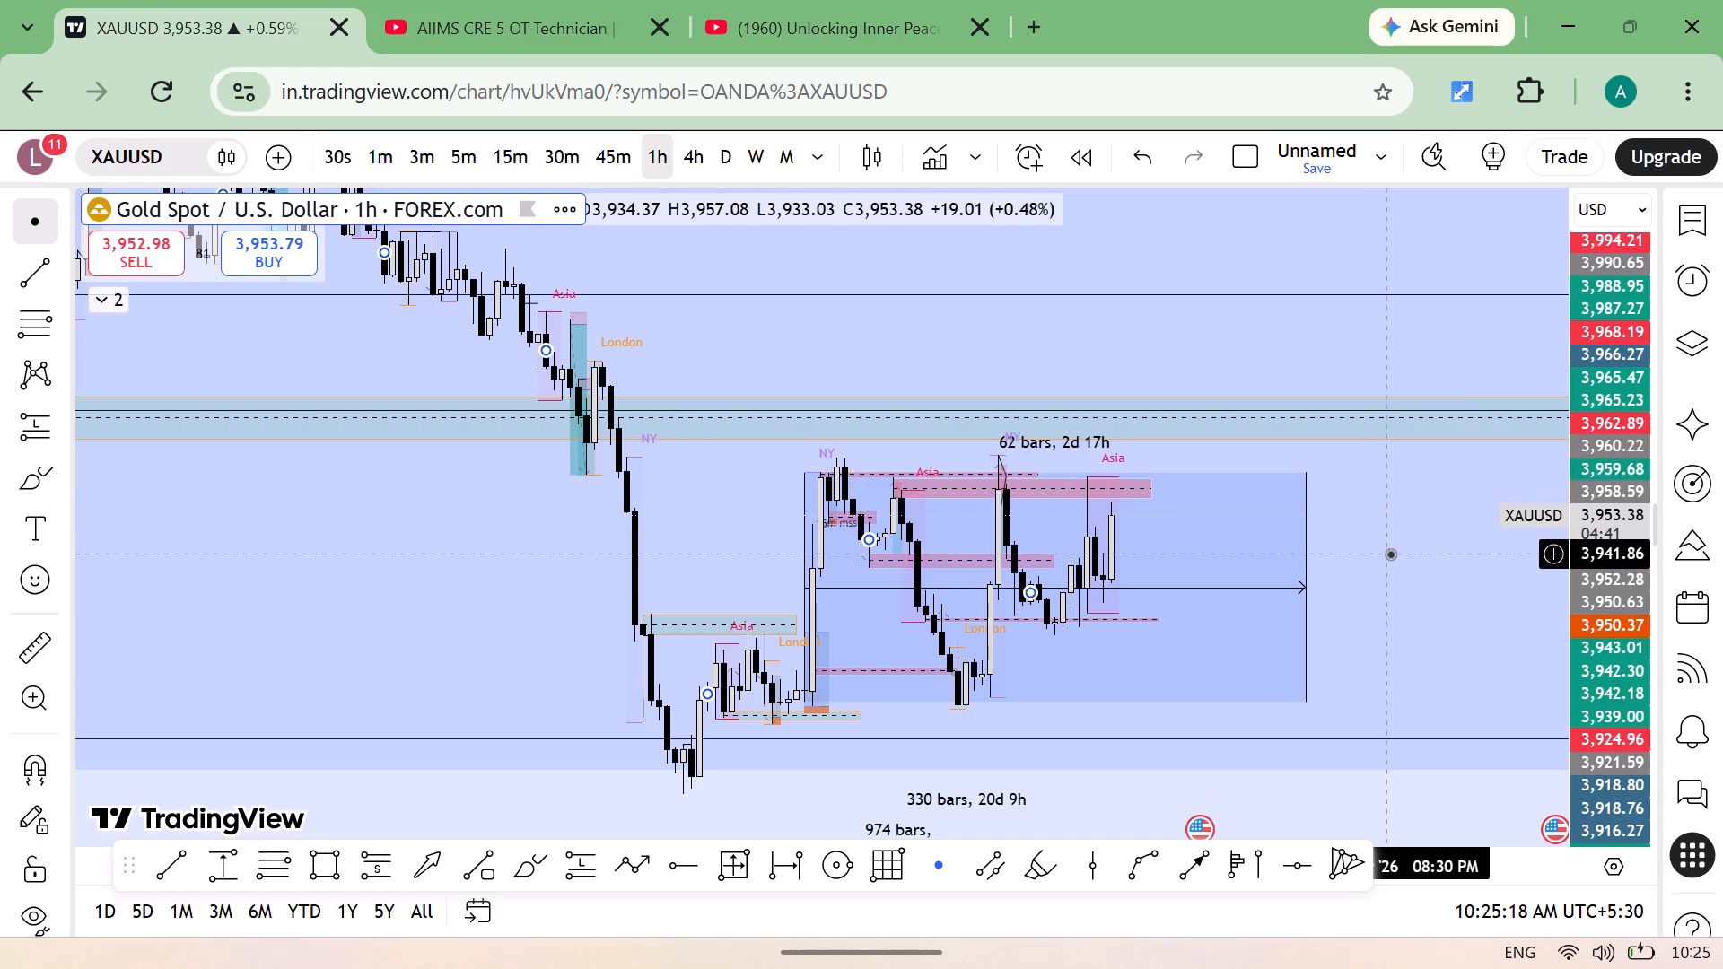
{"action": "left_click", "coordinate": [949, 562]}
{"action": "key", "text": "ctrl+x"}
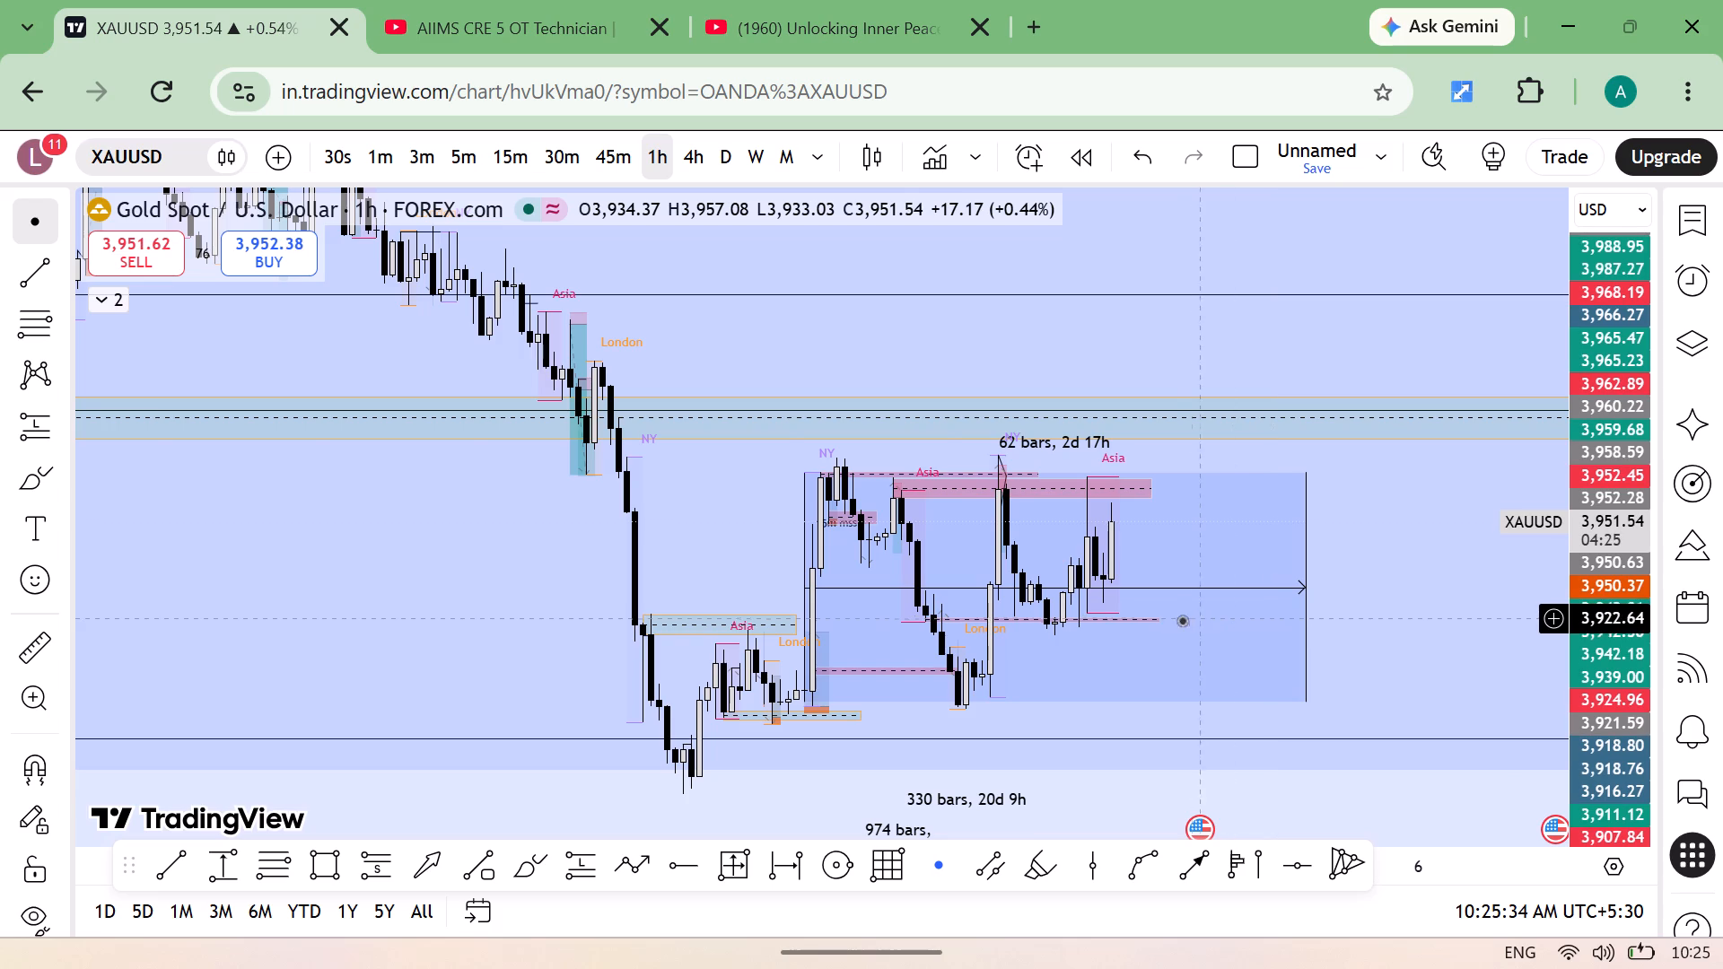
Remove the horizontal dashed-line drawing near 3,922 under the most recent candles.
{"action": "left_click", "coordinate": [1149, 628]}
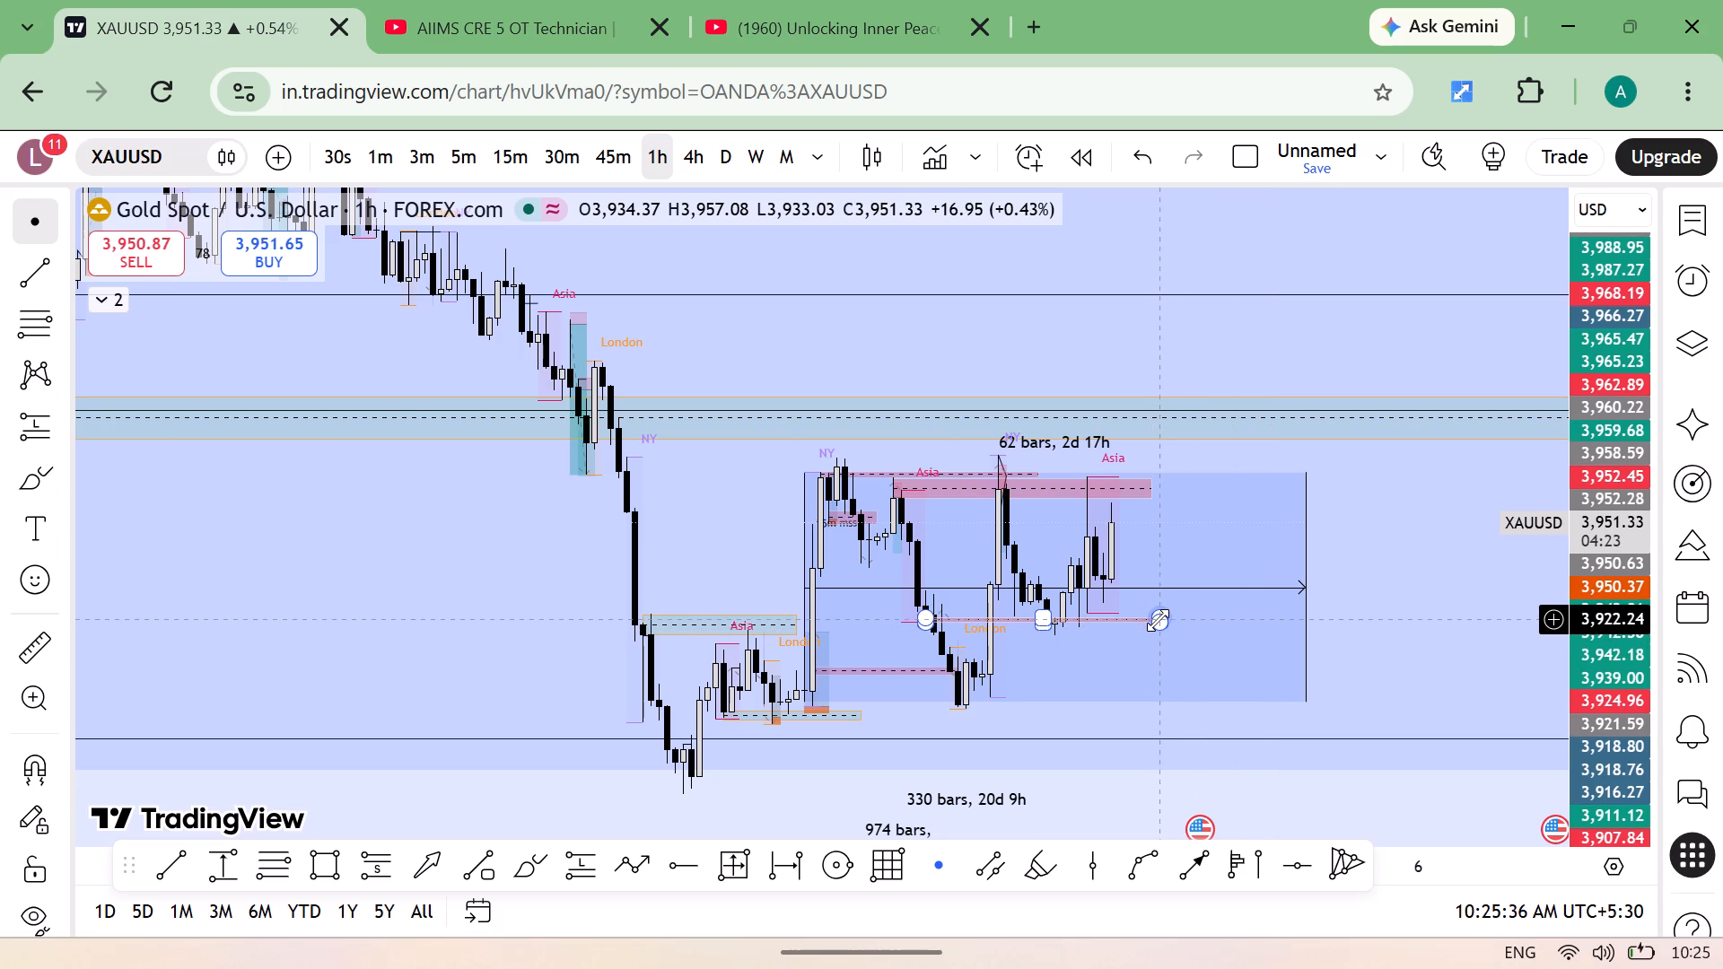
{"action": "left_click", "coordinate": [1158, 620]}
{"action": "key", "text": "ctrl+x"}
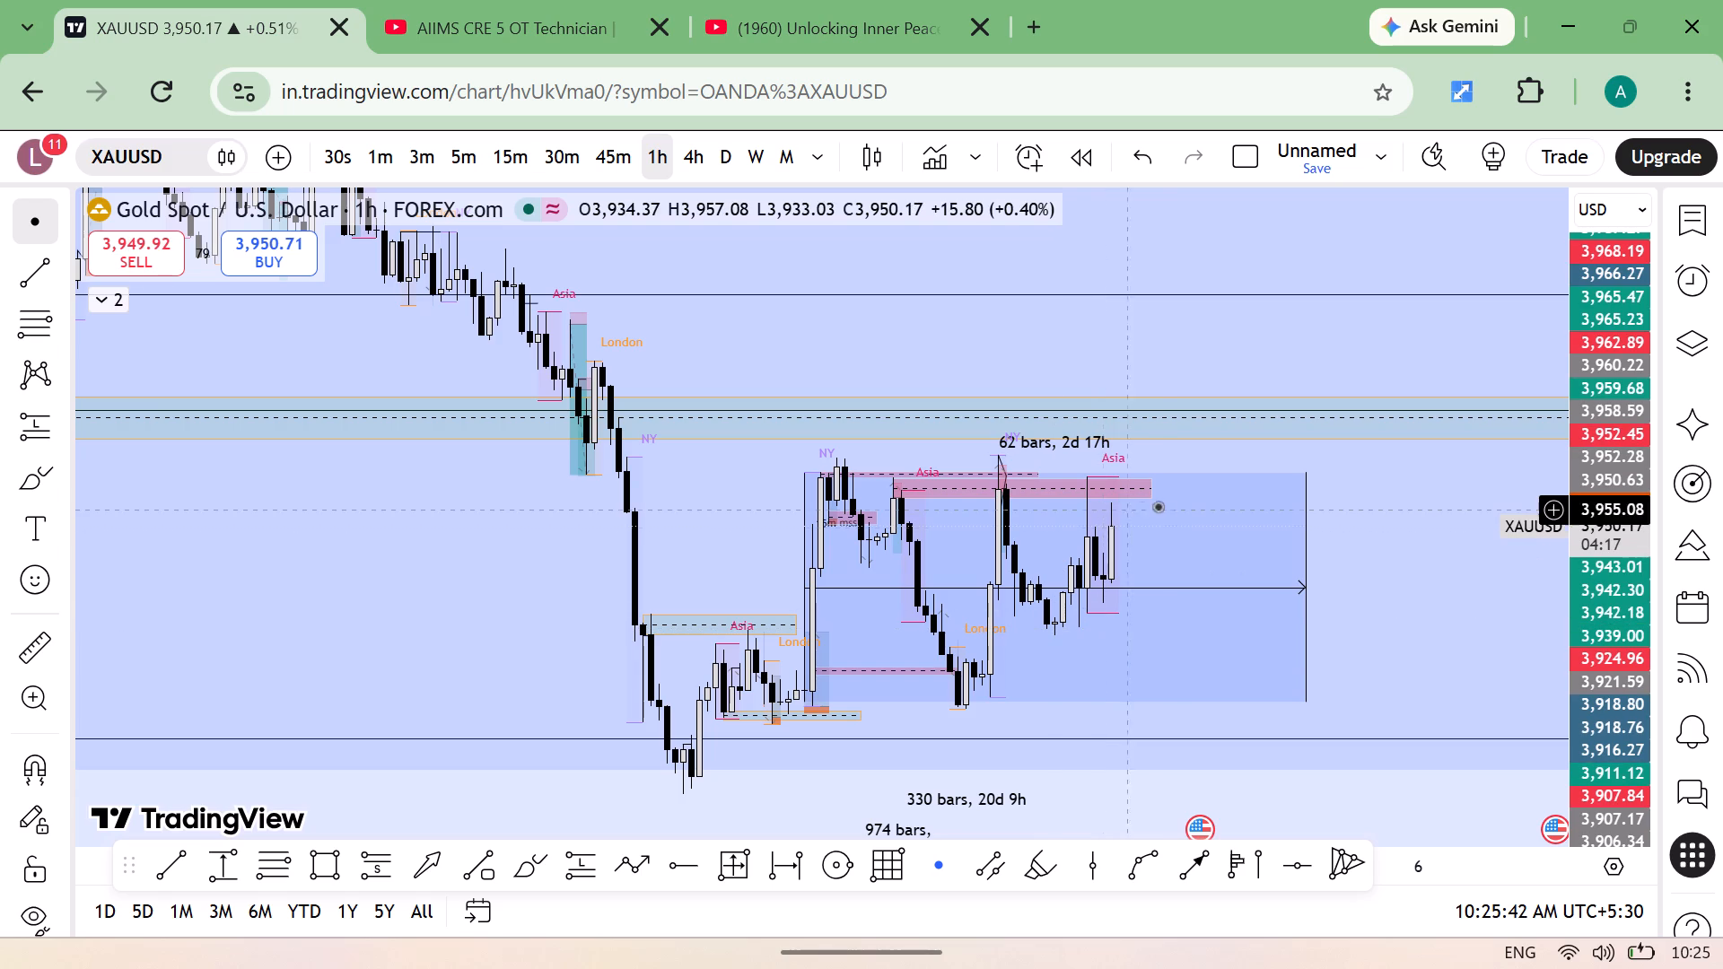
Remove the short line drawn beside the latest NY session high, near 3,965.
{"action": "left_click", "coordinate": [1002, 472]}
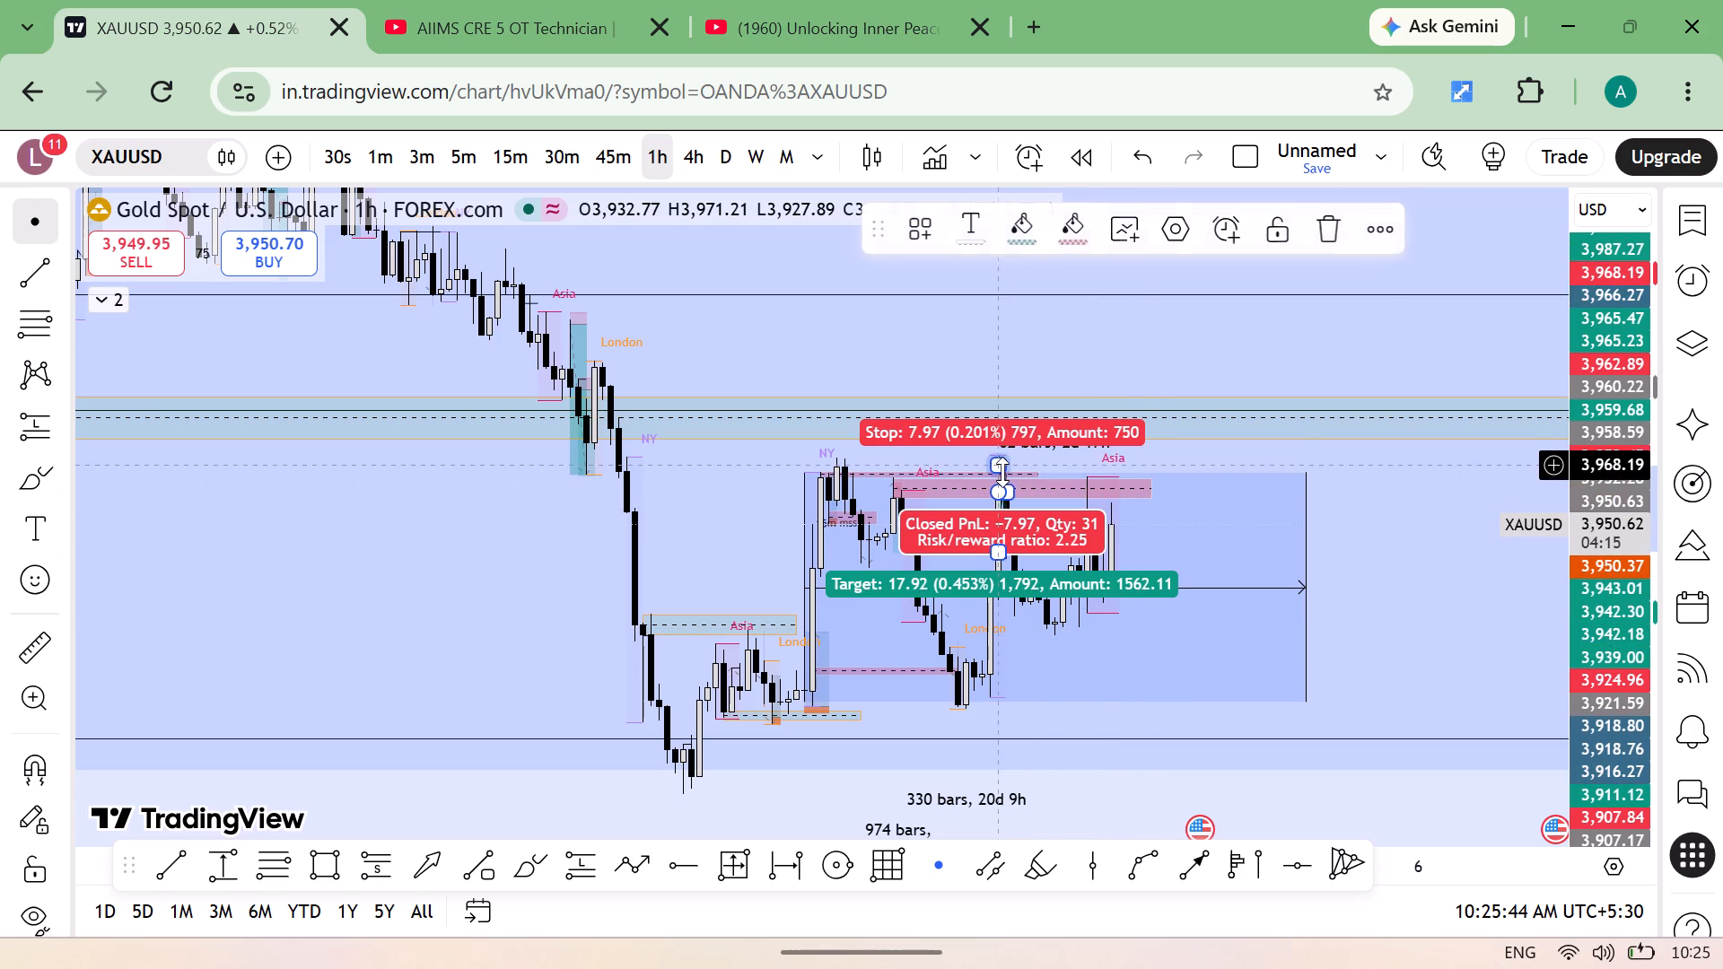
{"action": "left_click", "coordinate": [1009, 471]}
{"action": "key", "text": "ctrl+x"}
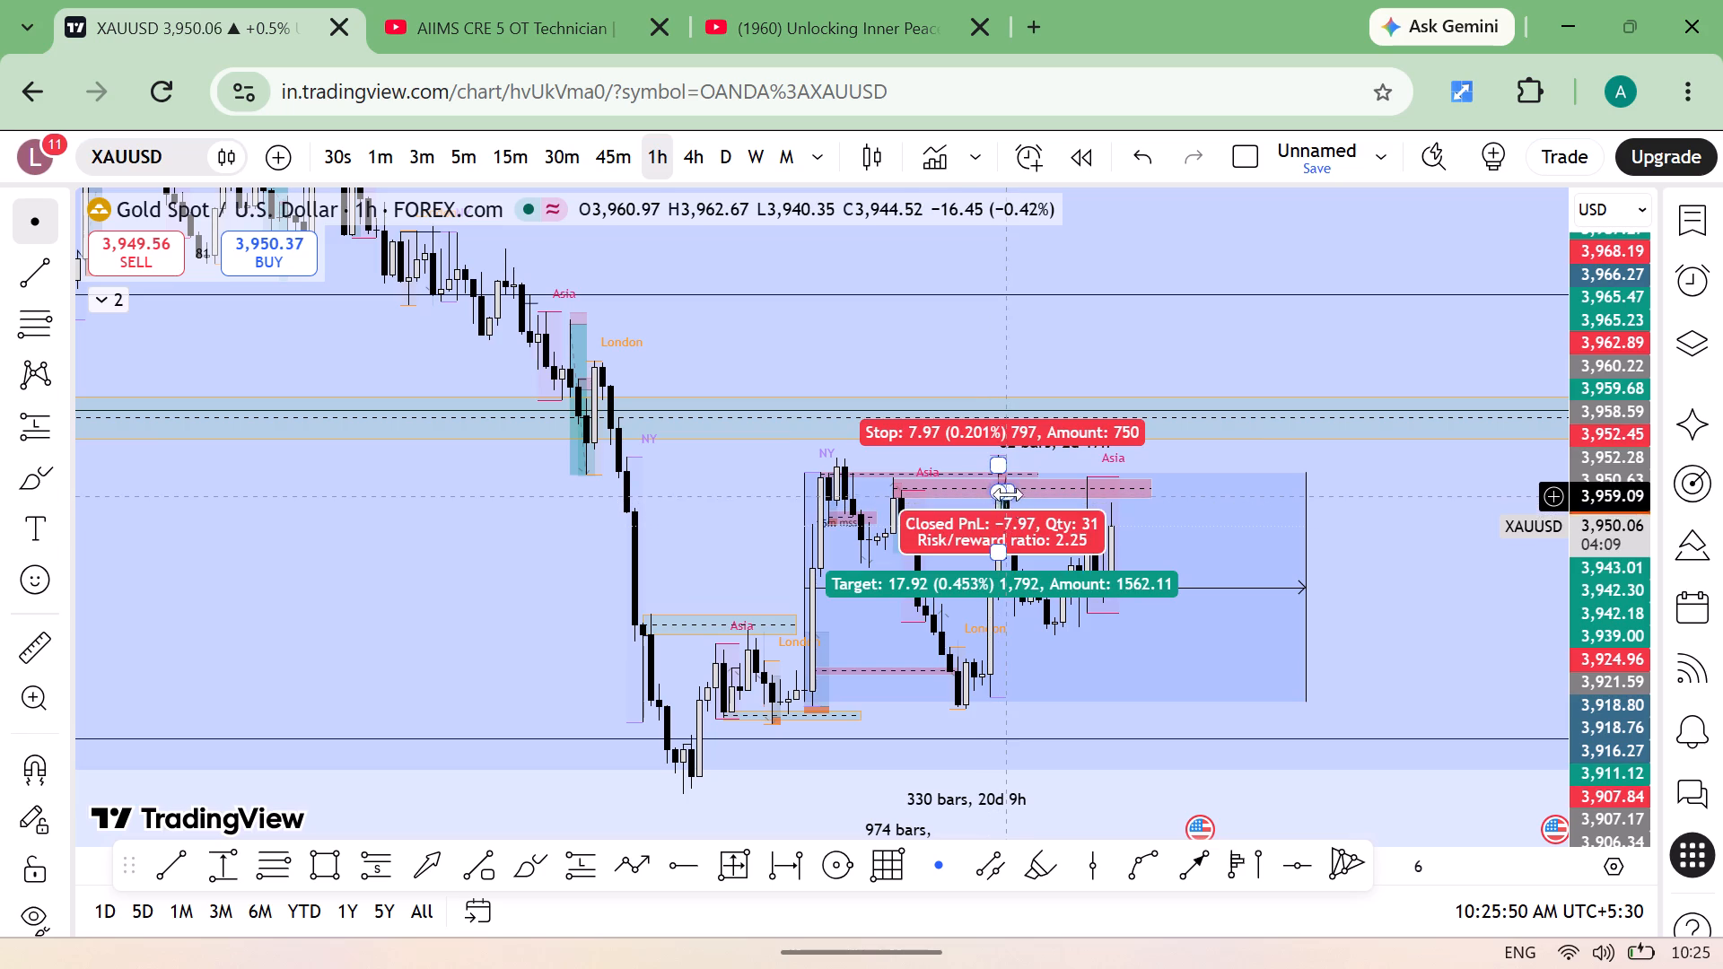
{"action": "left_click", "coordinate": [1009, 478]}
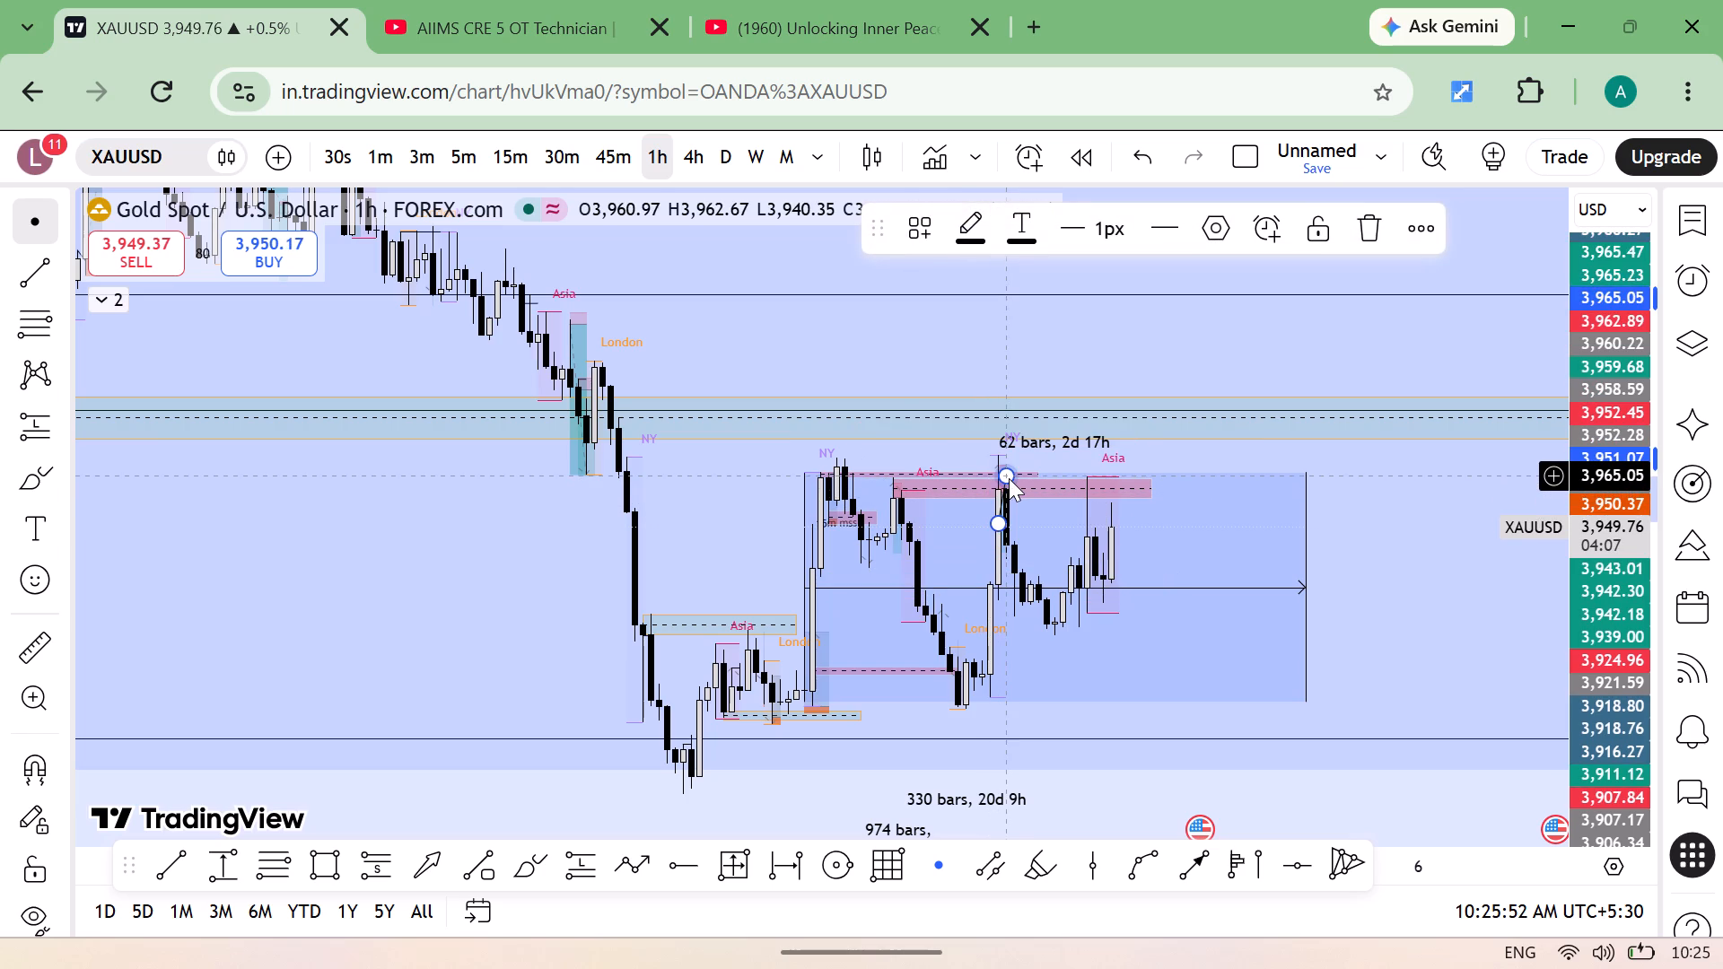
{"action": "key", "text": "ctrl+x"}
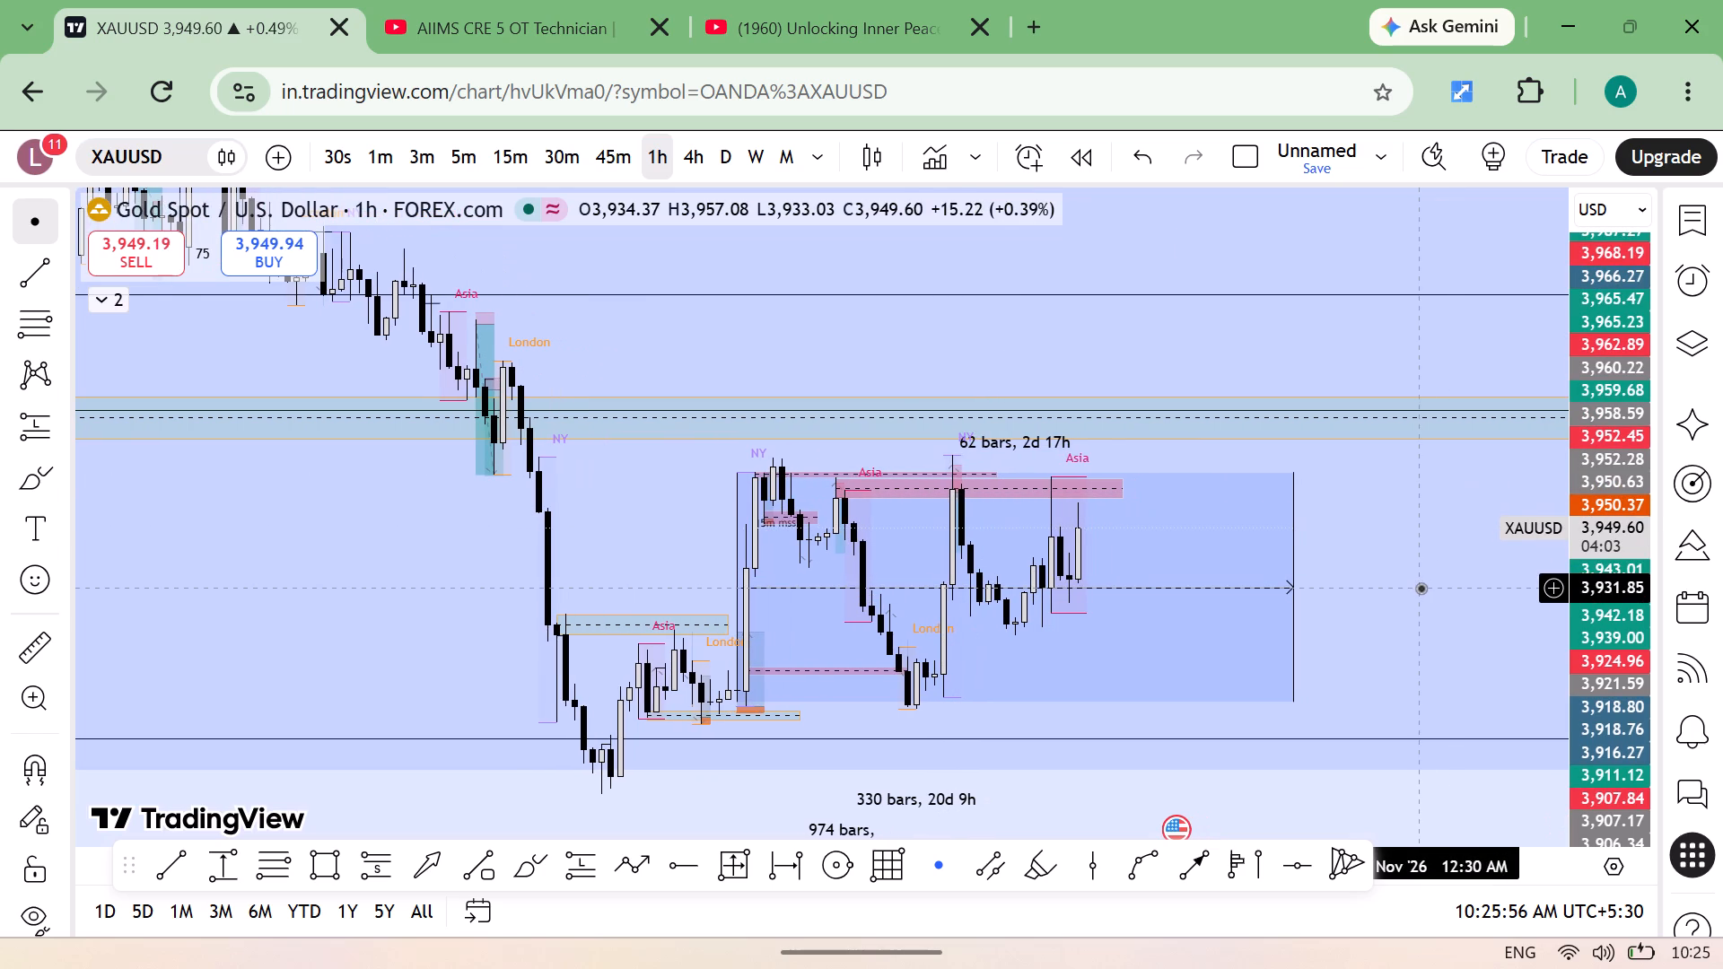
Move the 62-bar date range box to start at the latest NY session's rally, with its base at about 3,917.89.
{"action": "left_click", "coordinate": [1421, 588]}
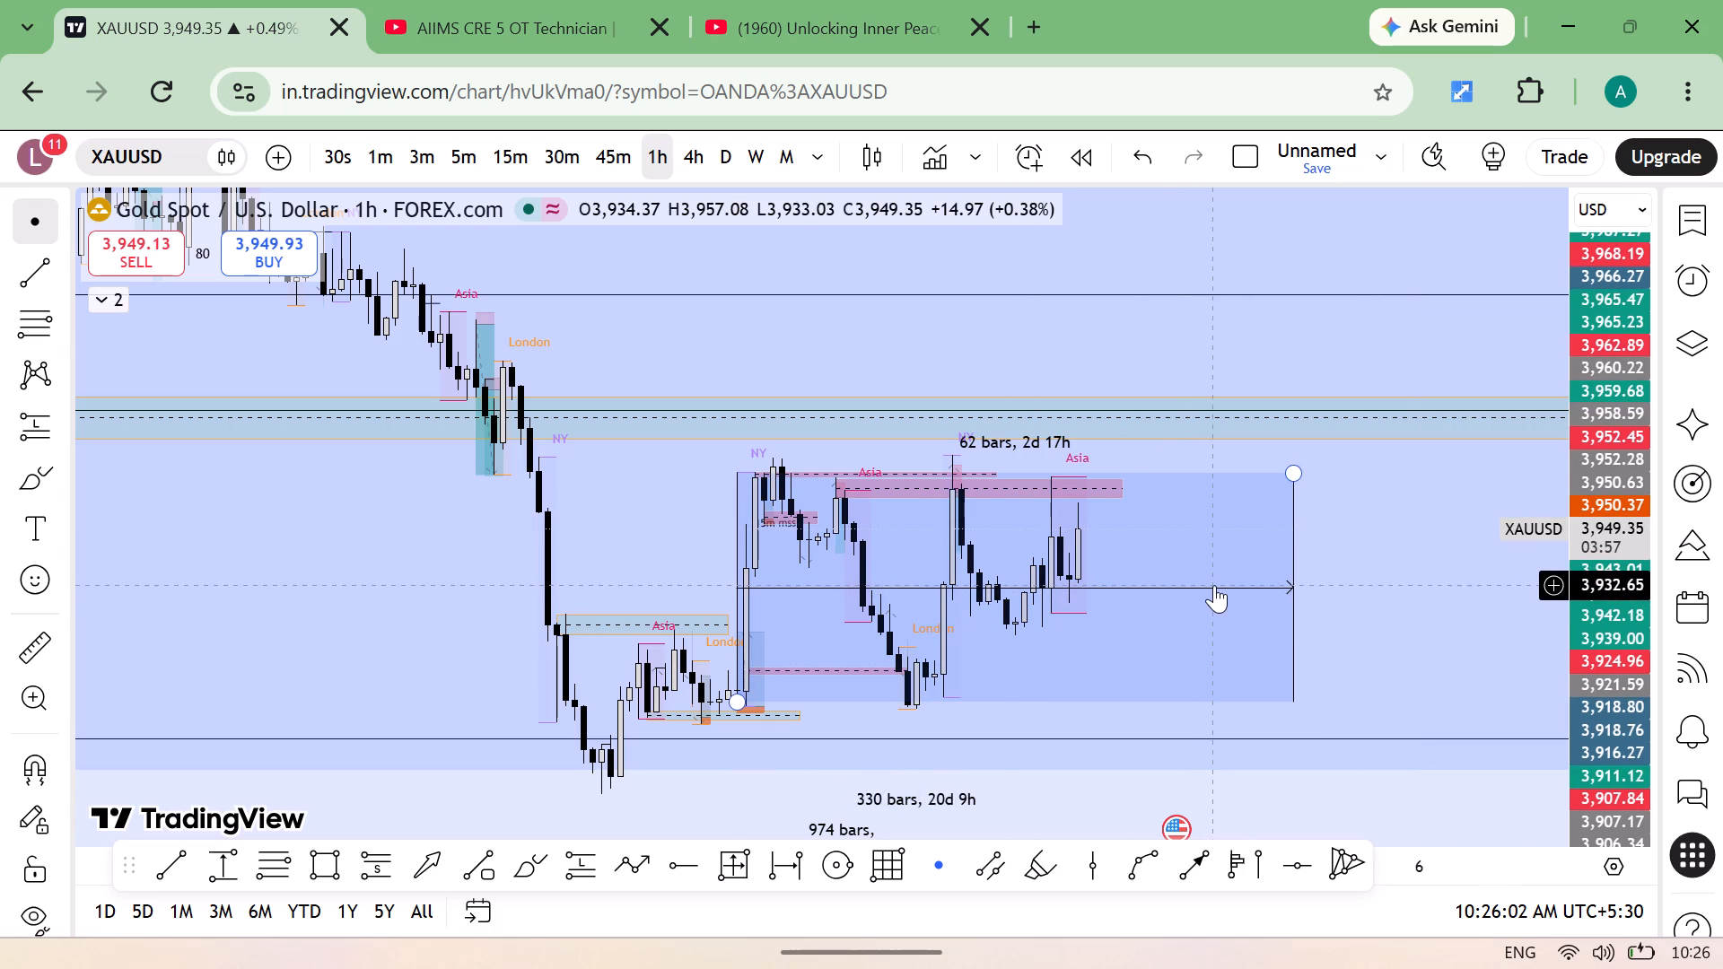
{"action": "left_click_drag", "start_coordinate": [1214, 585], "coordinate": [1119, 600]}
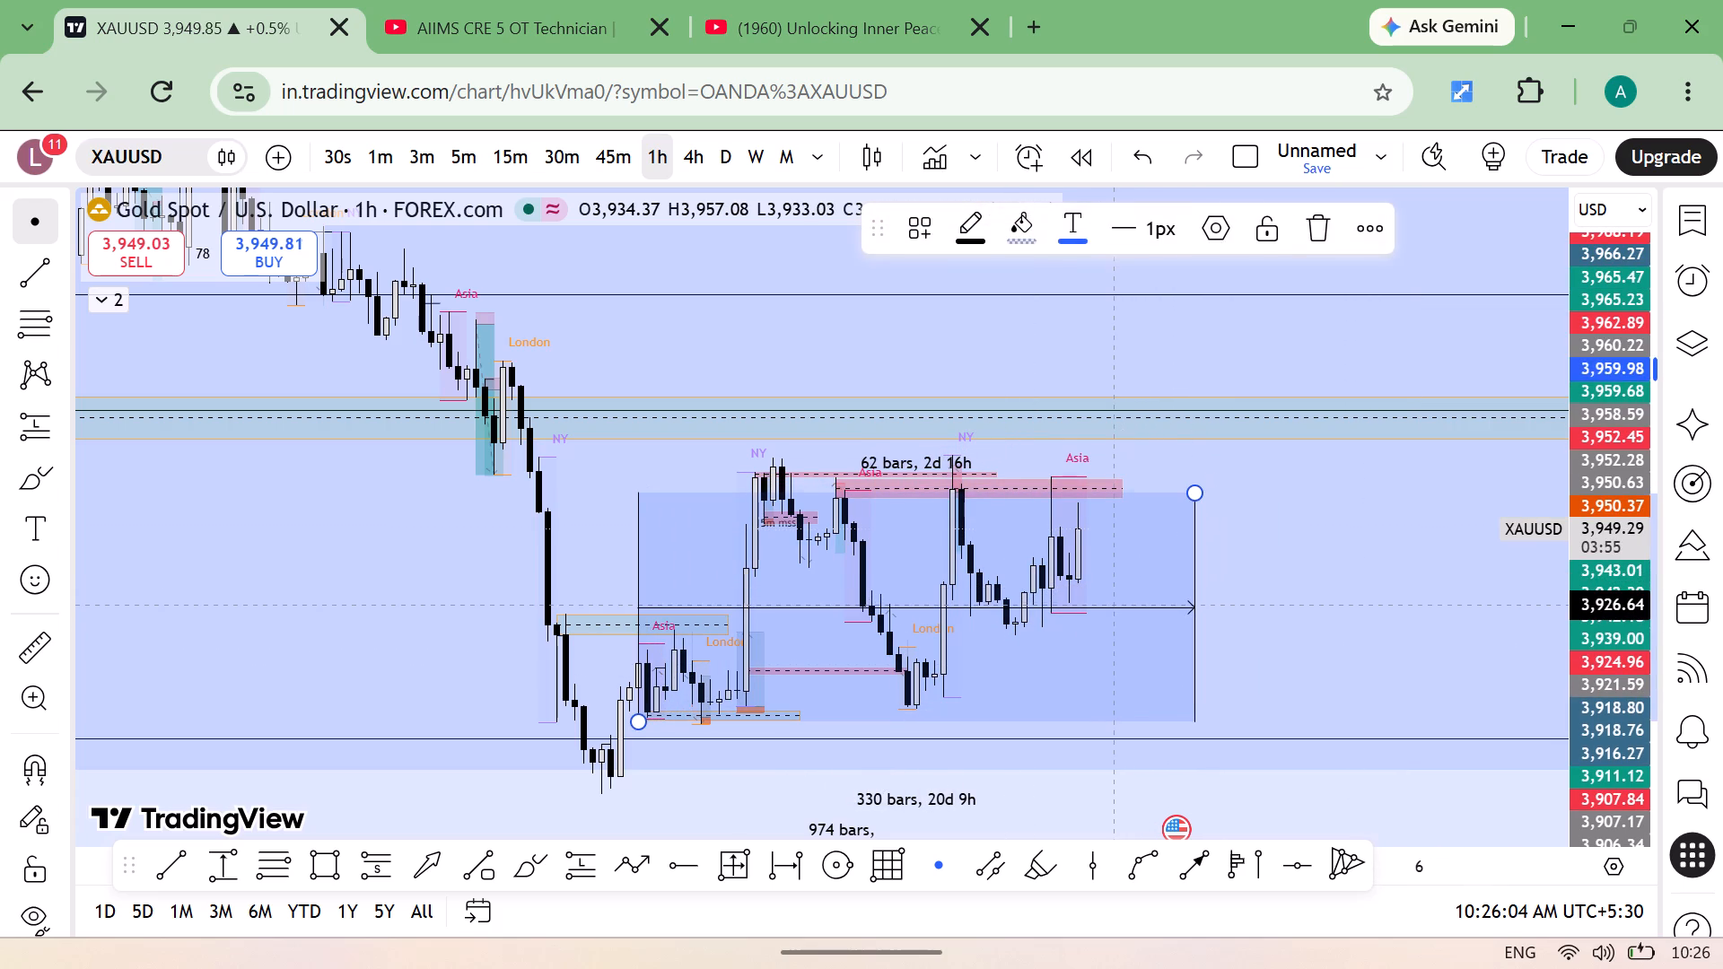
{"action": "left_click_drag", "start_coordinate": [1119, 600], "coordinate": [1302, 590]}
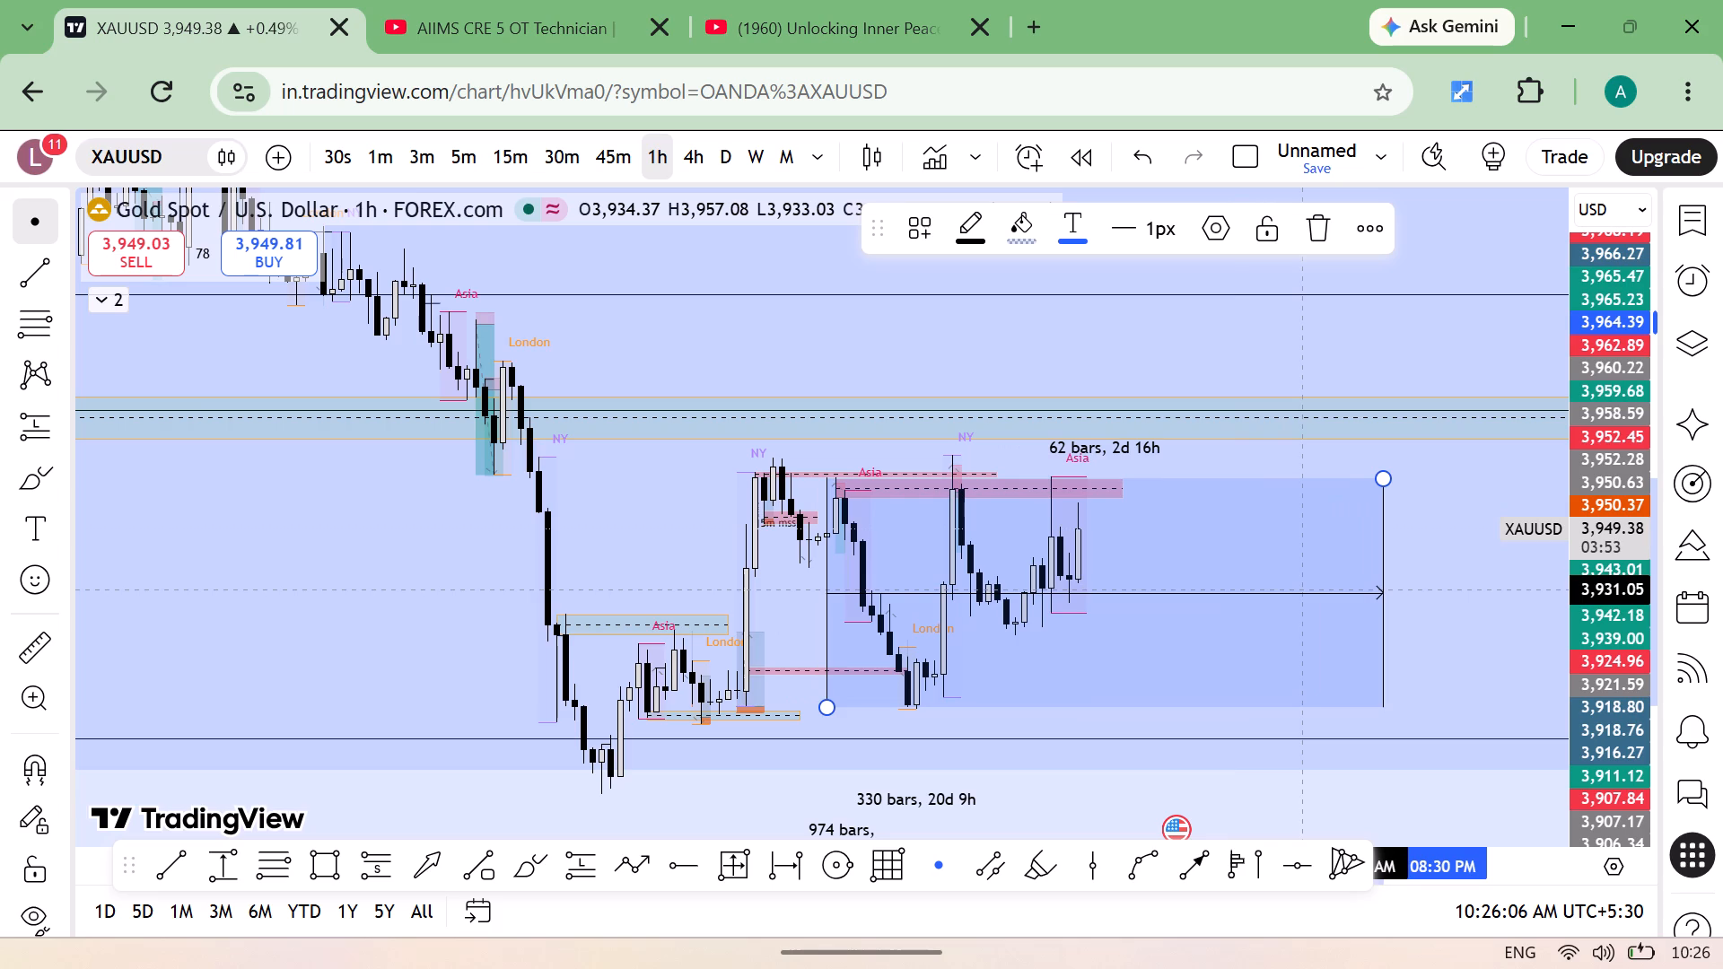
{"action": "left_click_drag", "start_coordinate": [1302, 590], "coordinate": [1430, 502]}
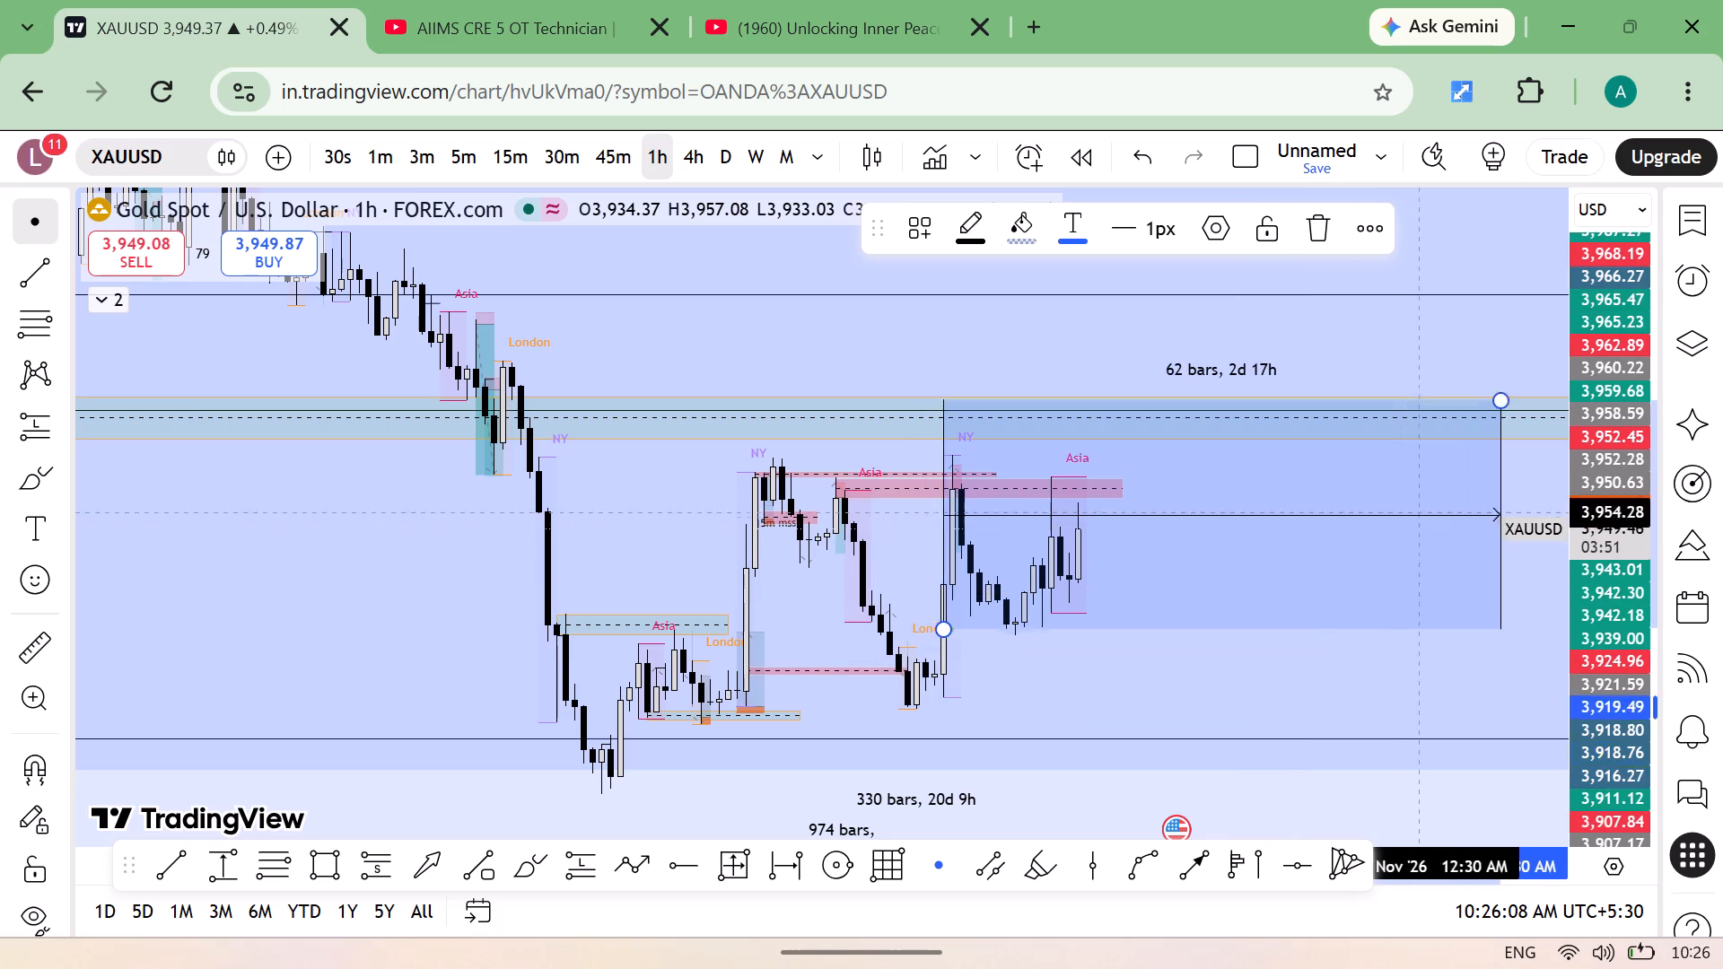
{"action": "left_click_drag", "start_coordinate": [1430, 502], "coordinate": [1426, 513]}
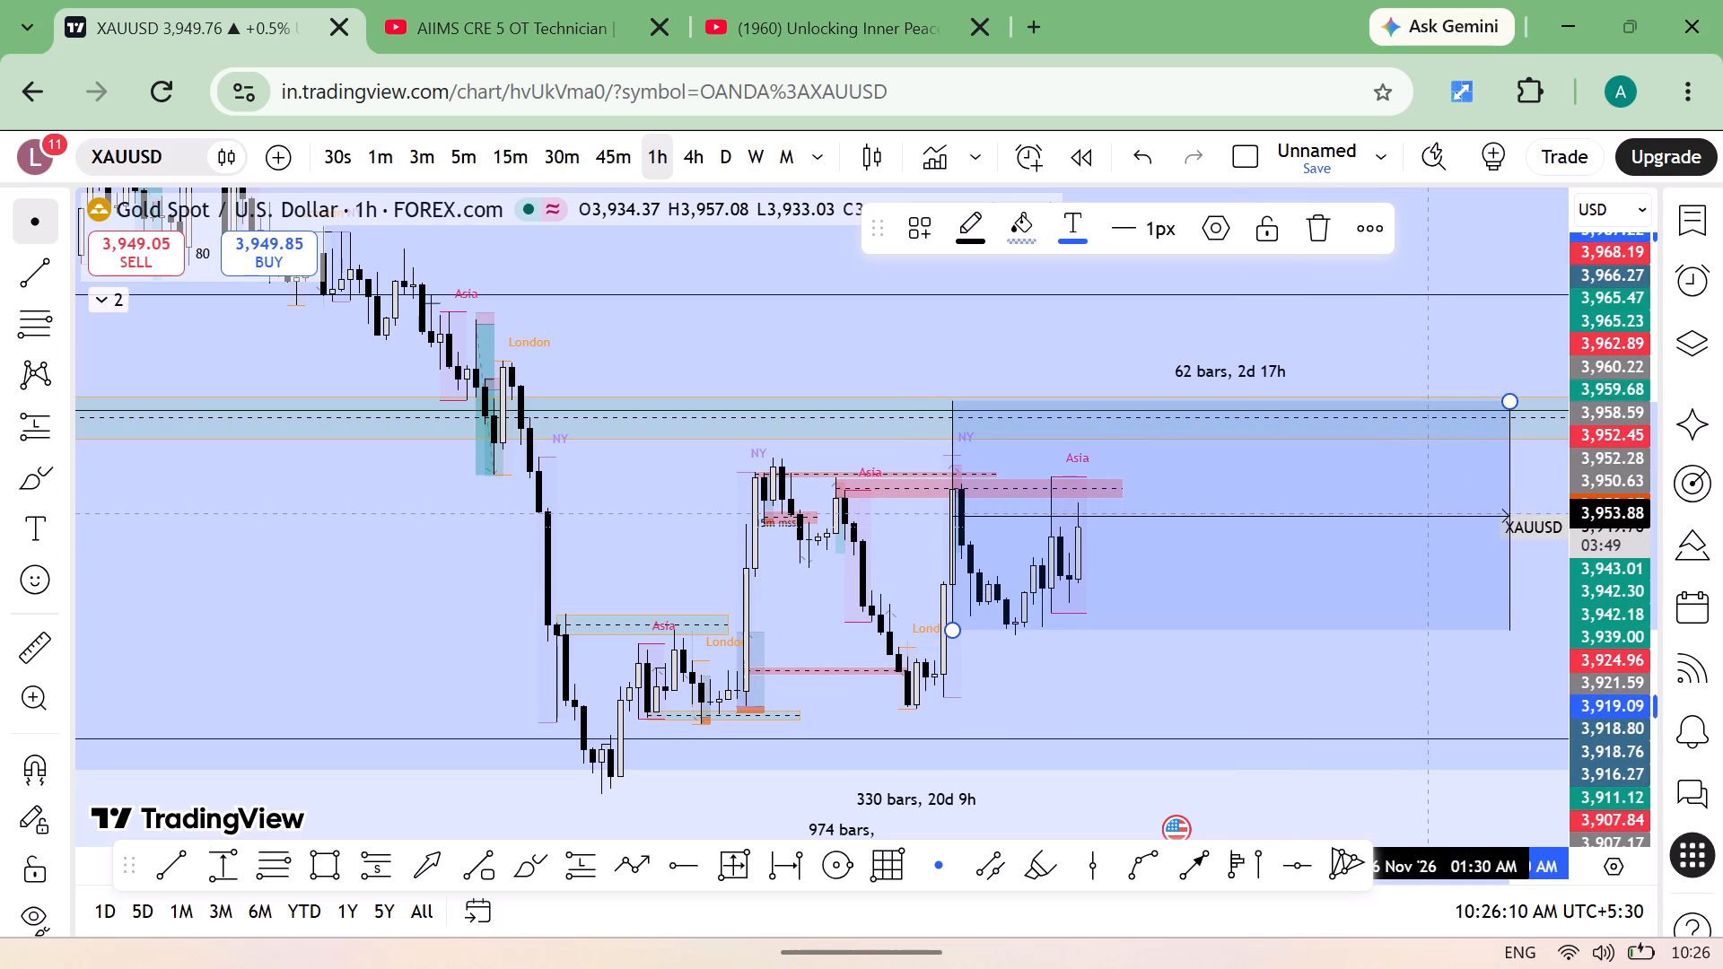
{"action": "left_click_drag", "start_coordinate": [1426, 513], "coordinate": [1432, 517]}
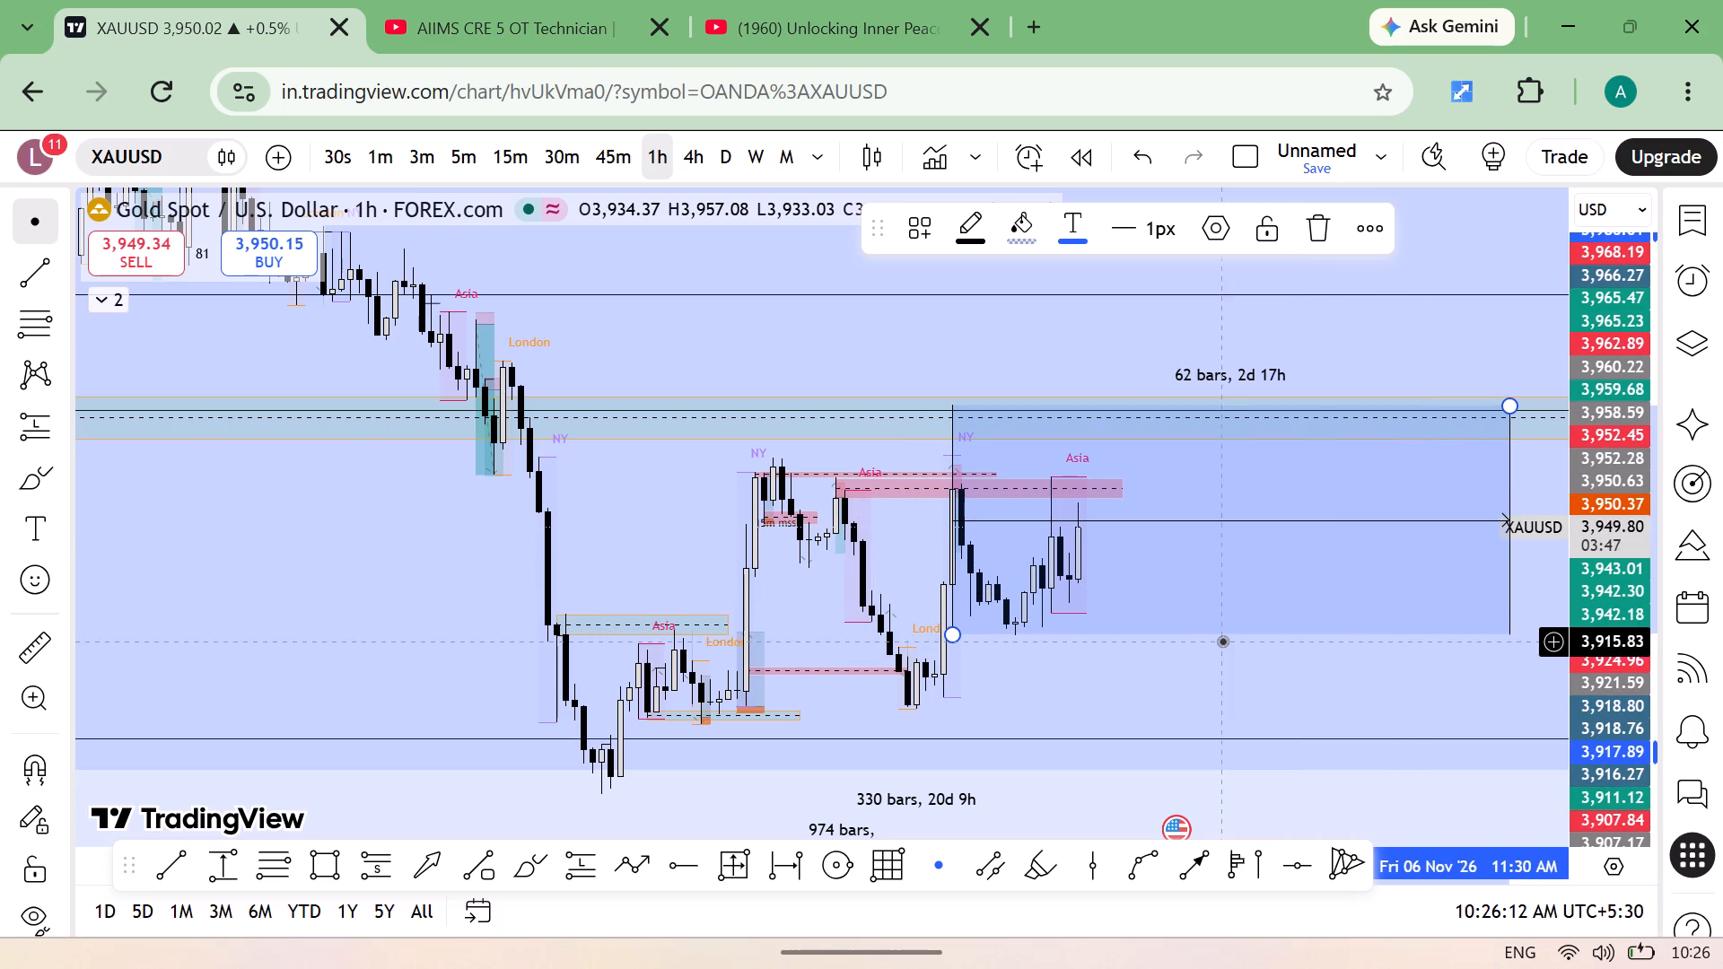
{"action": "left_click", "coordinate": [1179, 678]}
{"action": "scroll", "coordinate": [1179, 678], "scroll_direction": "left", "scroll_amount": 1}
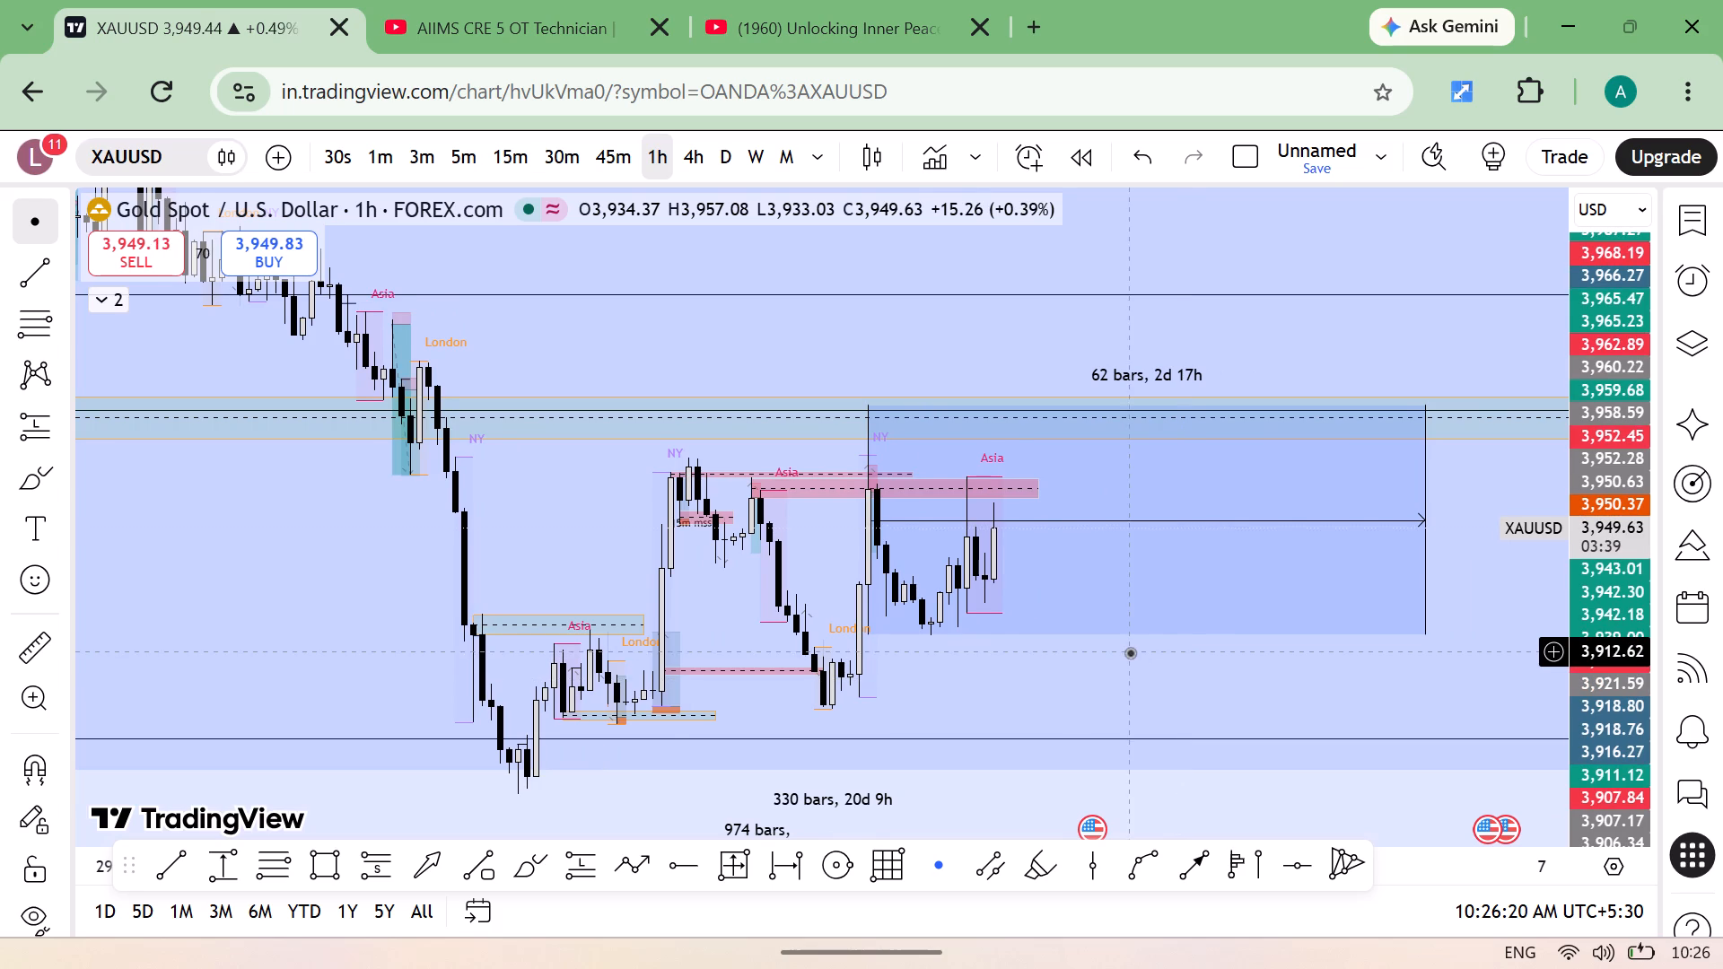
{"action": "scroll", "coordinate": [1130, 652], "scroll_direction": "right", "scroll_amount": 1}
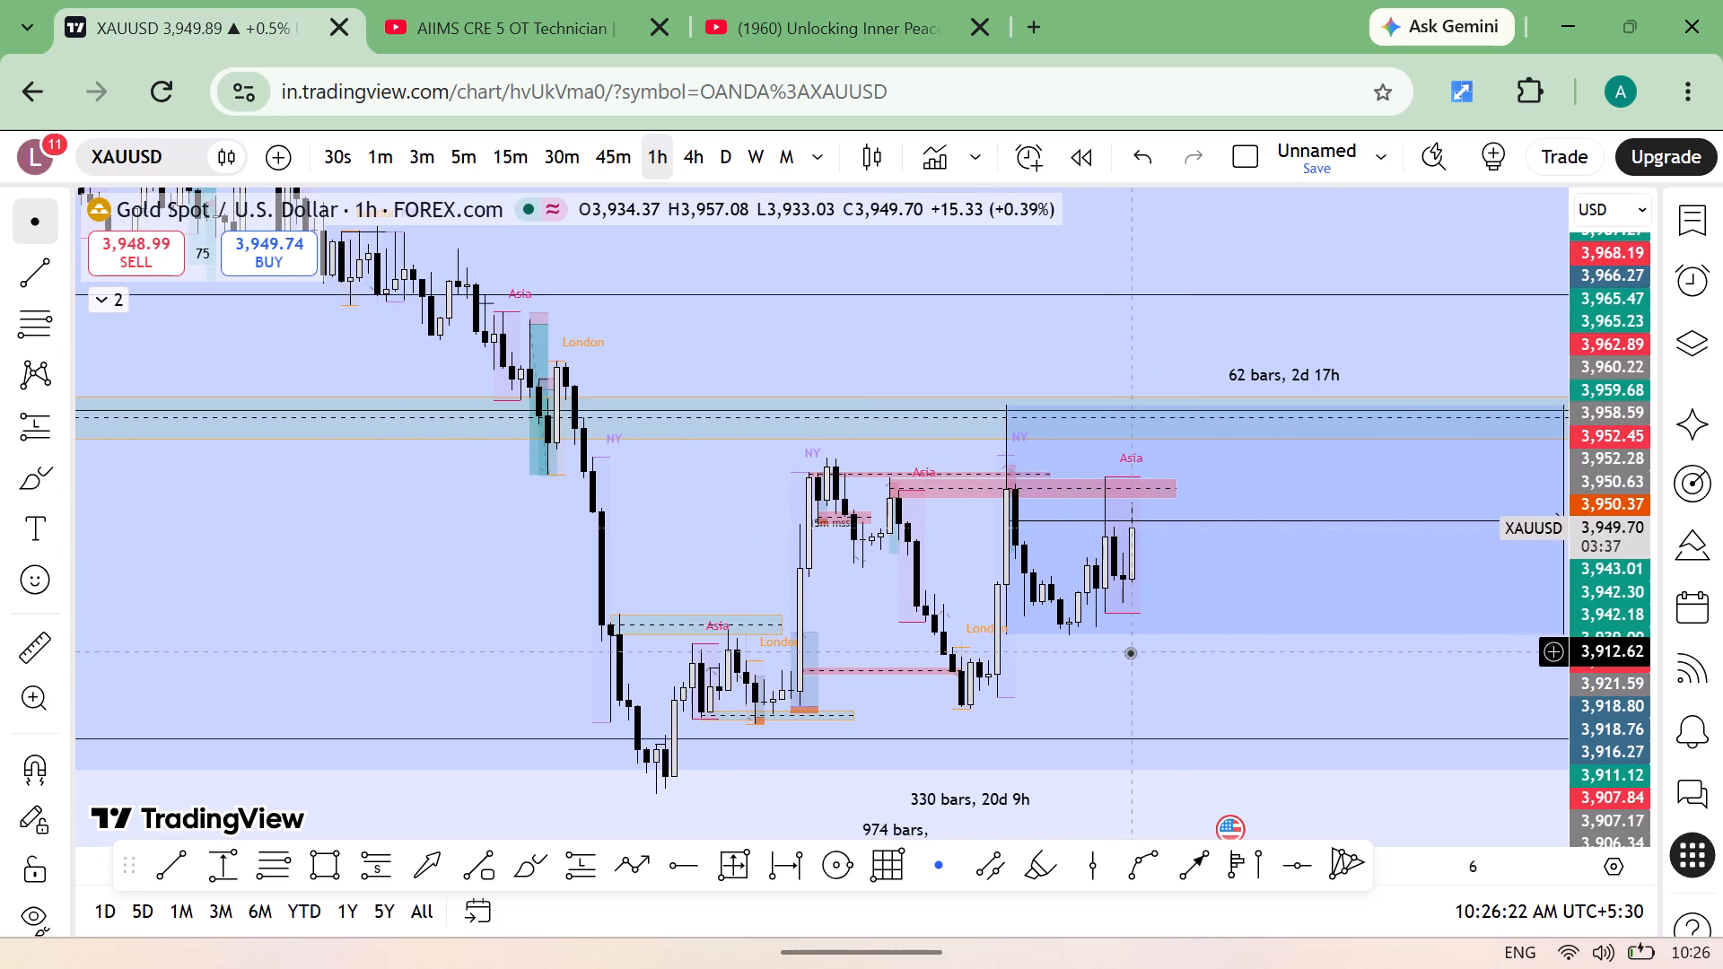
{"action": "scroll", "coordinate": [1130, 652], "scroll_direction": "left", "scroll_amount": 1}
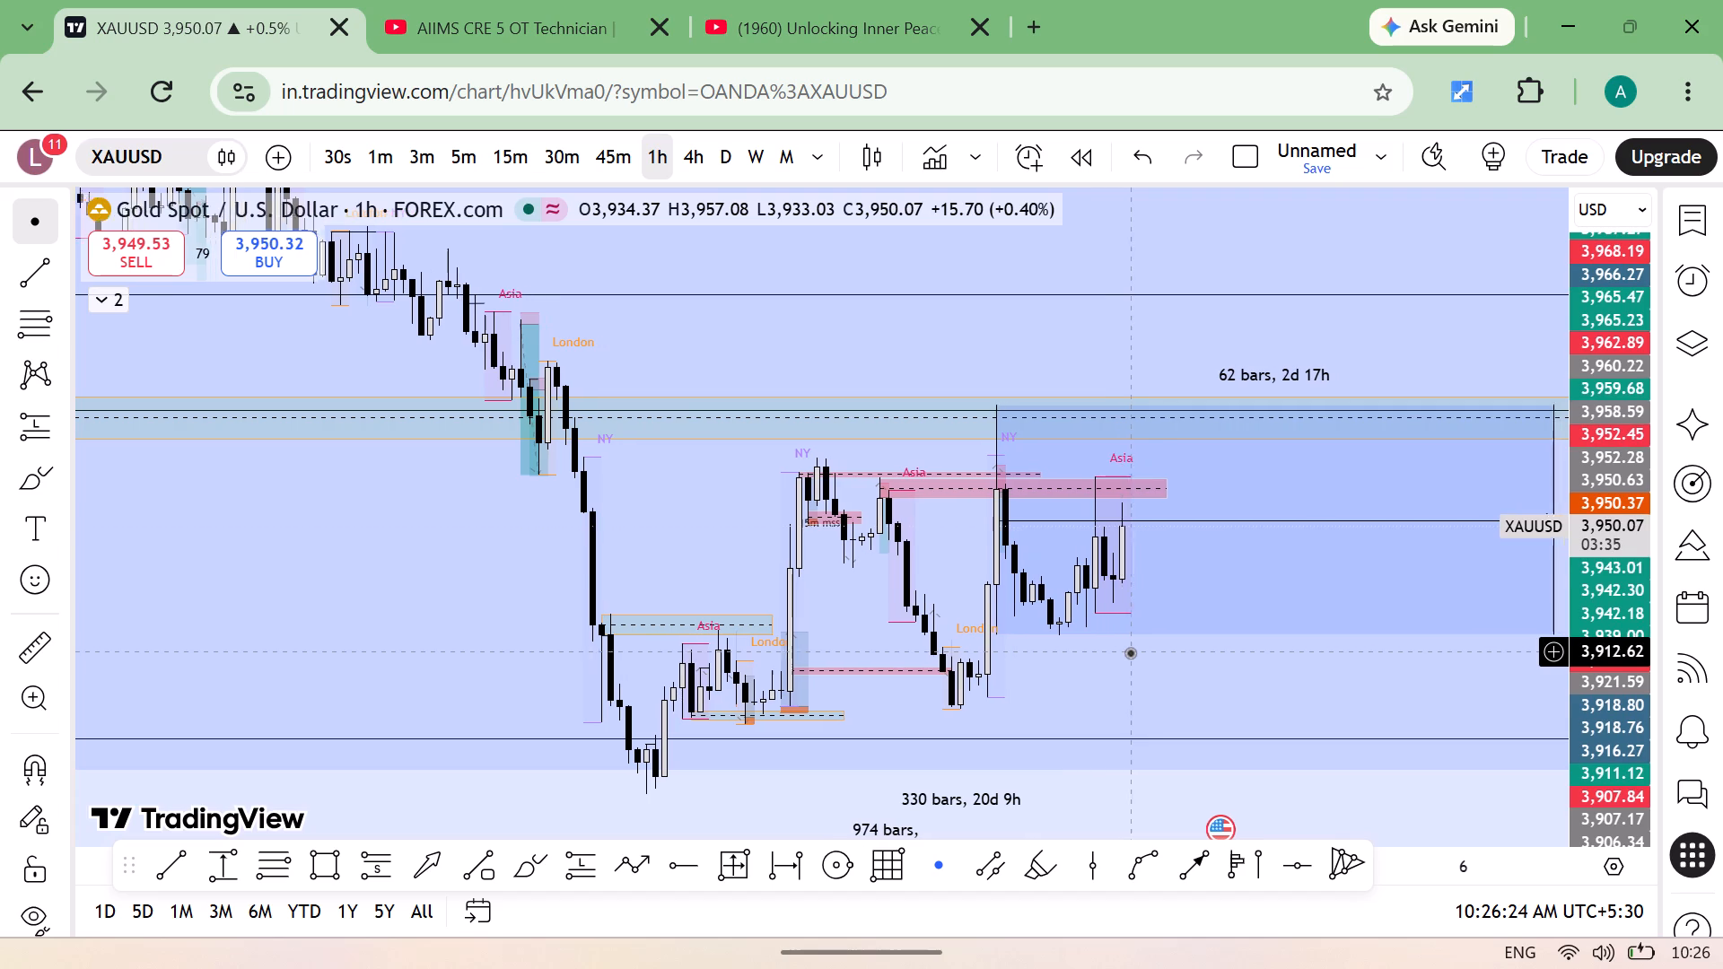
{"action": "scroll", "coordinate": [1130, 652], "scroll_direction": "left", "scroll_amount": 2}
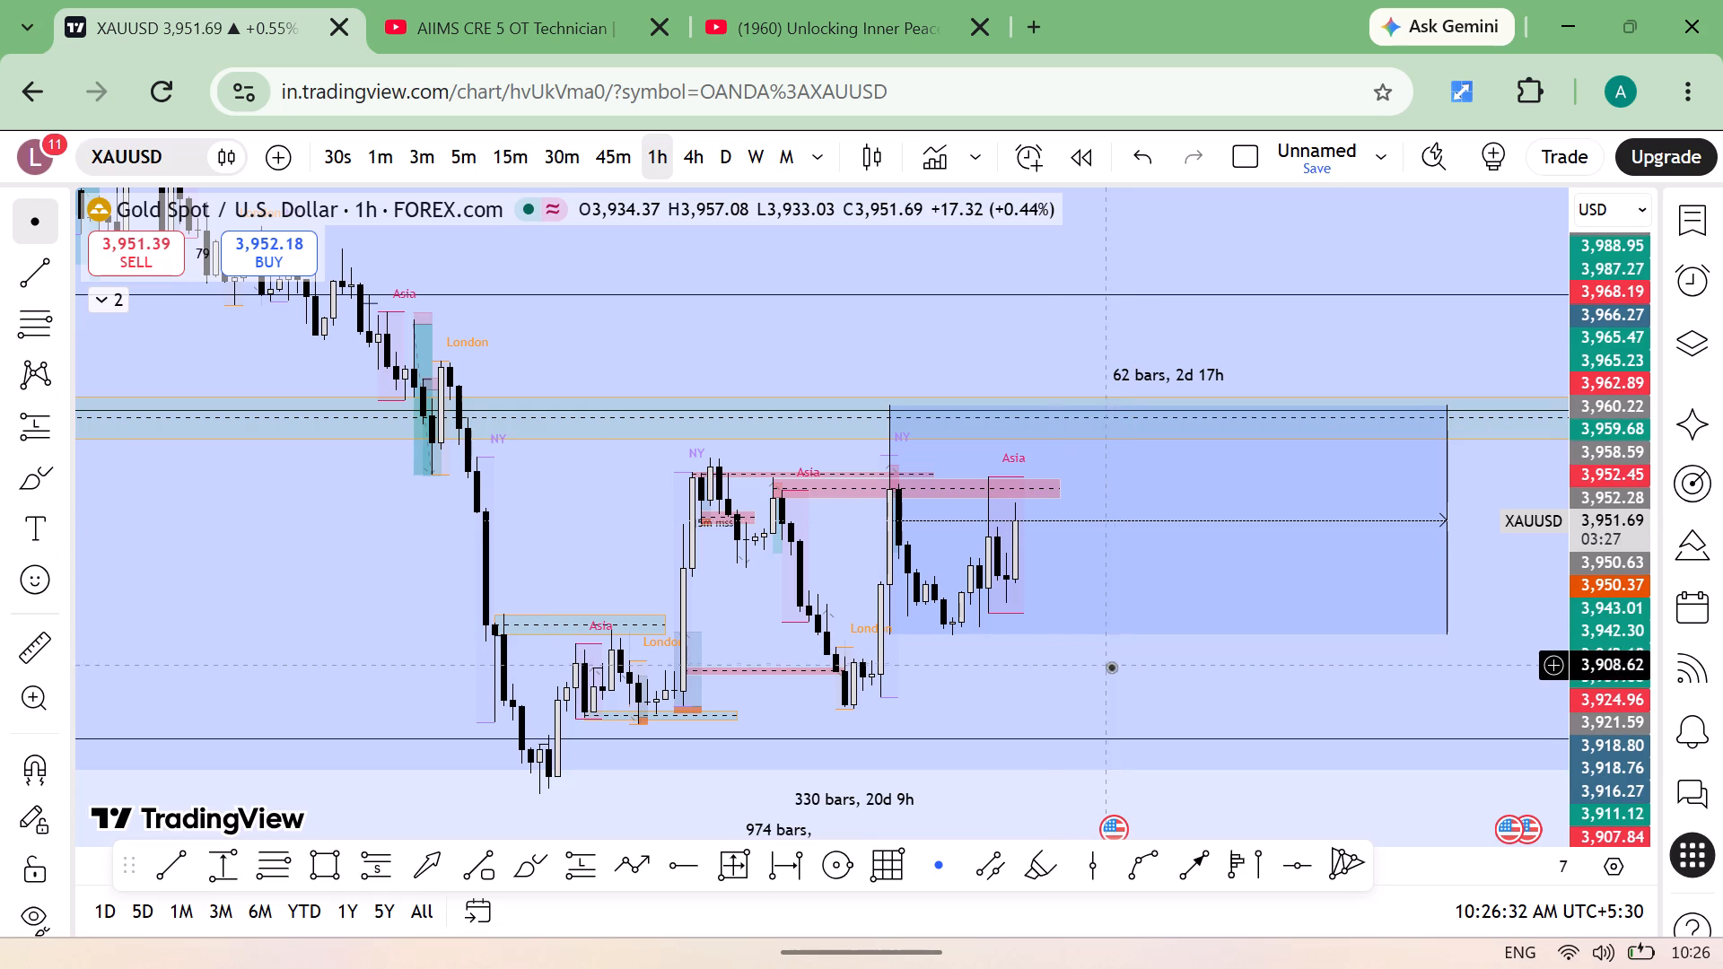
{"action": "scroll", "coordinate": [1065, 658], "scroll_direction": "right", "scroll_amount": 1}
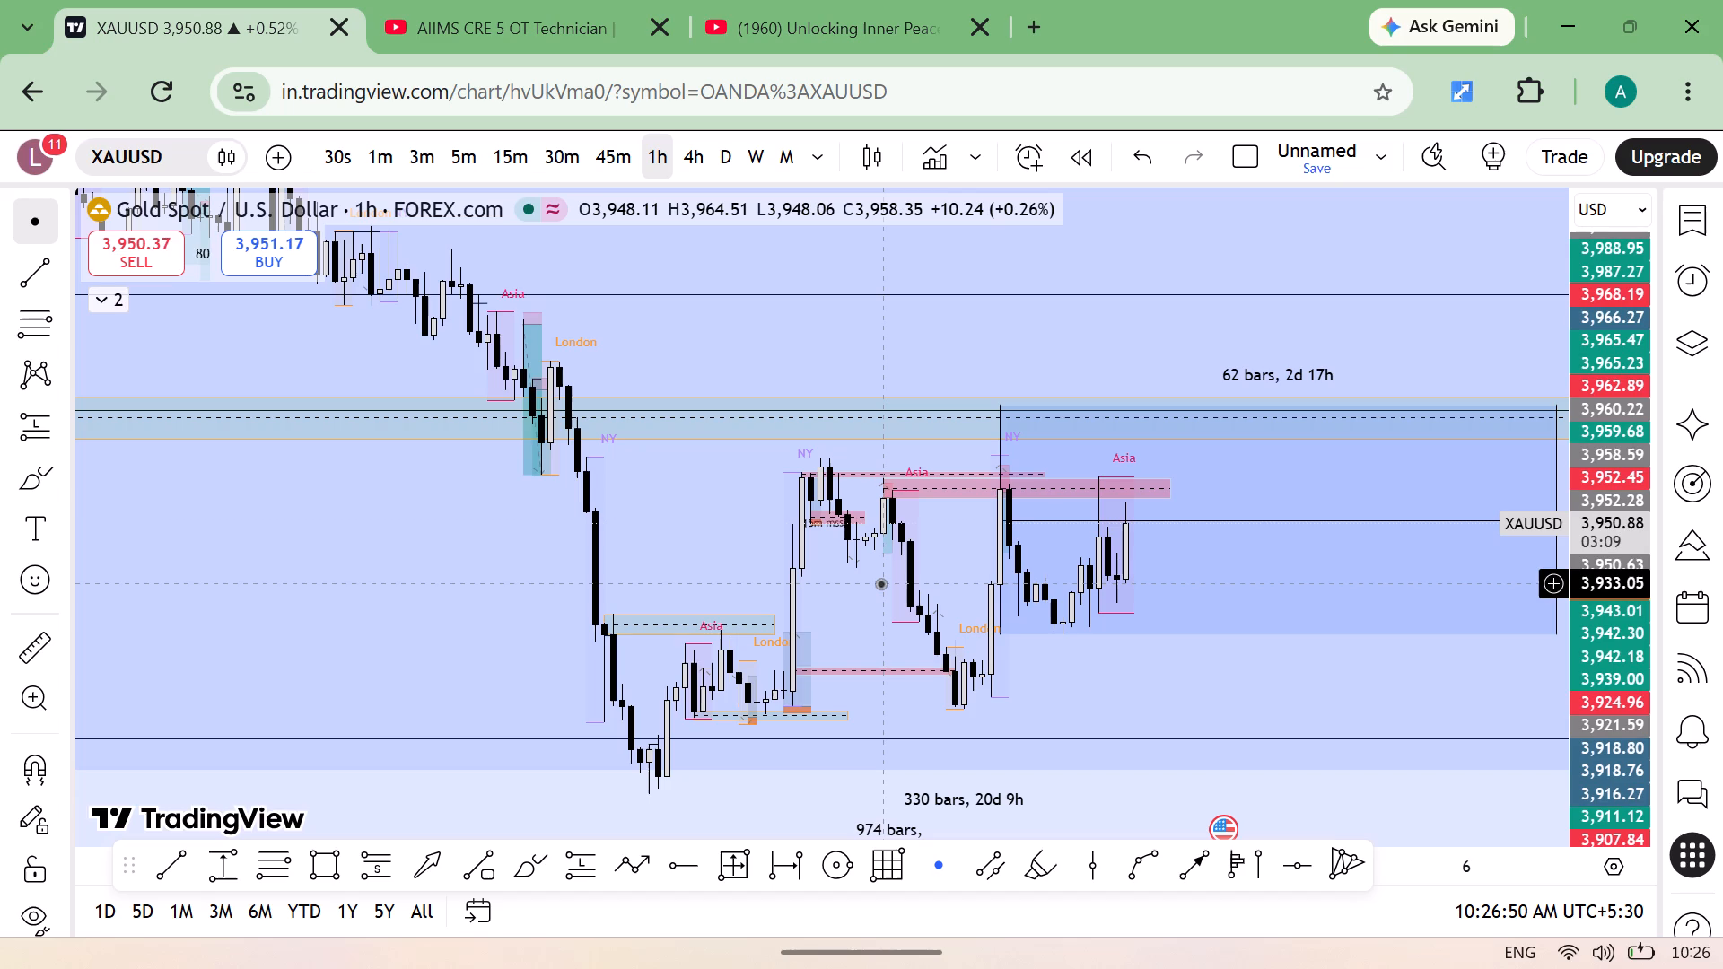
Remove the thin red zone near 3,908 that extends to the latest London session low.
{"action": "scroll", "coordinate": [879, 583], "scroll_direction": "left", "scroll_amount": 1}
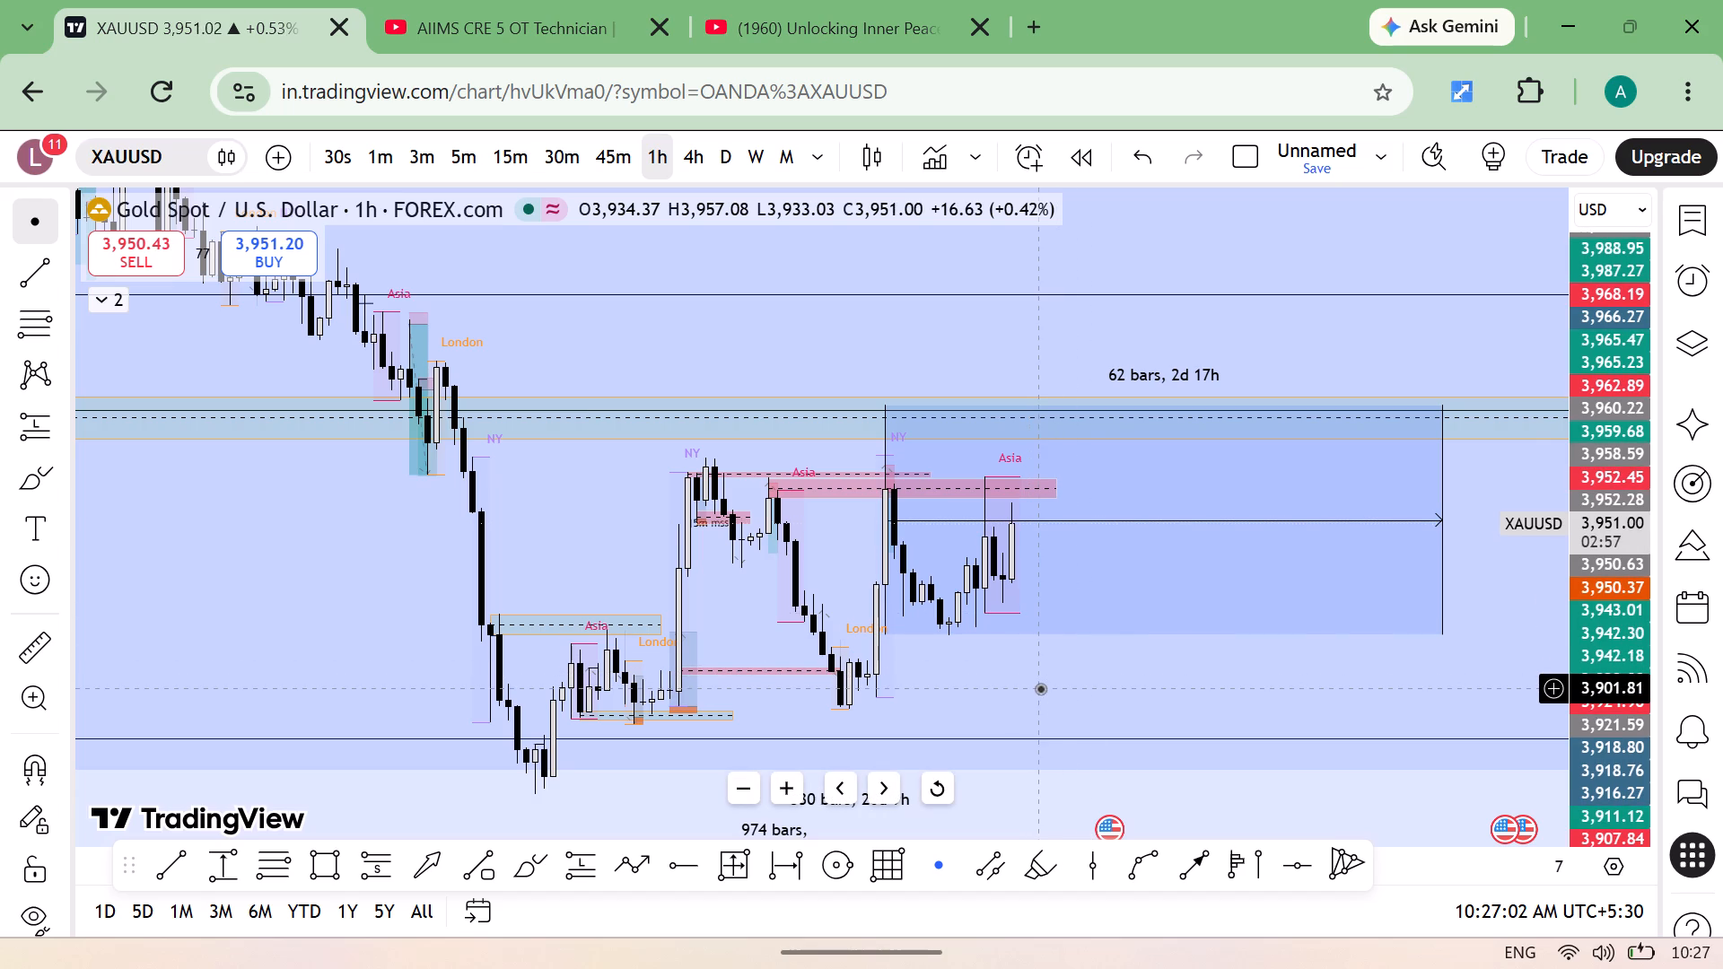
{"action": "left_click", "coordinate": [785, 671]}
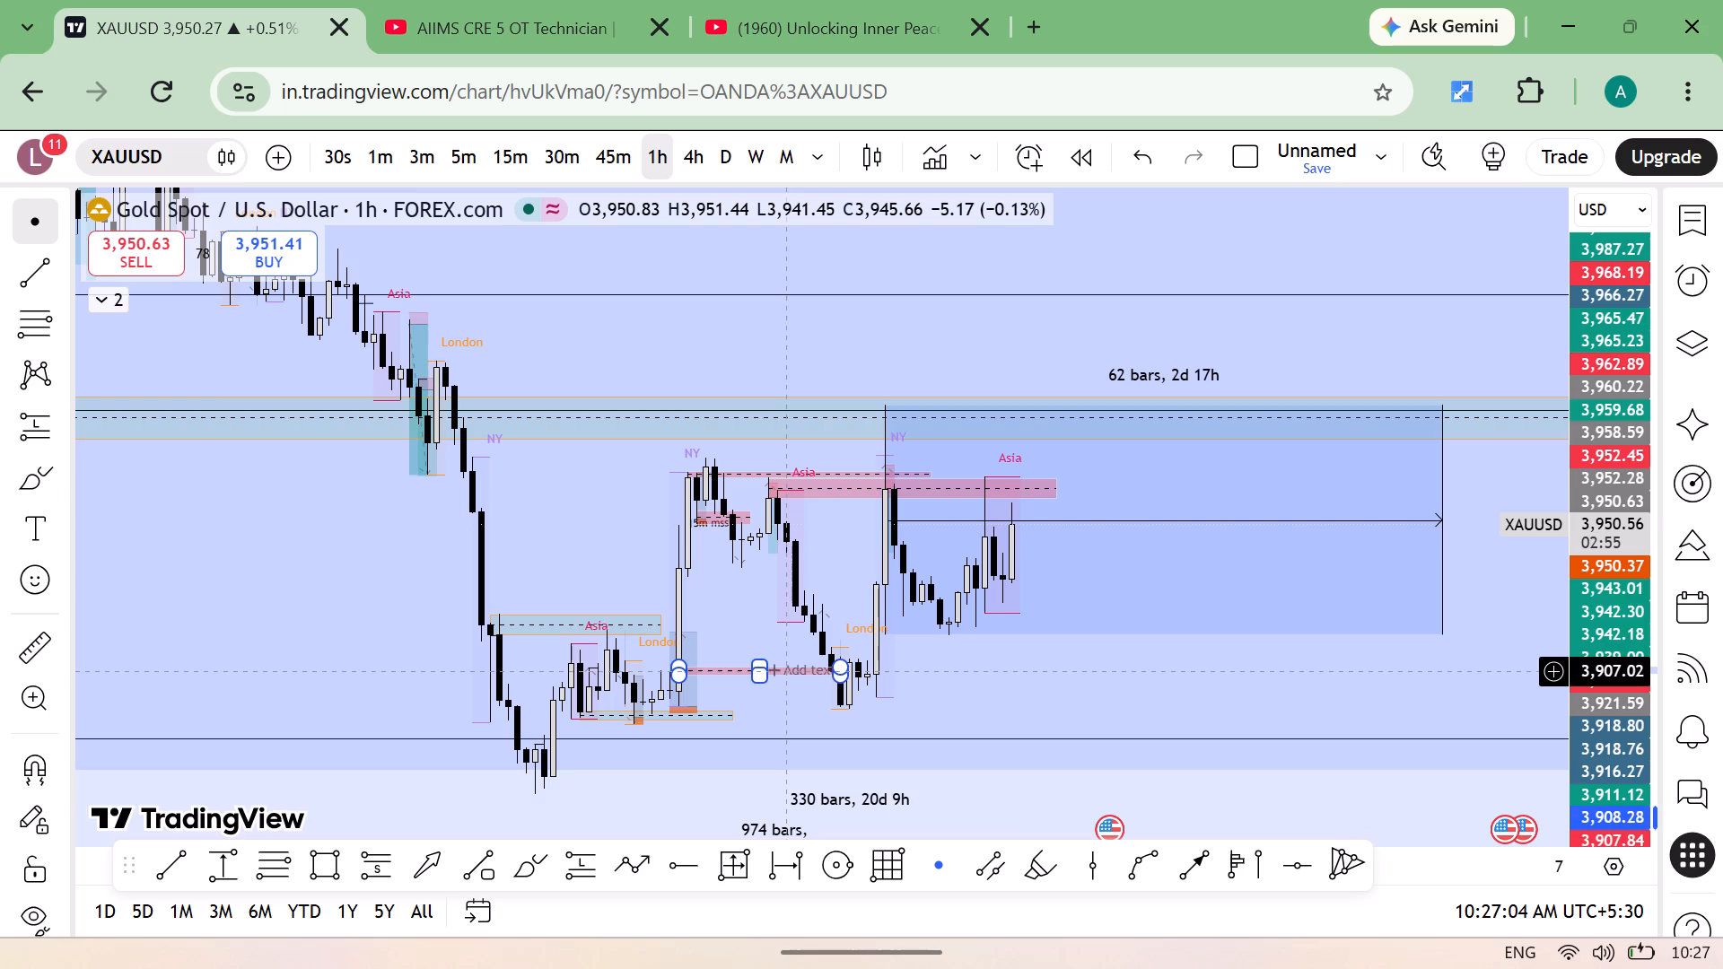
{"action": "key", "text": "ctrl+x"}
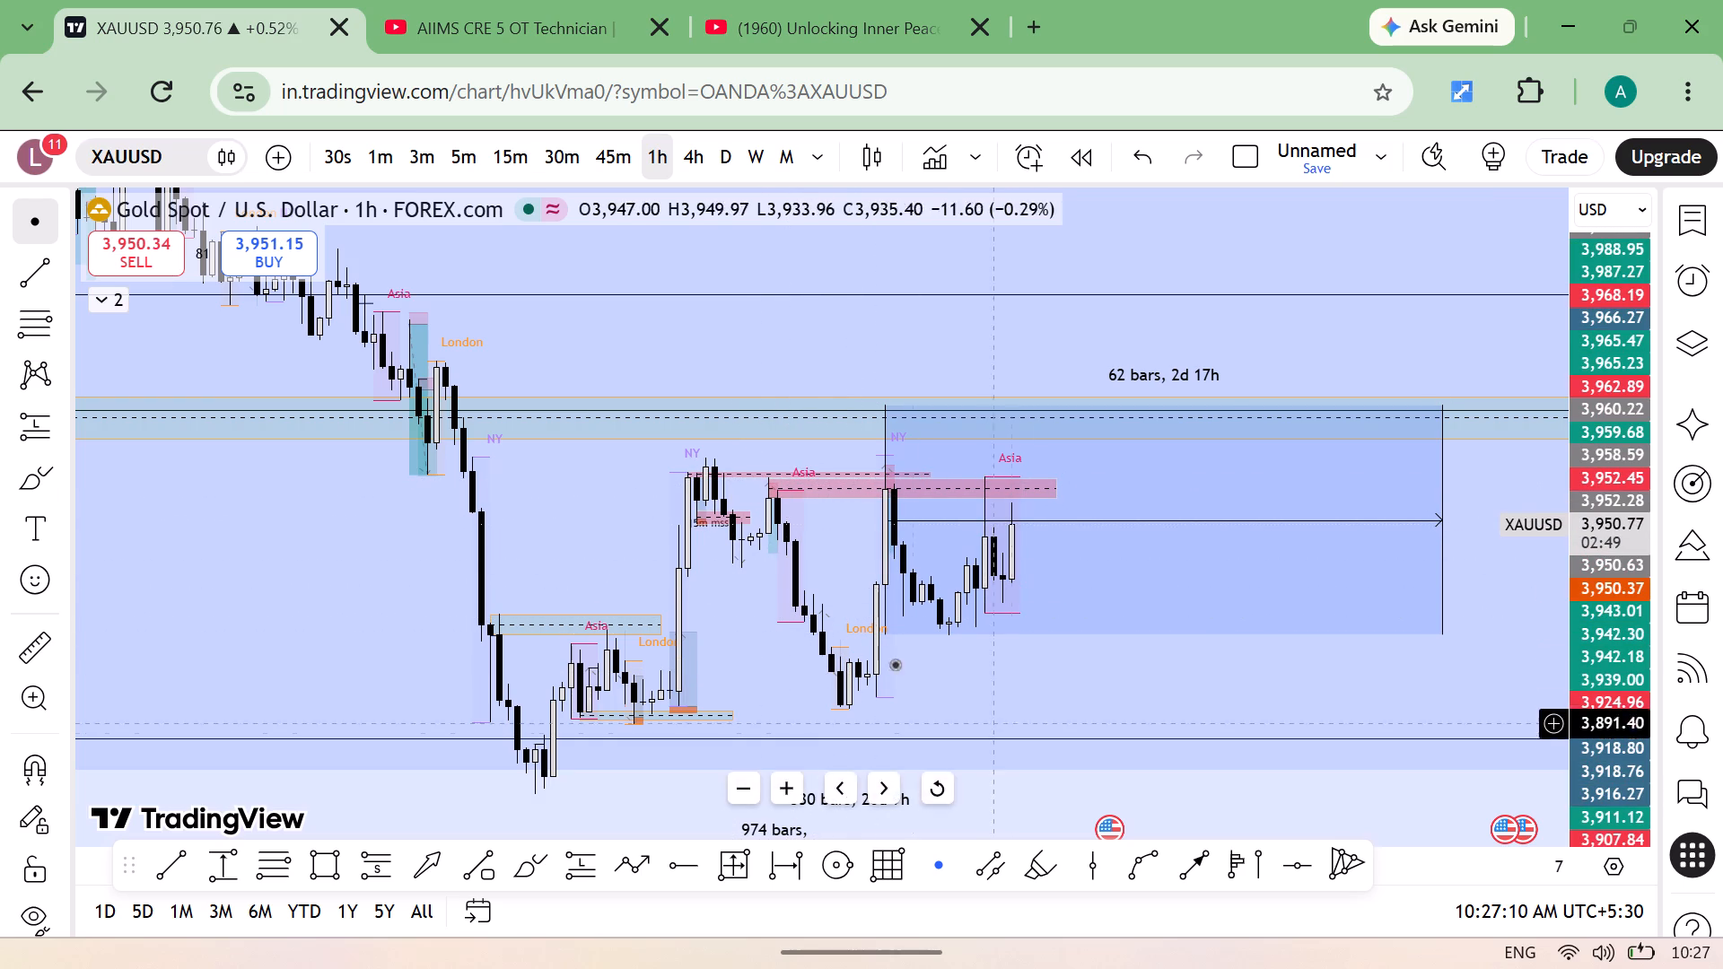
Remove the small red zone between about 3,950.69 and 3,954.63 beside the 15m mss label.
{"action": "left_click", "coordinate": [723, 512]}
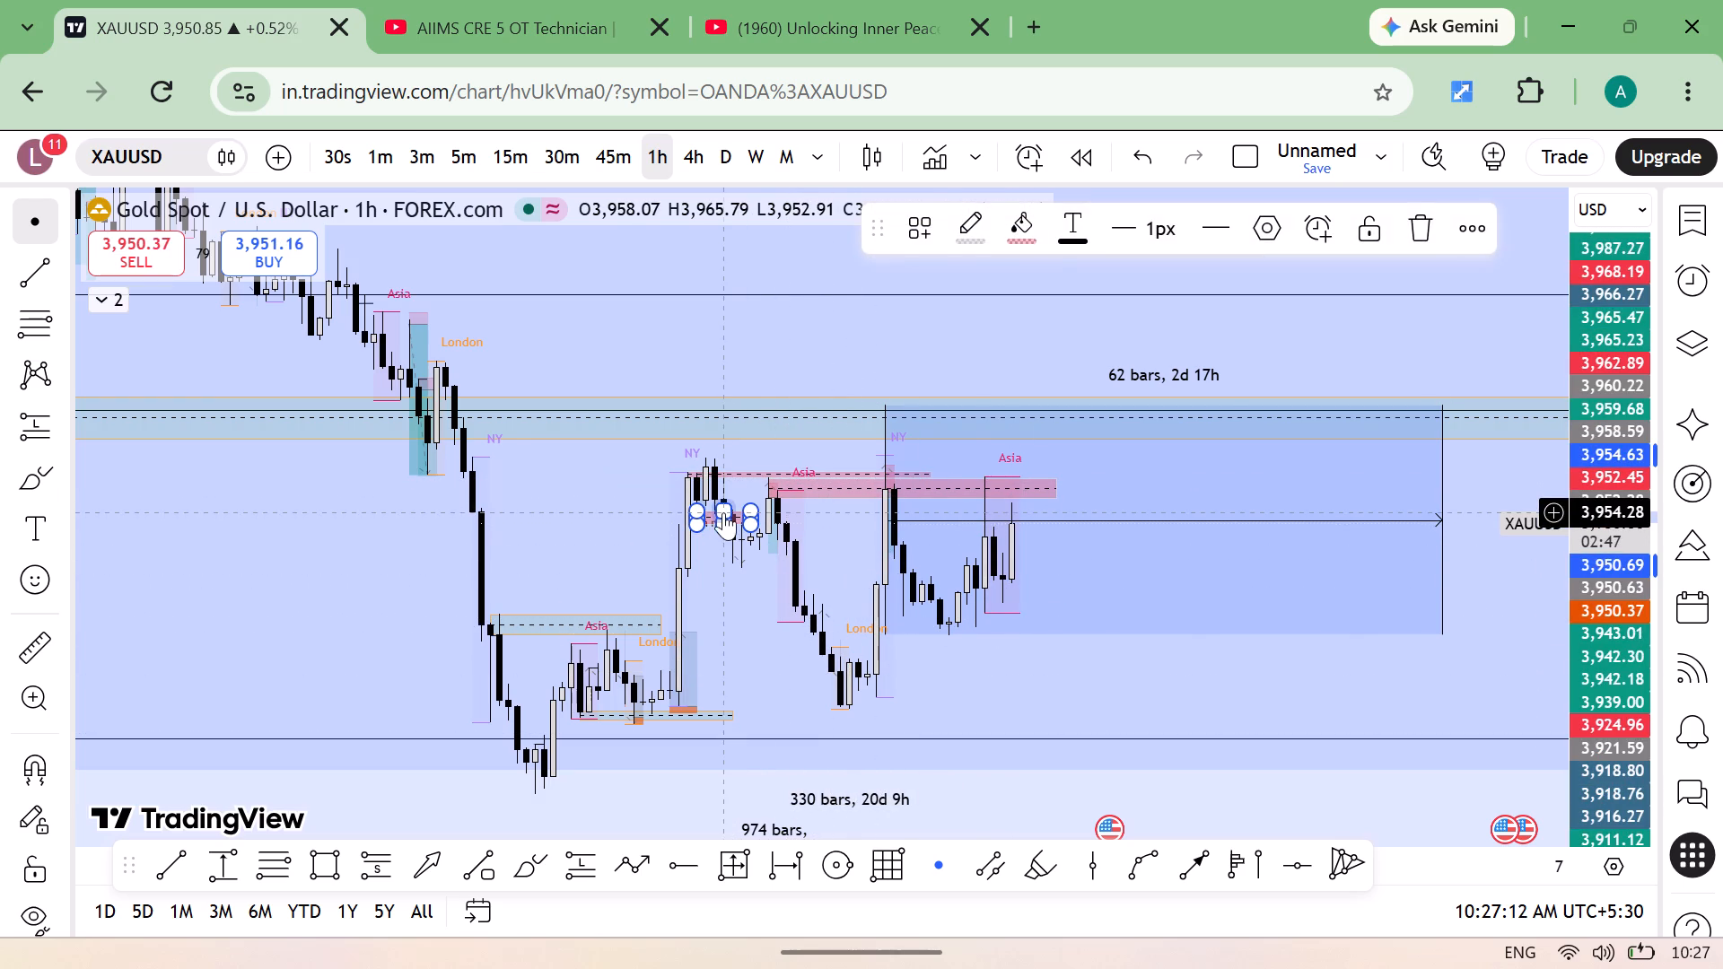
{"action": "key", "text": "ctrl+x"}
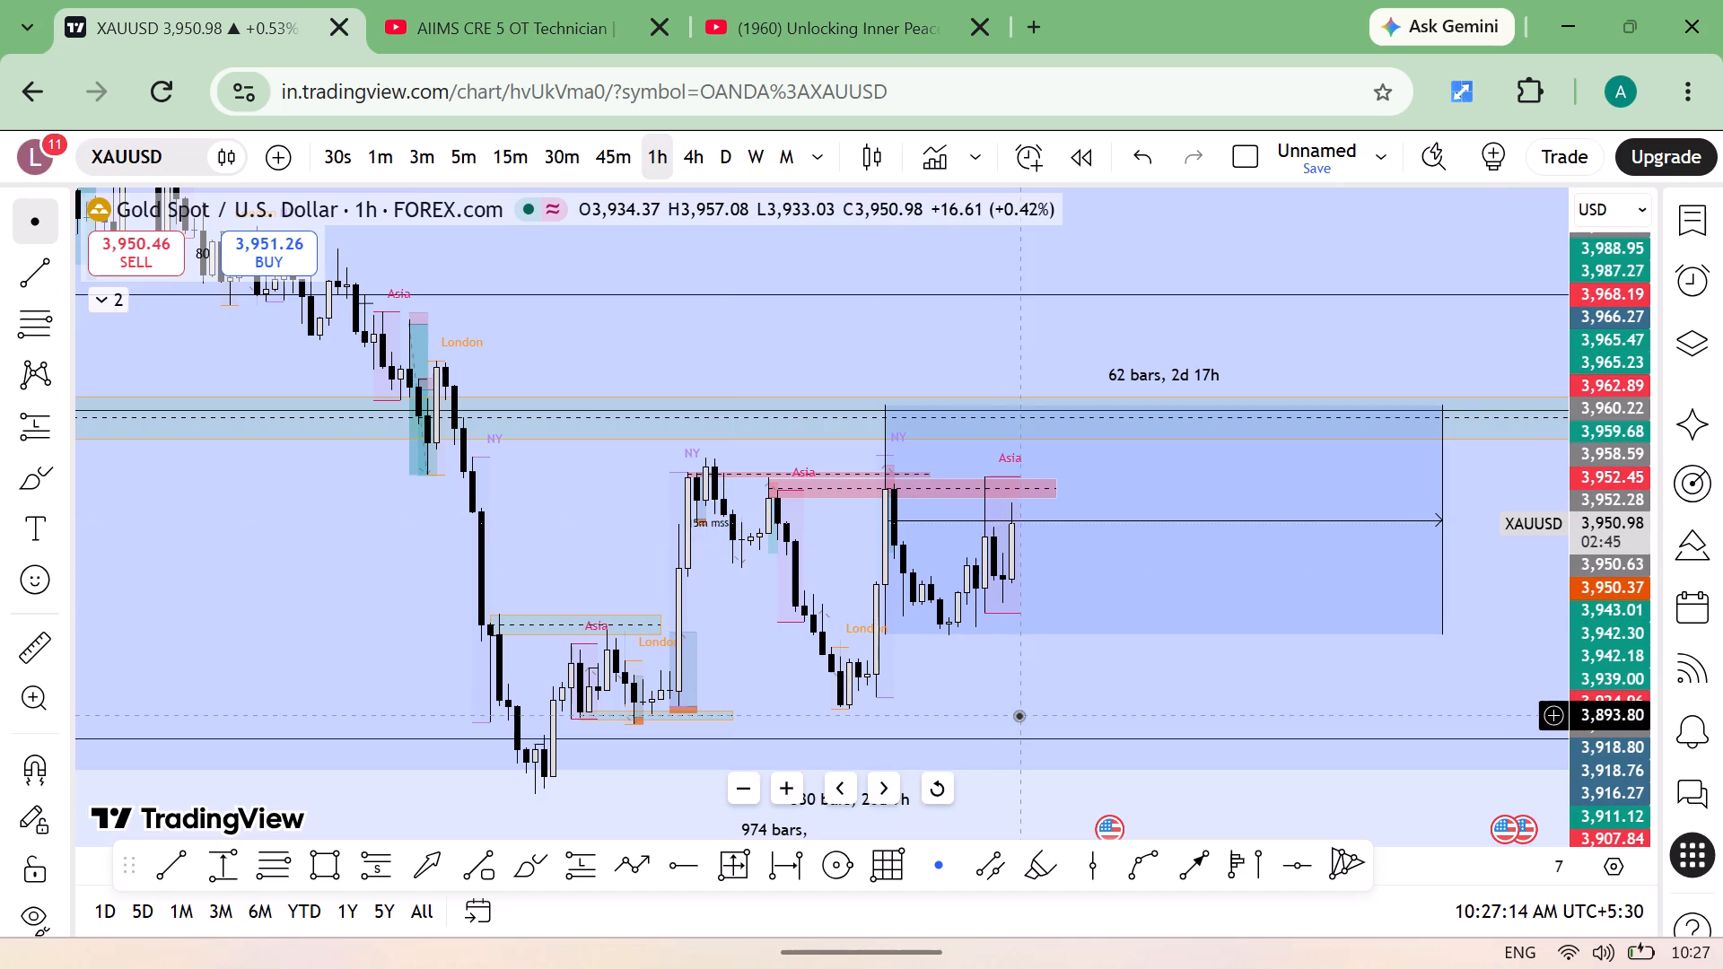
View the XAUUSD chart and its remaining drawings on the 4-hour timeframe.
{"action": "left_click", "coordinate": [687, 164]}
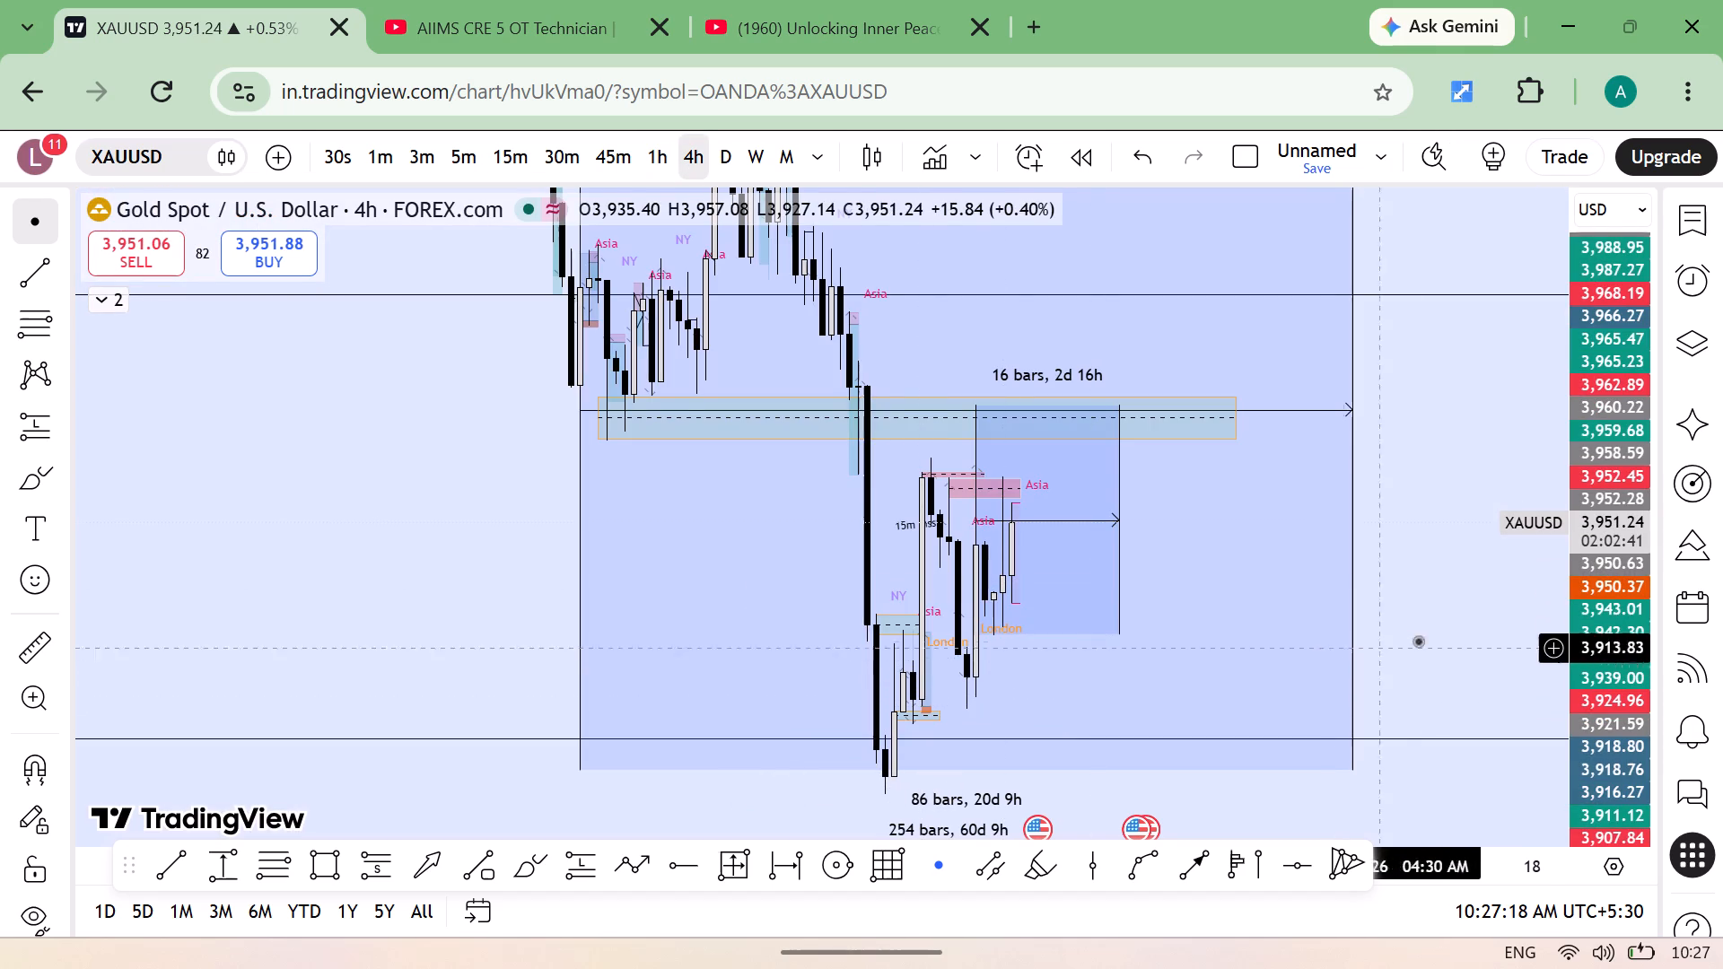
{"action": "scroll", "coordinate": [1438, 632], "scroll_direction": "left", "scroll_amount": 1}
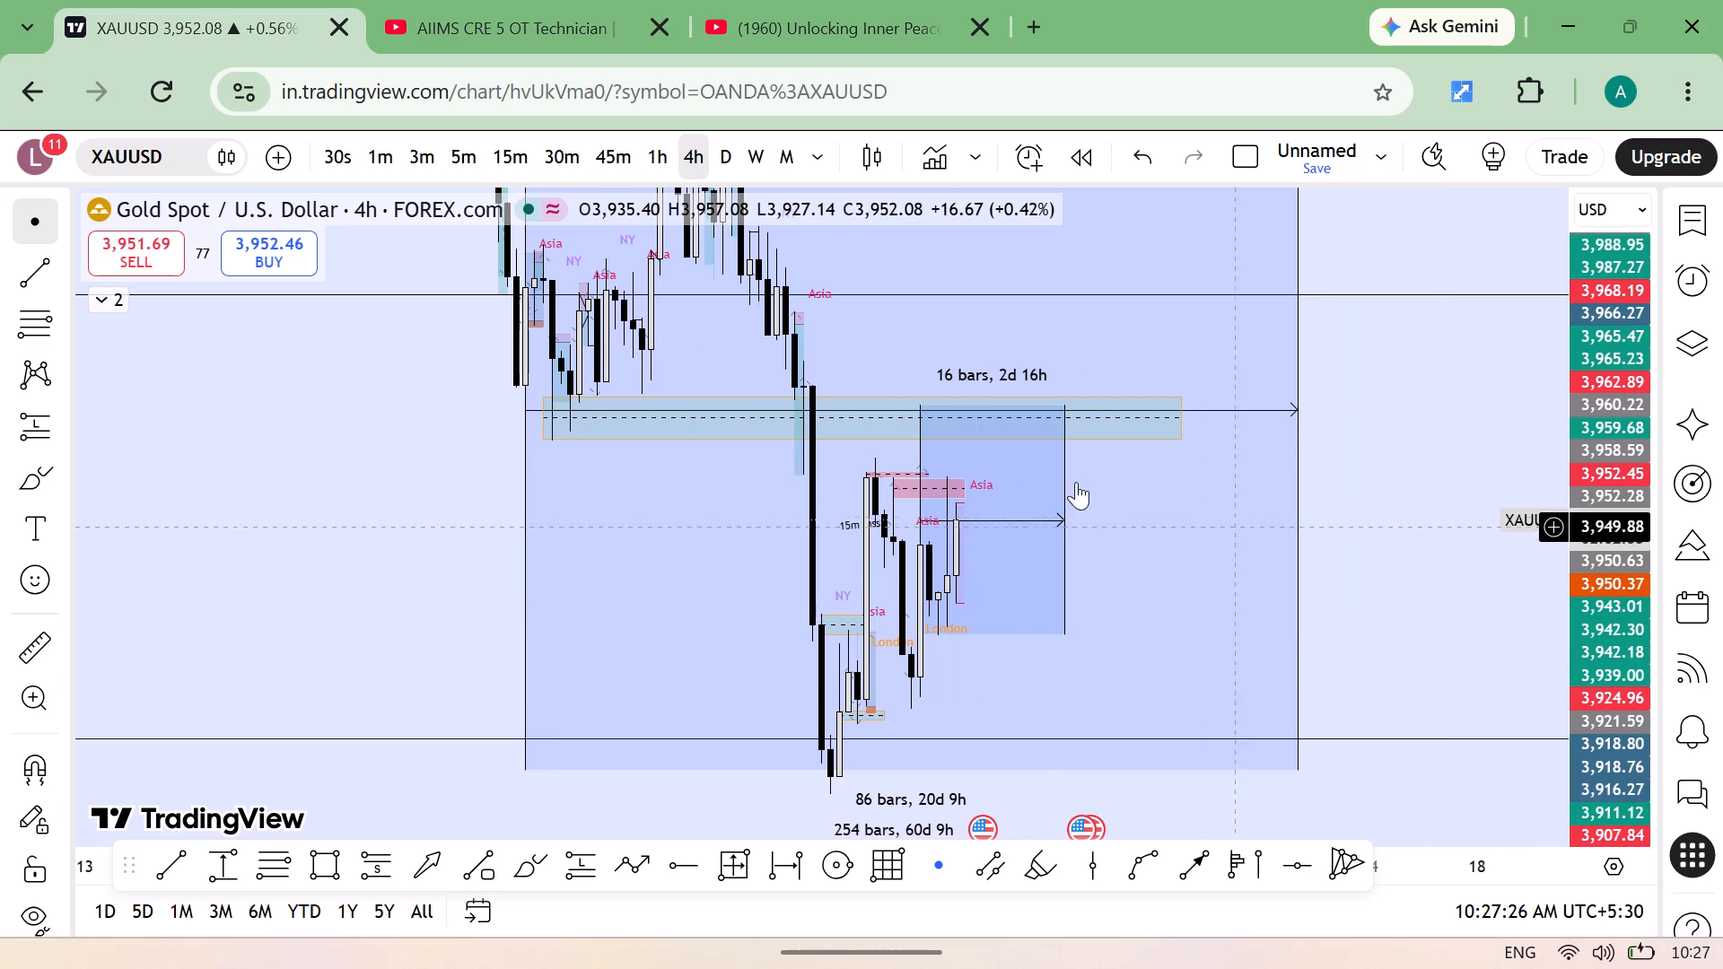
Switch the chart to the 15-minute timeframe and frame the latest NY and Asia sessions with free space after the current candle.
{"action": "left_click", "coordinate": [516, 156]}
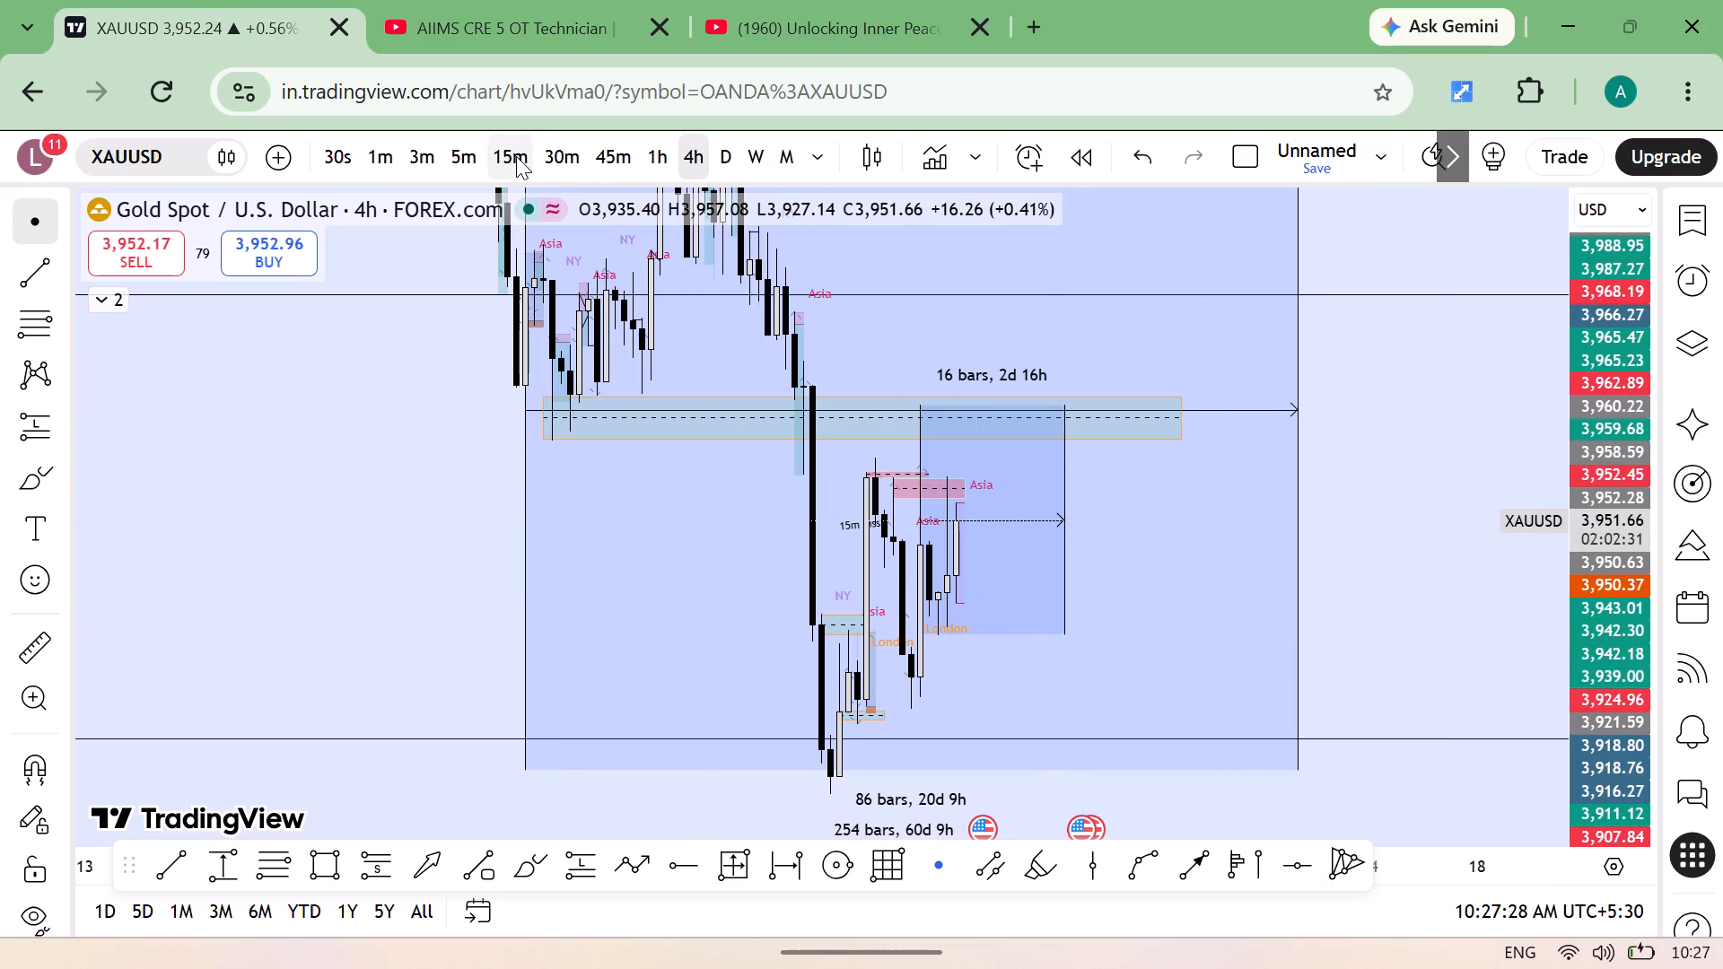
{"action": "scroll", "coordinate": [637, 706], "scroll_direction": "right", "scroll_amount": 2}
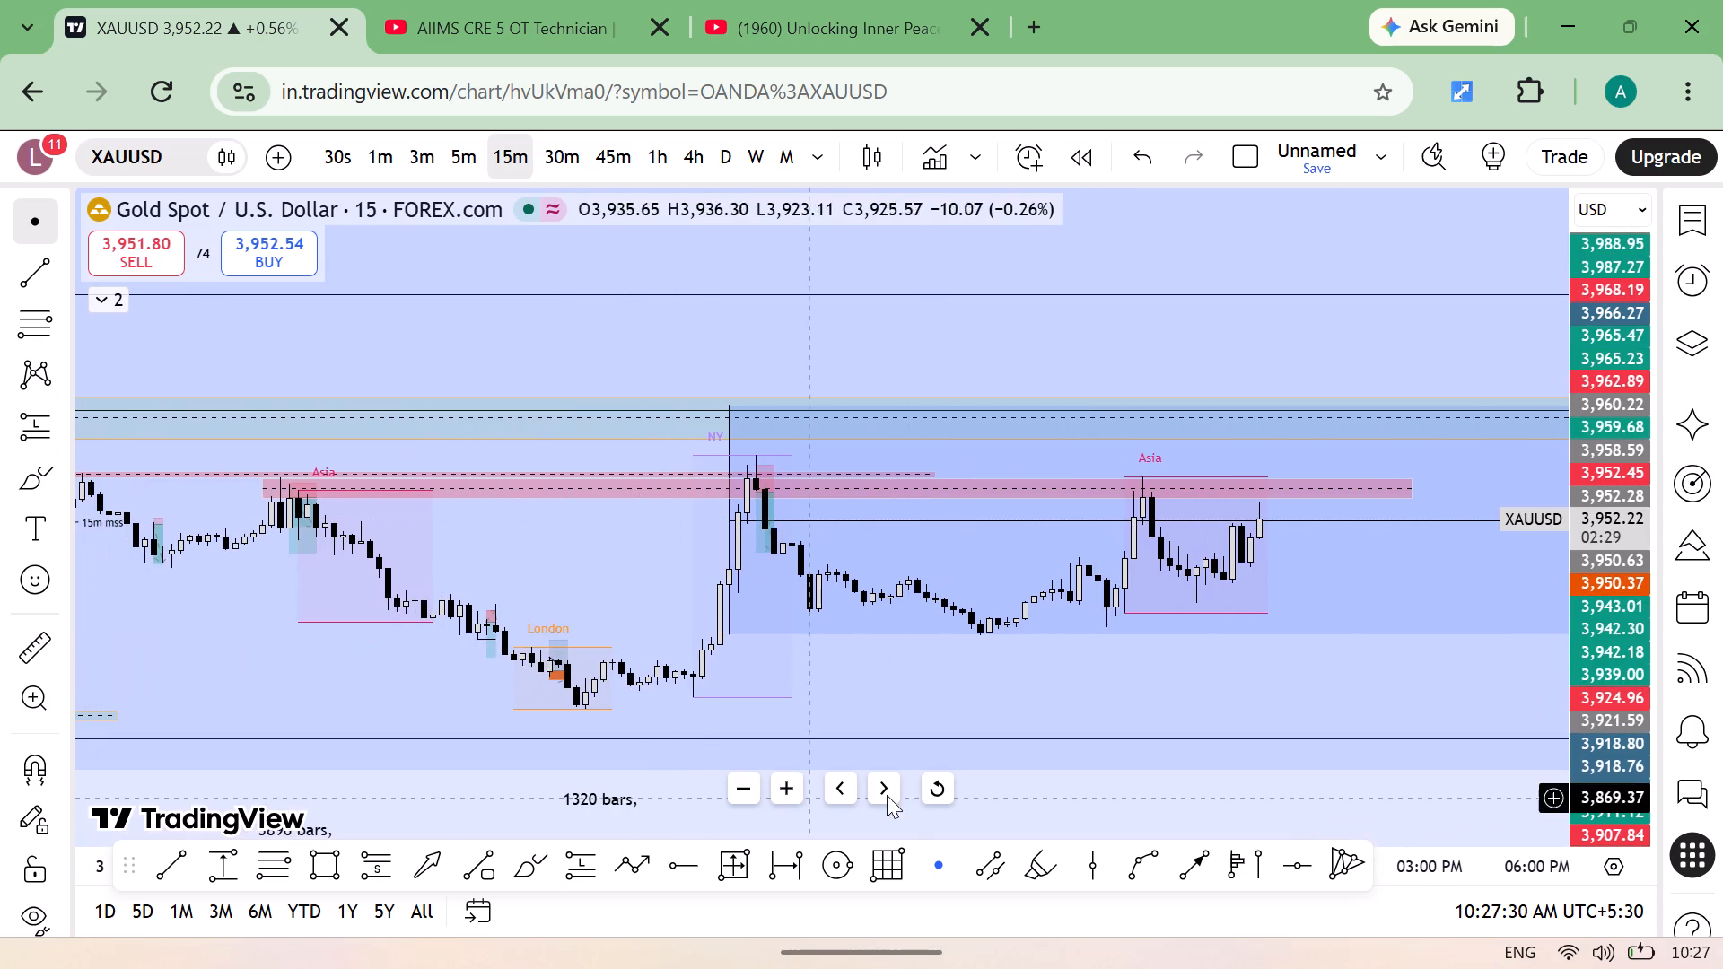
{"action": "left_click", "coordinate": [933, 797]}
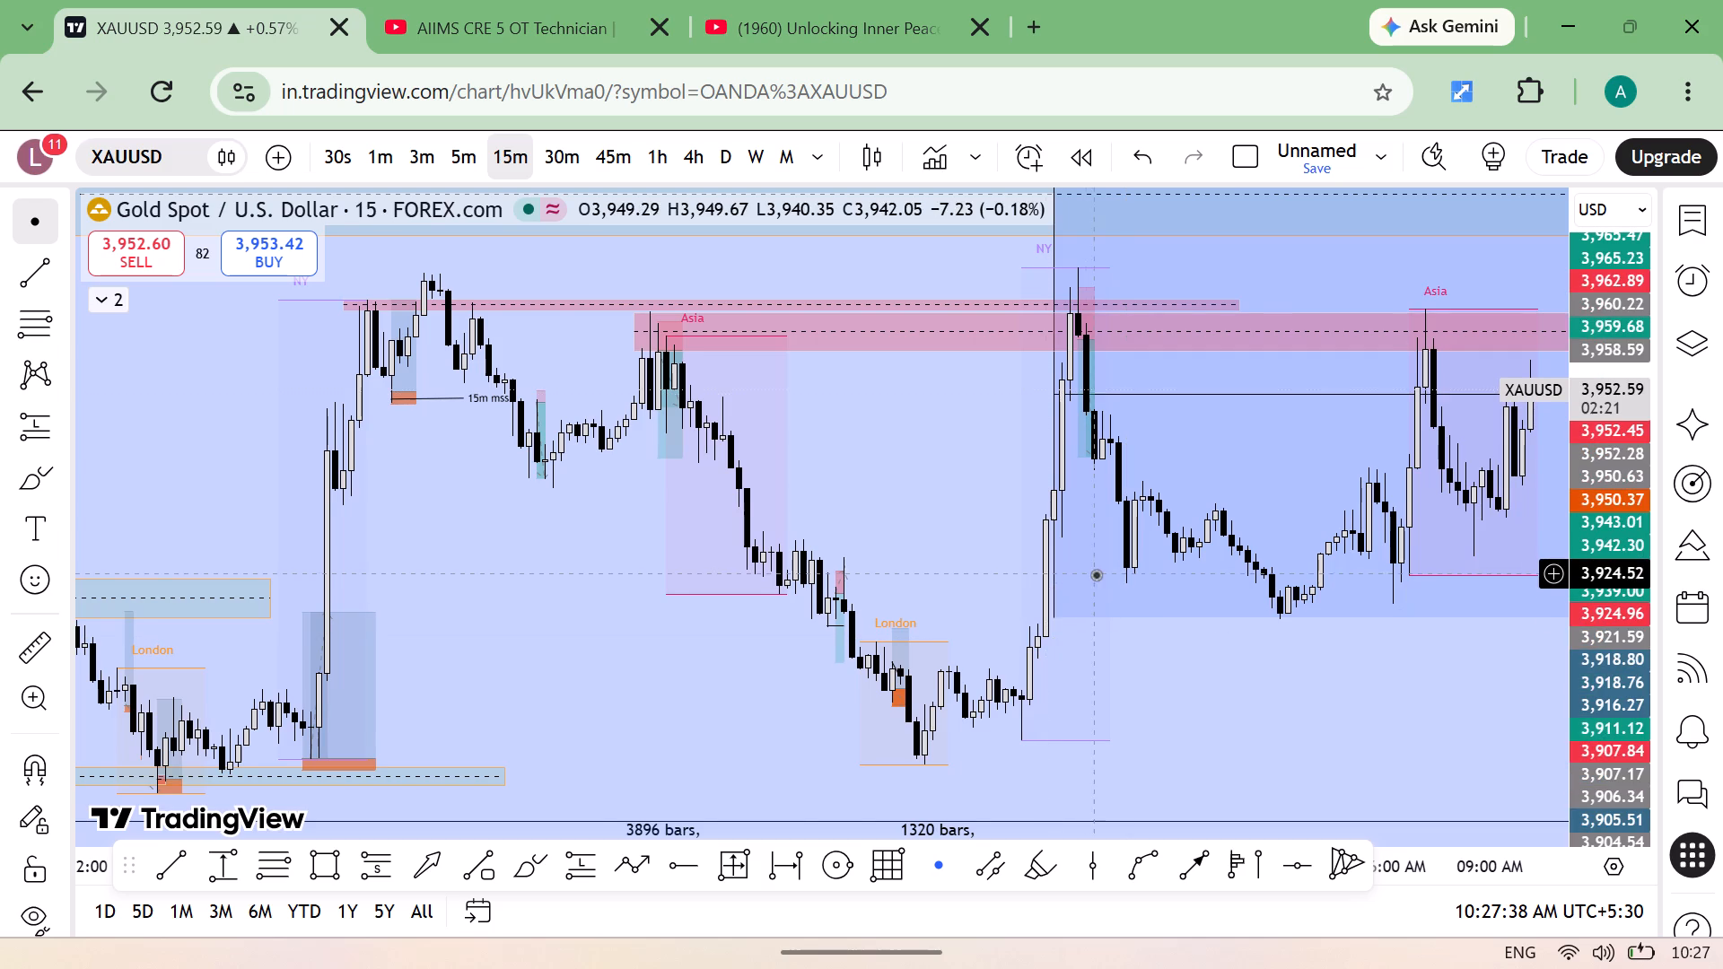
{"action": "scroll", "coordinate": [1096, 574], "scroll_direction": "left", "scroll_amount": 2}
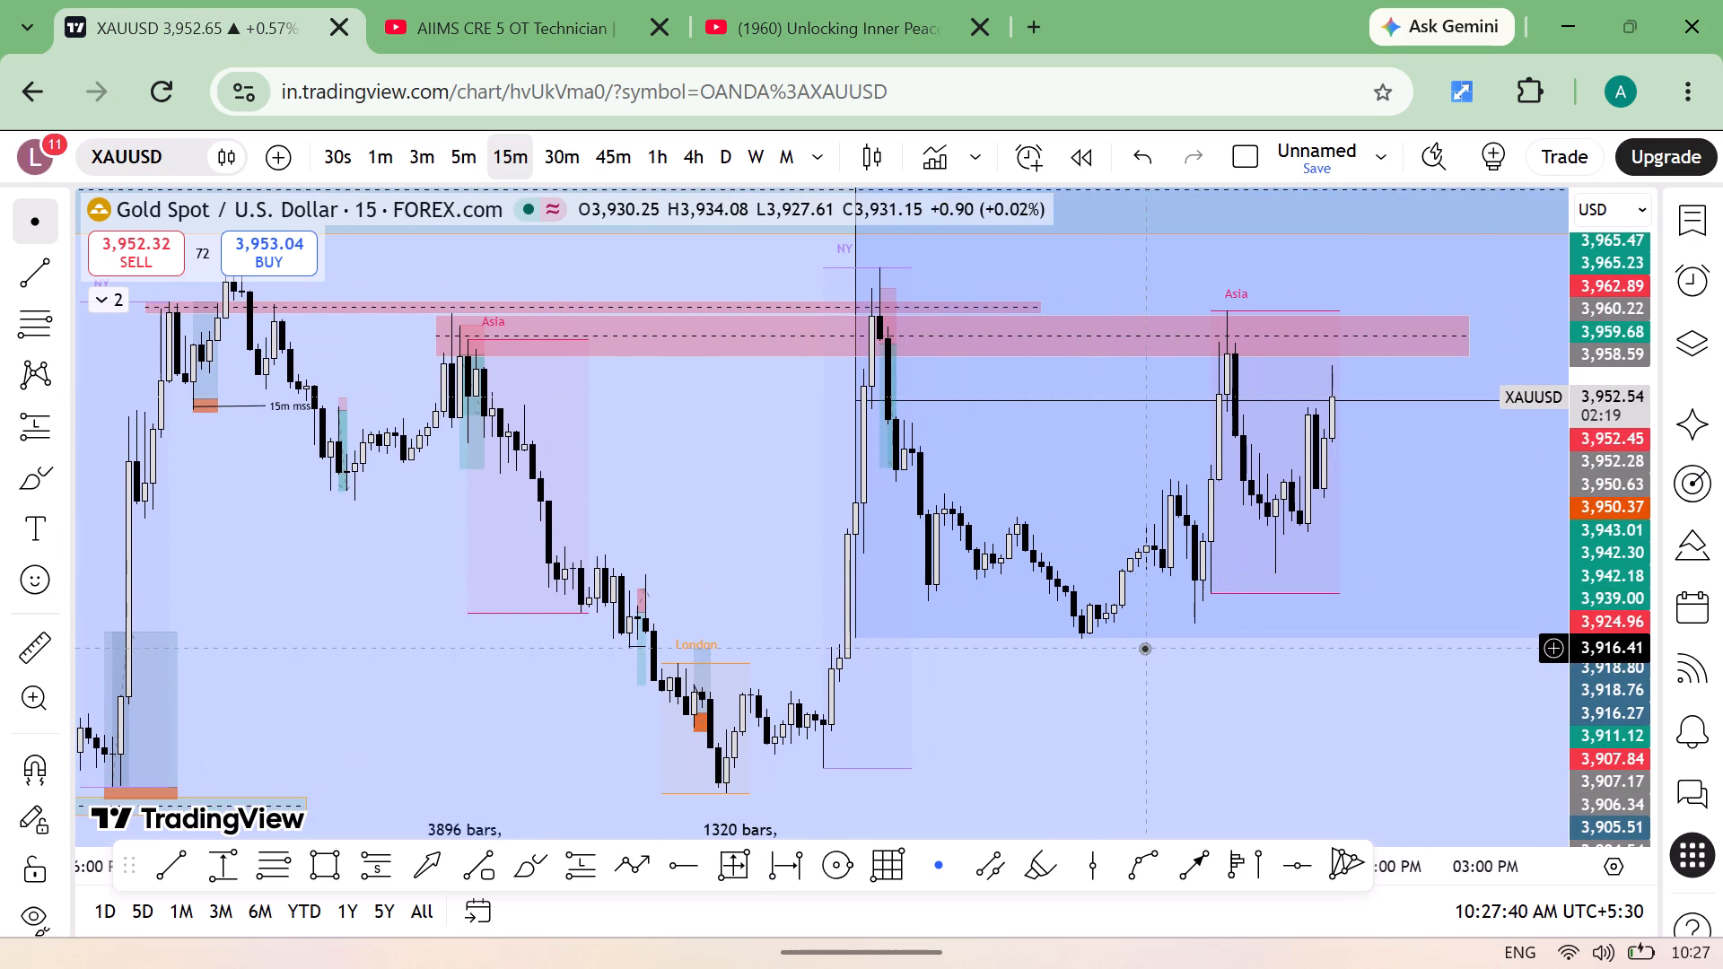
{"action": "scroll", "coordinate": [1089, 660], "scroll_direction": "right", "scroll_amount": 1}
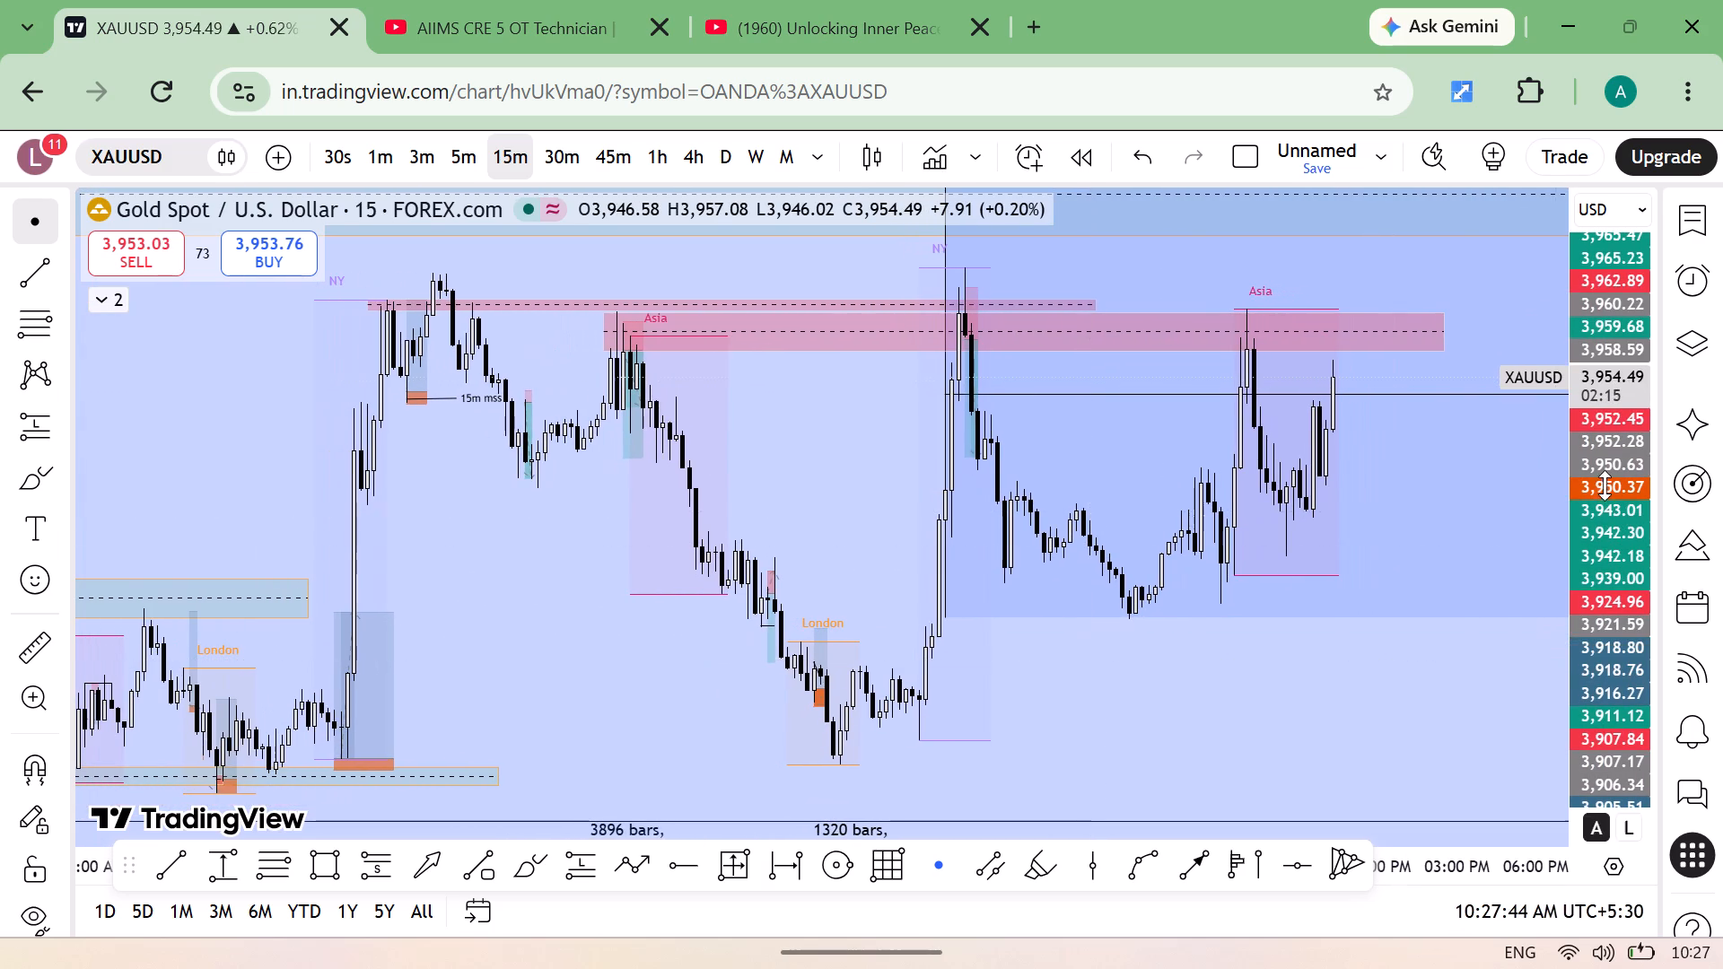
{"action": "left_click_drag", "start_coordinate": [1620, 460], "coordinate": [1576, 729]}
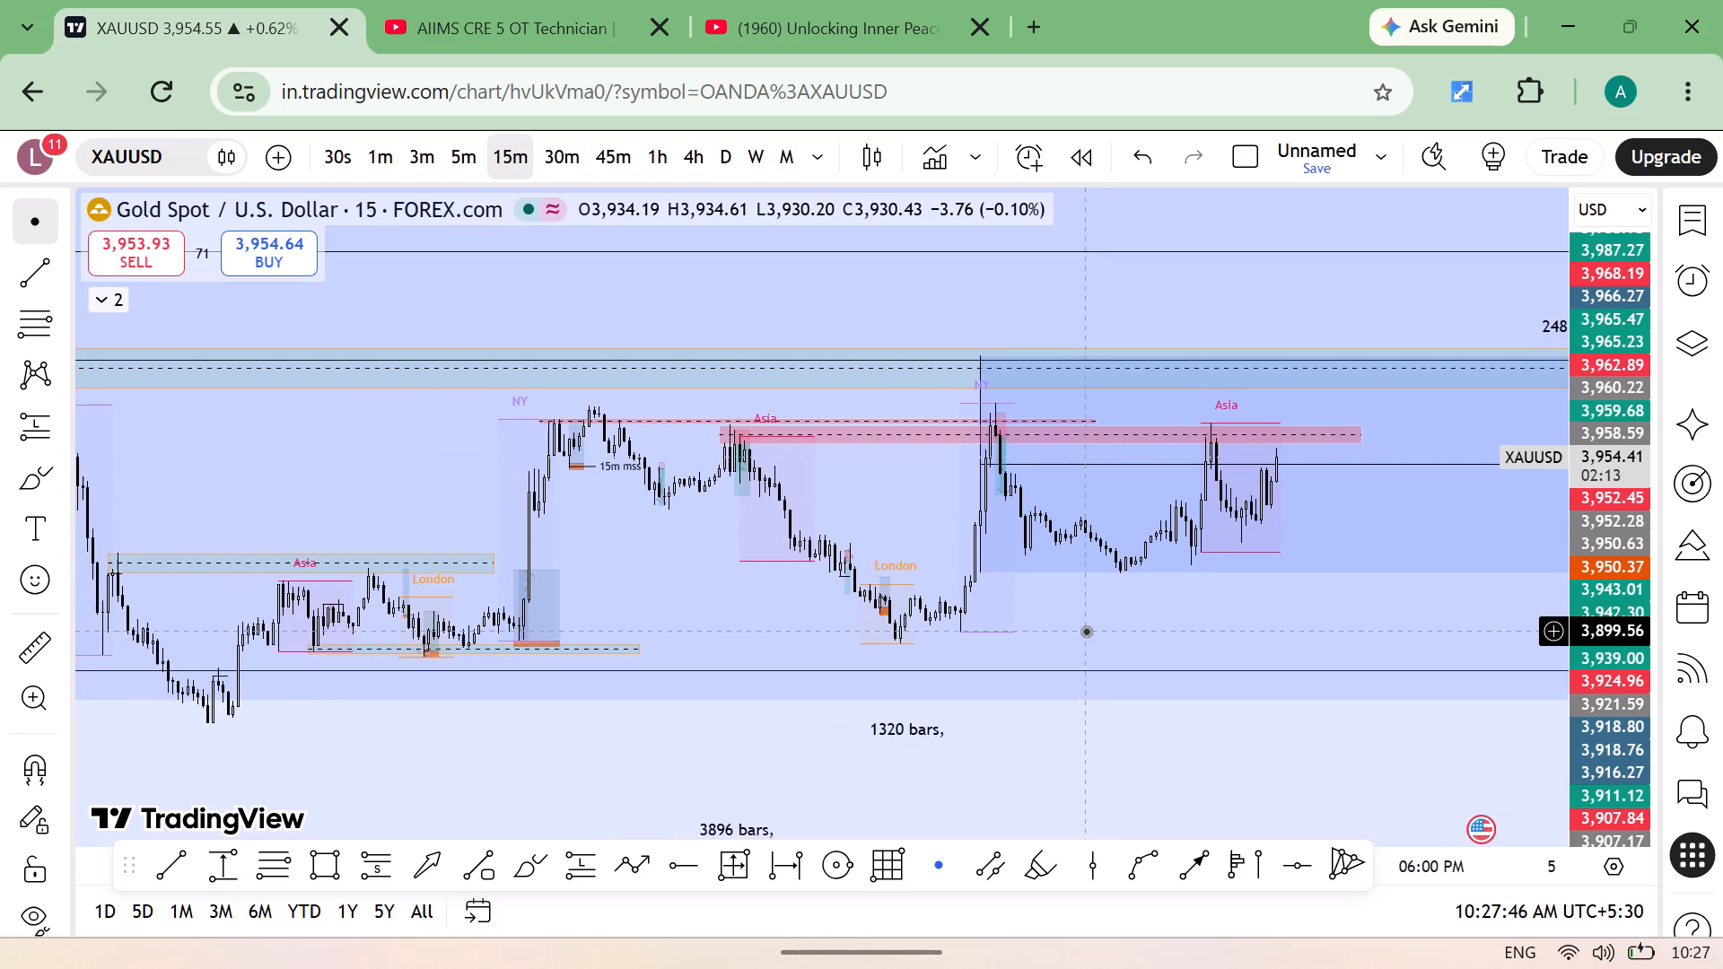
{"action": "scroll", "coordinate": [1206, 689], "scroll_direction": "left", "scroll_amount": 1}
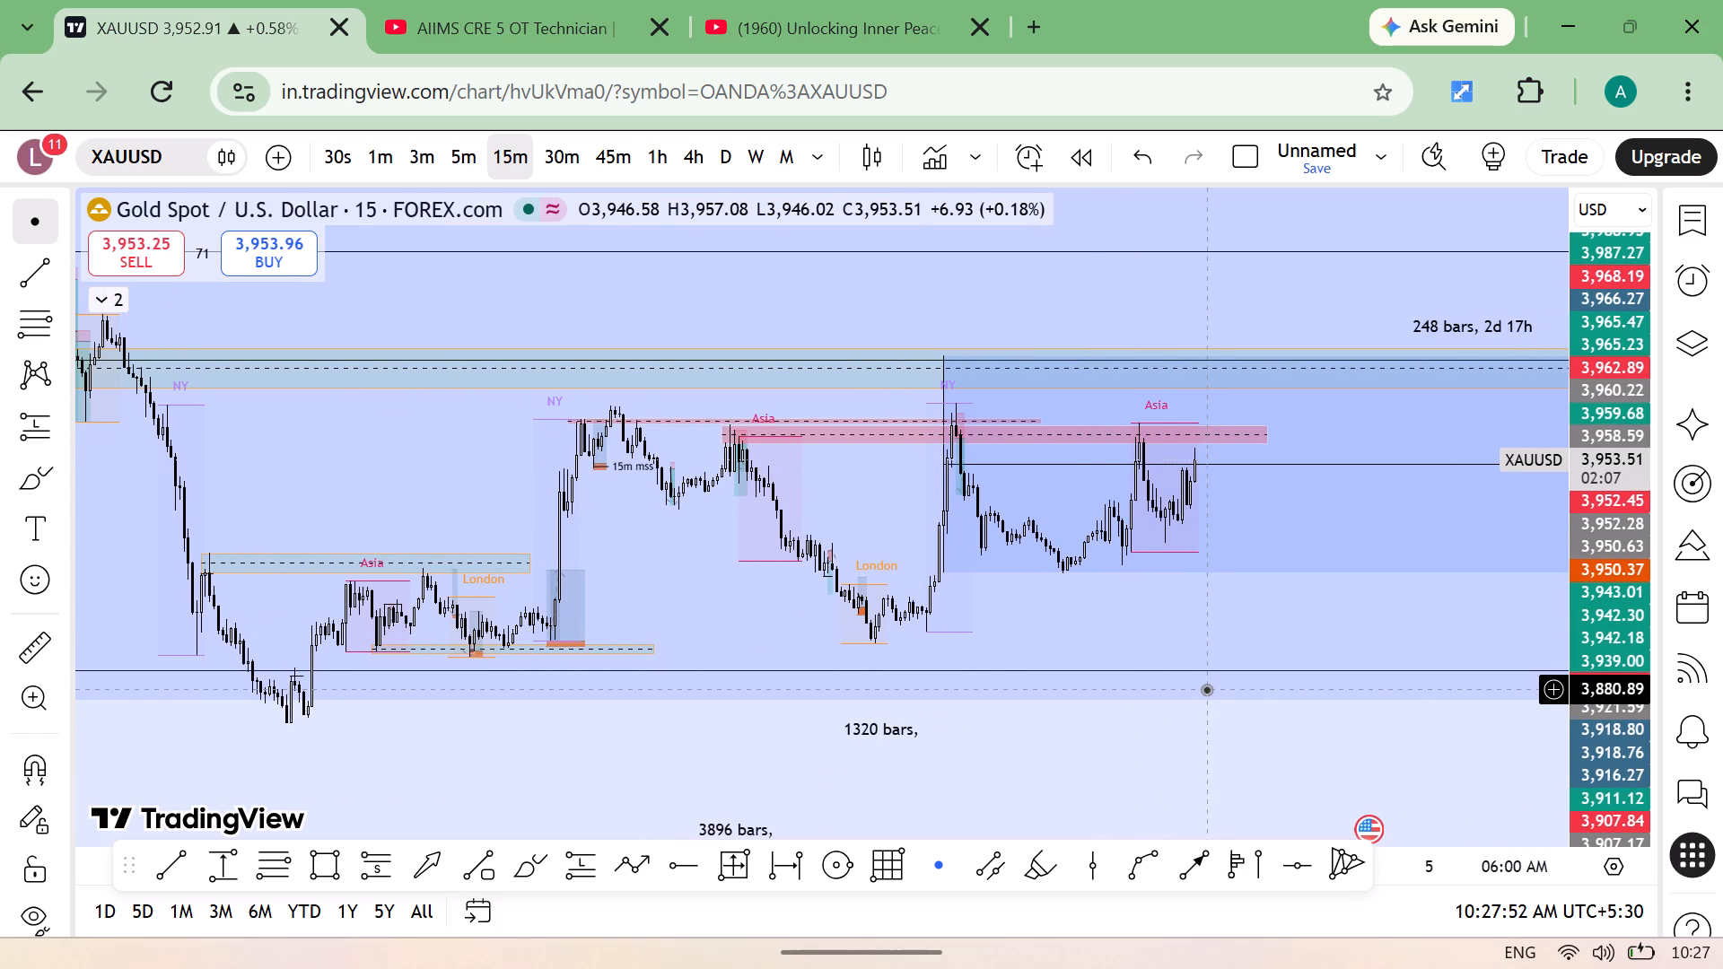
{"action": "scroll", "coordinate": [1163, 683], "scroll_direction": "left", "scroll_amount": 1}
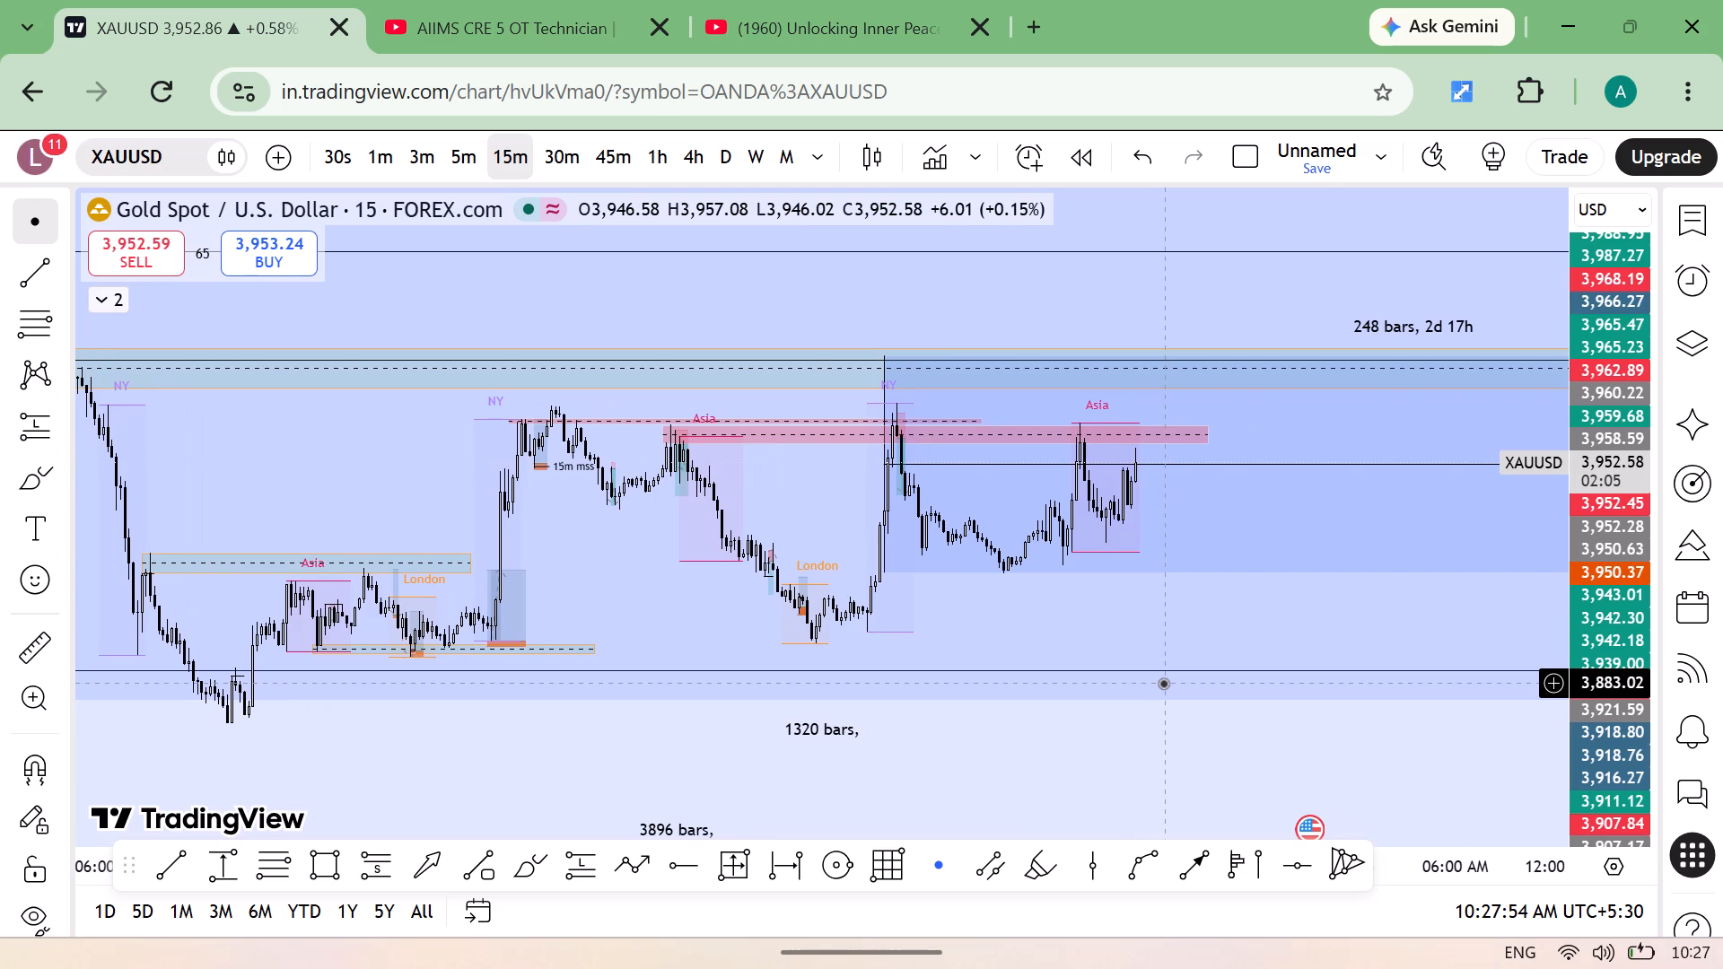
{"action": "scroll", "coordinate": [1175, 701], "scroll_direction": "left", "scroll_amount": 1}
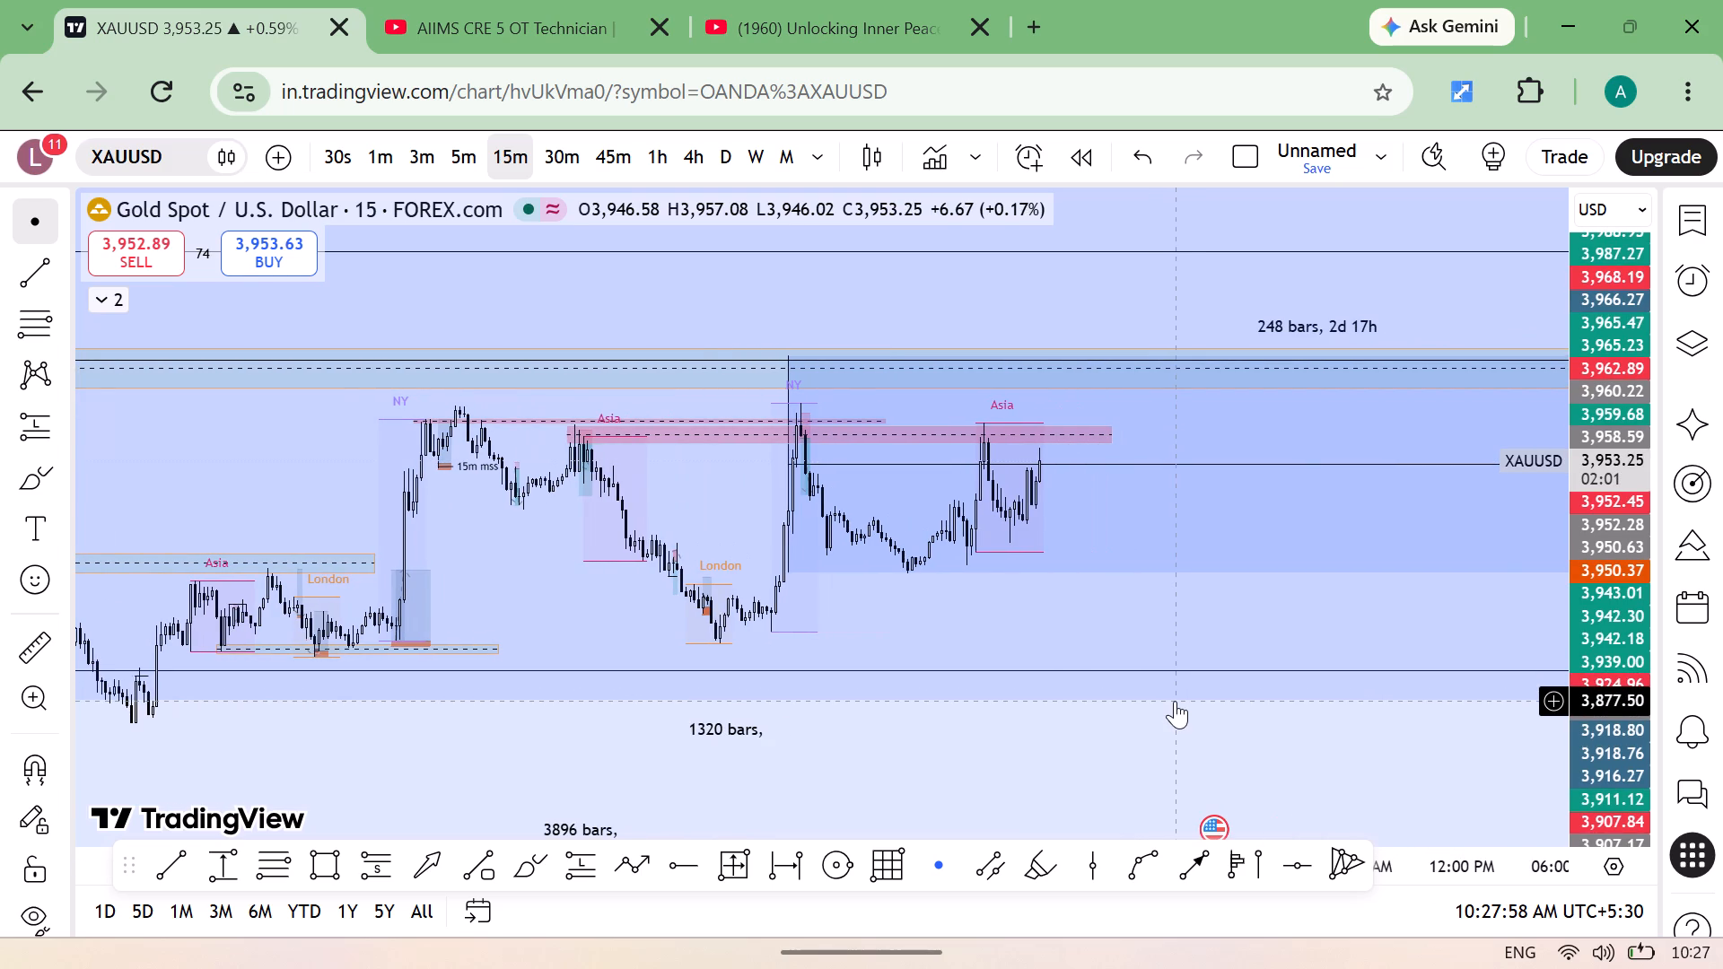
{"action": "scroll", "coordinate": [1122, 677], "scroll_direction": "left", "scroll_amount": 1}
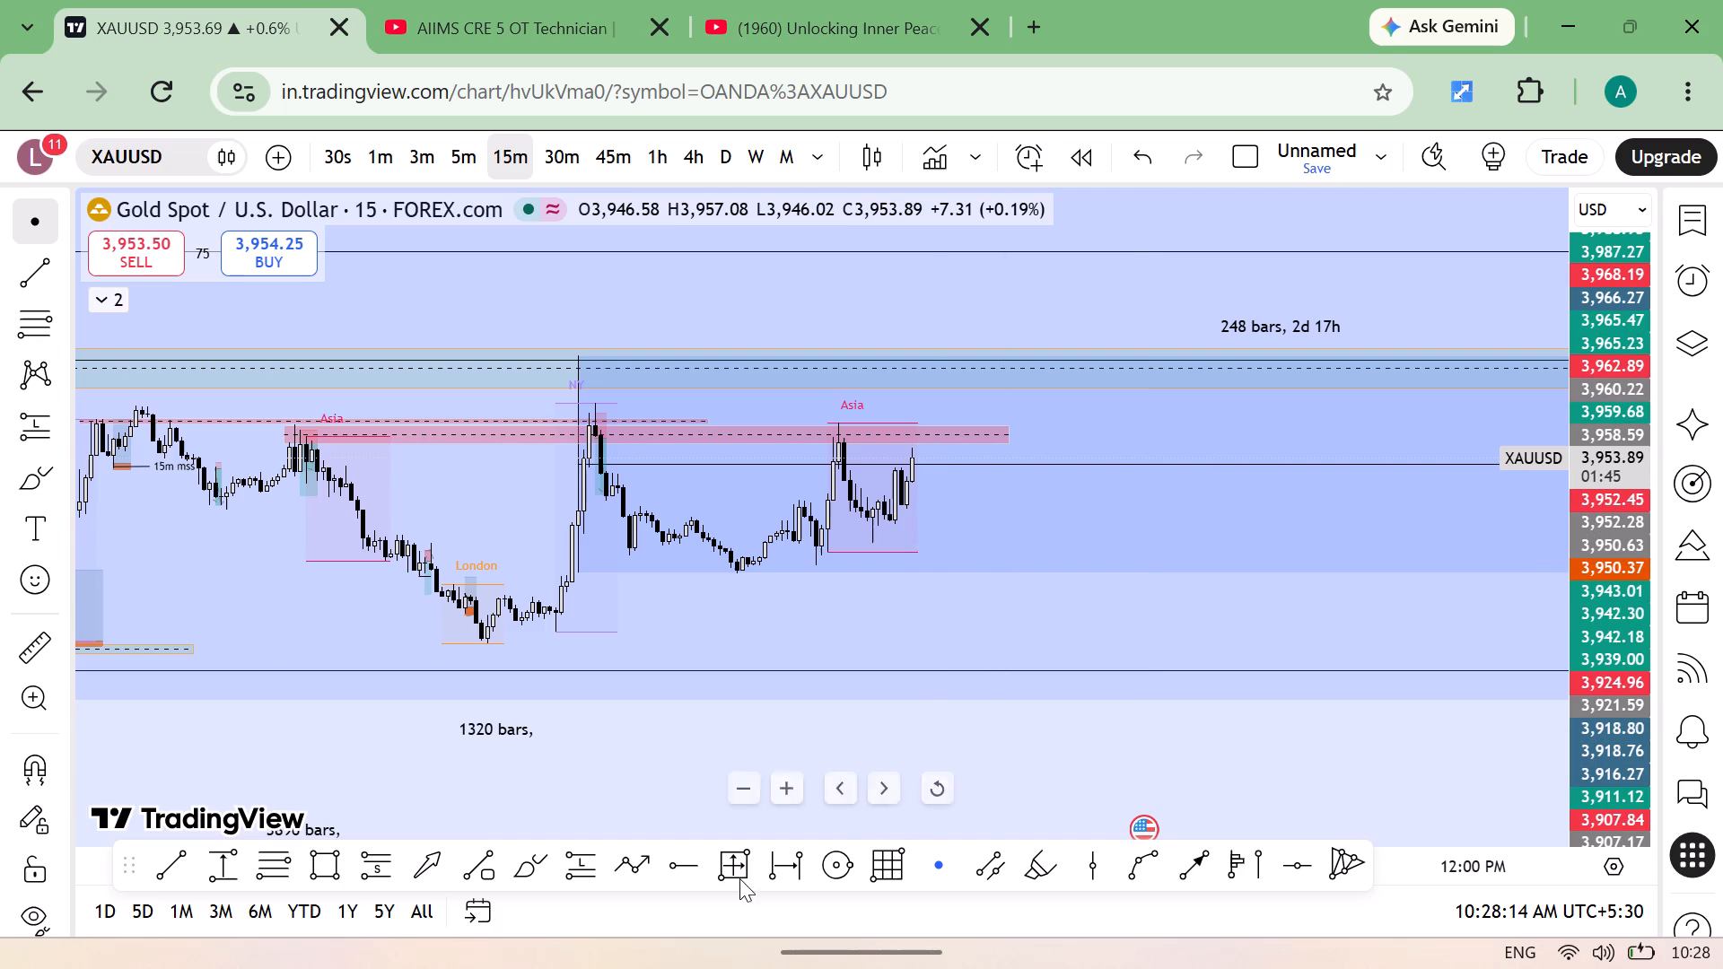
Draw a rising trend line from the latest London session low, under the swing lows, to about 3,936.88 beyond the current candle.
{"action": "left_click", "coordinate": [469, 869]}
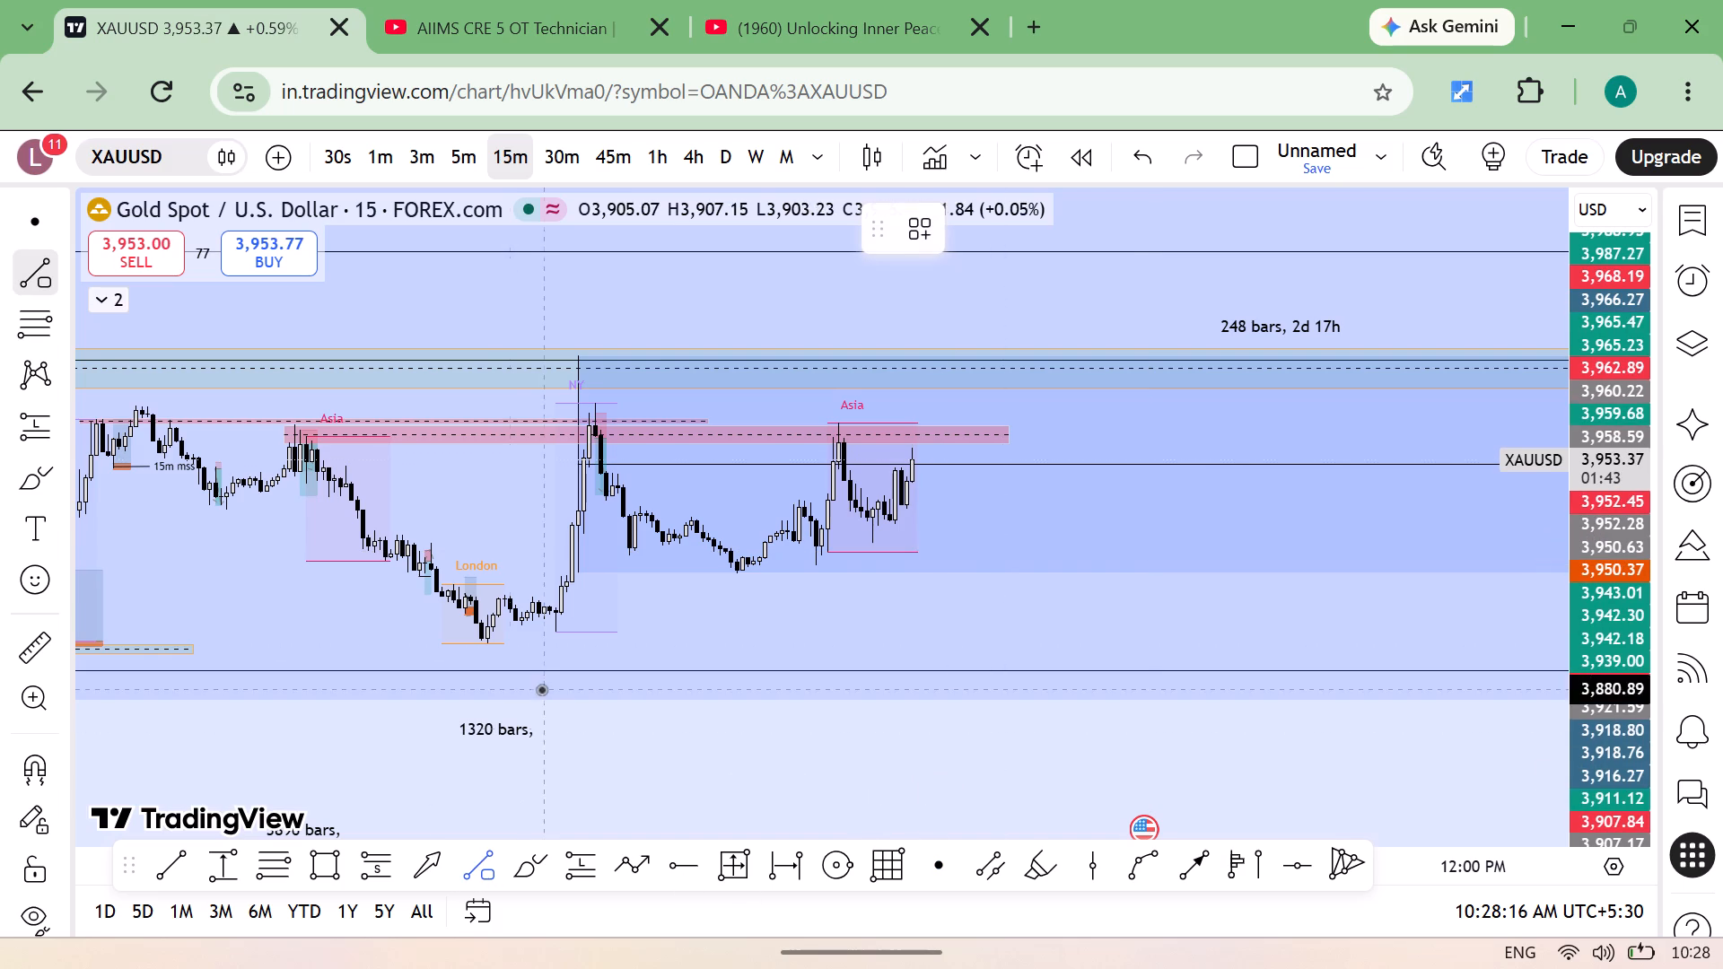
{"action": "left_click_drag", "start_coordinate": [486, 644], "coordinate": [830, 592]}
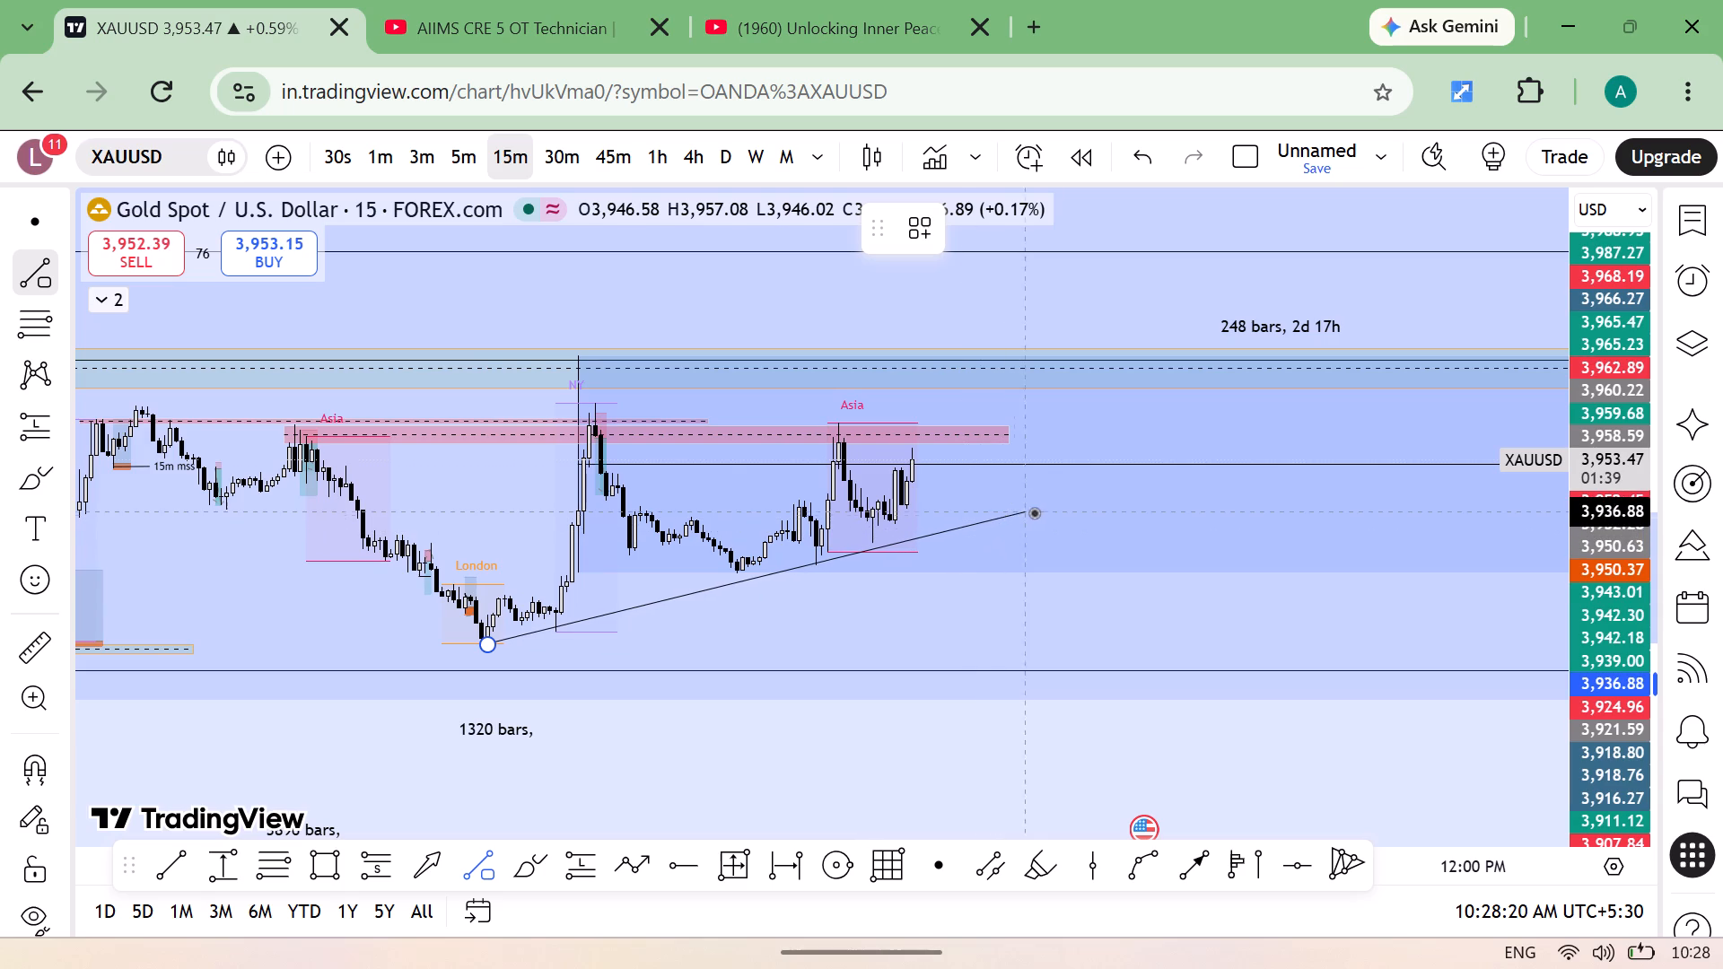
{"action": "left_click", "coordinate": [1039, 512]}
{"action": "left_click", "coordinate": [1141, 504]}
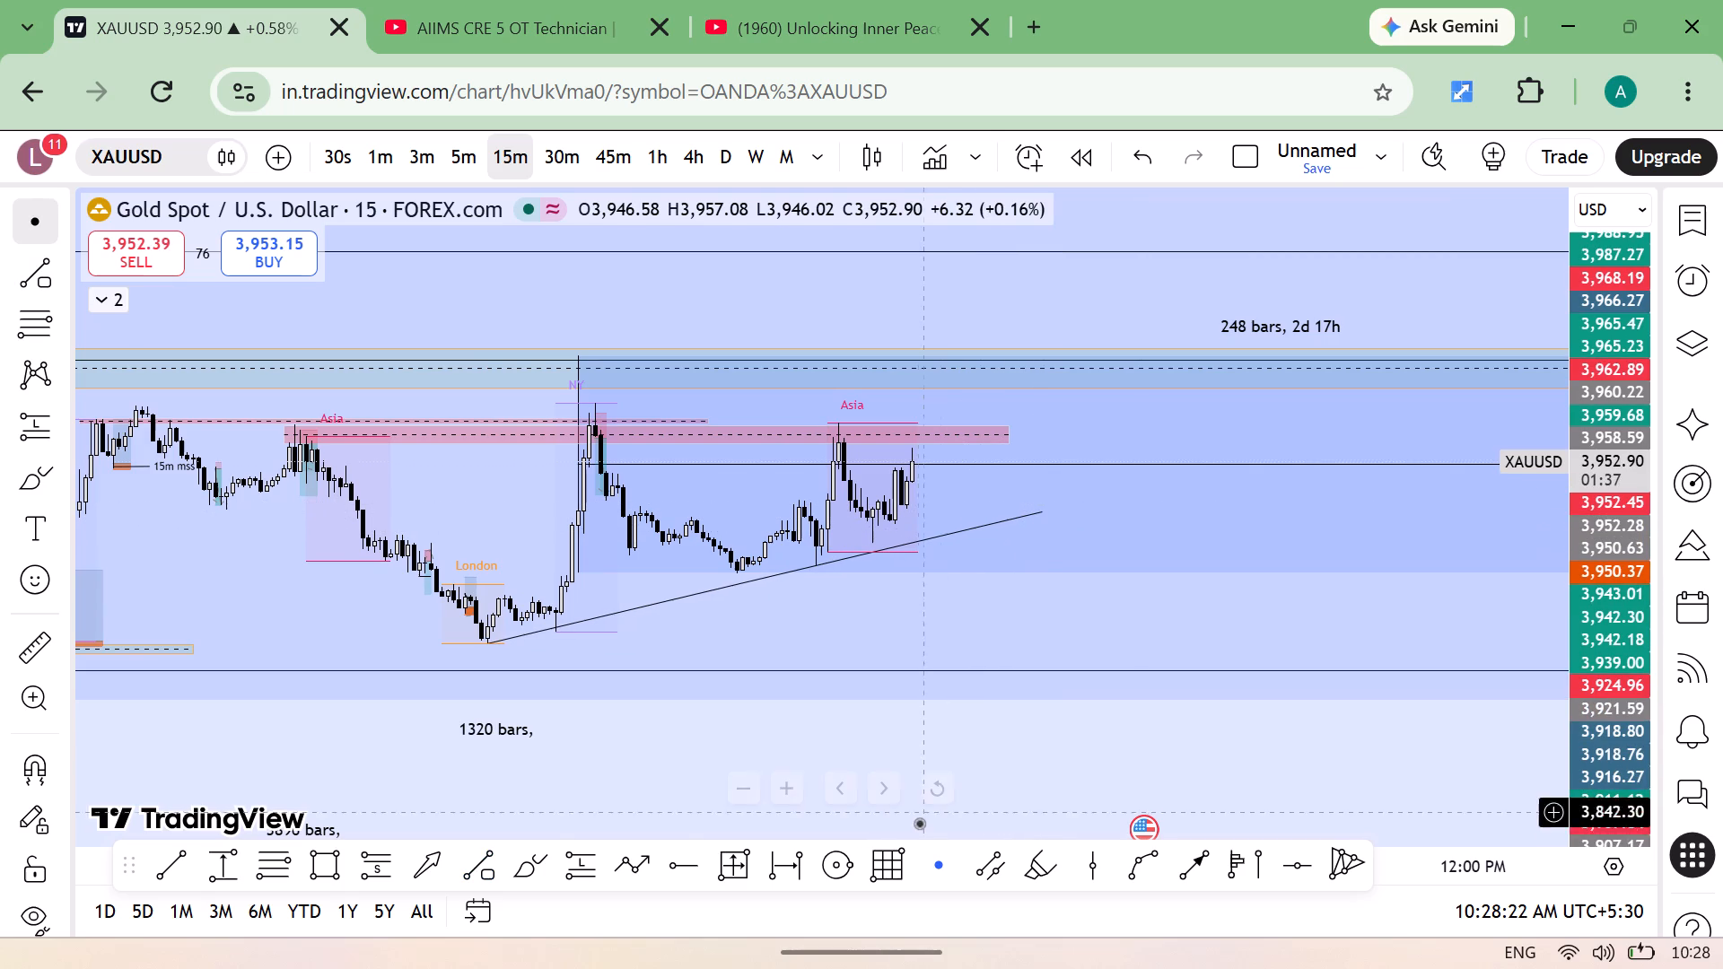
Draw a falling trend line from the latest NY session high at about 3,971.66, over the Asia high, to about 3,958.08.
{"action": "left_click", "coordinate": [472, 862]}
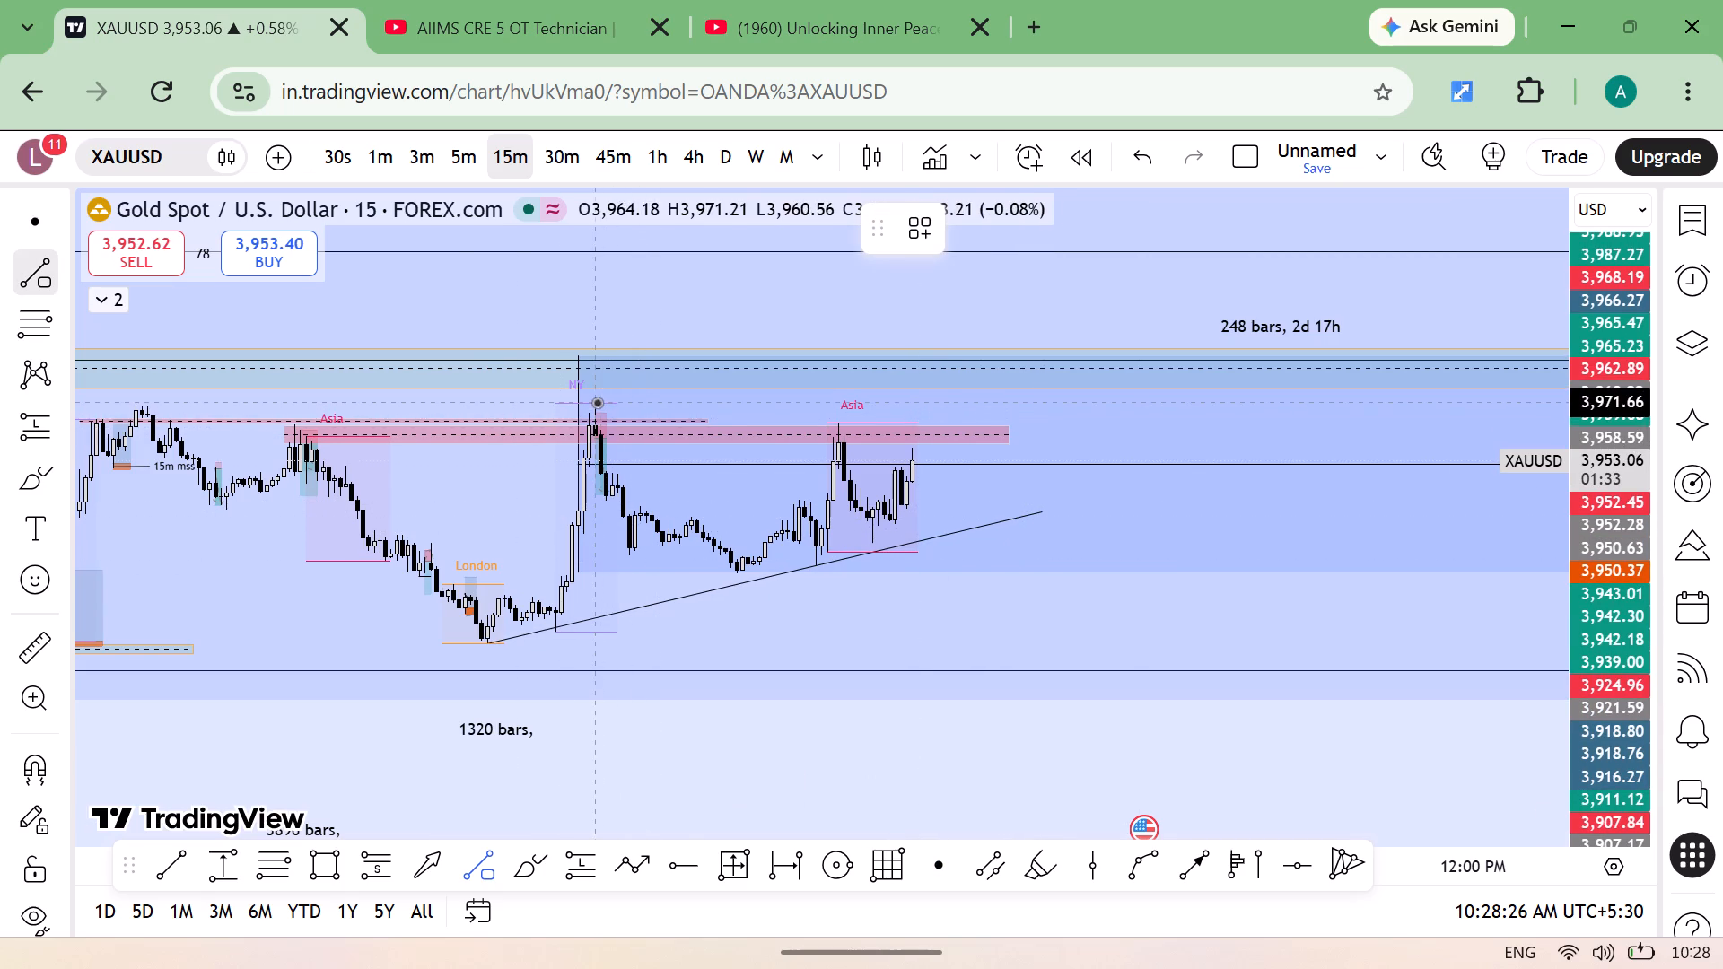
{"action": "left_click_drag", "start_coordinate": [597, 402], "coordinate": [1038, 419]}
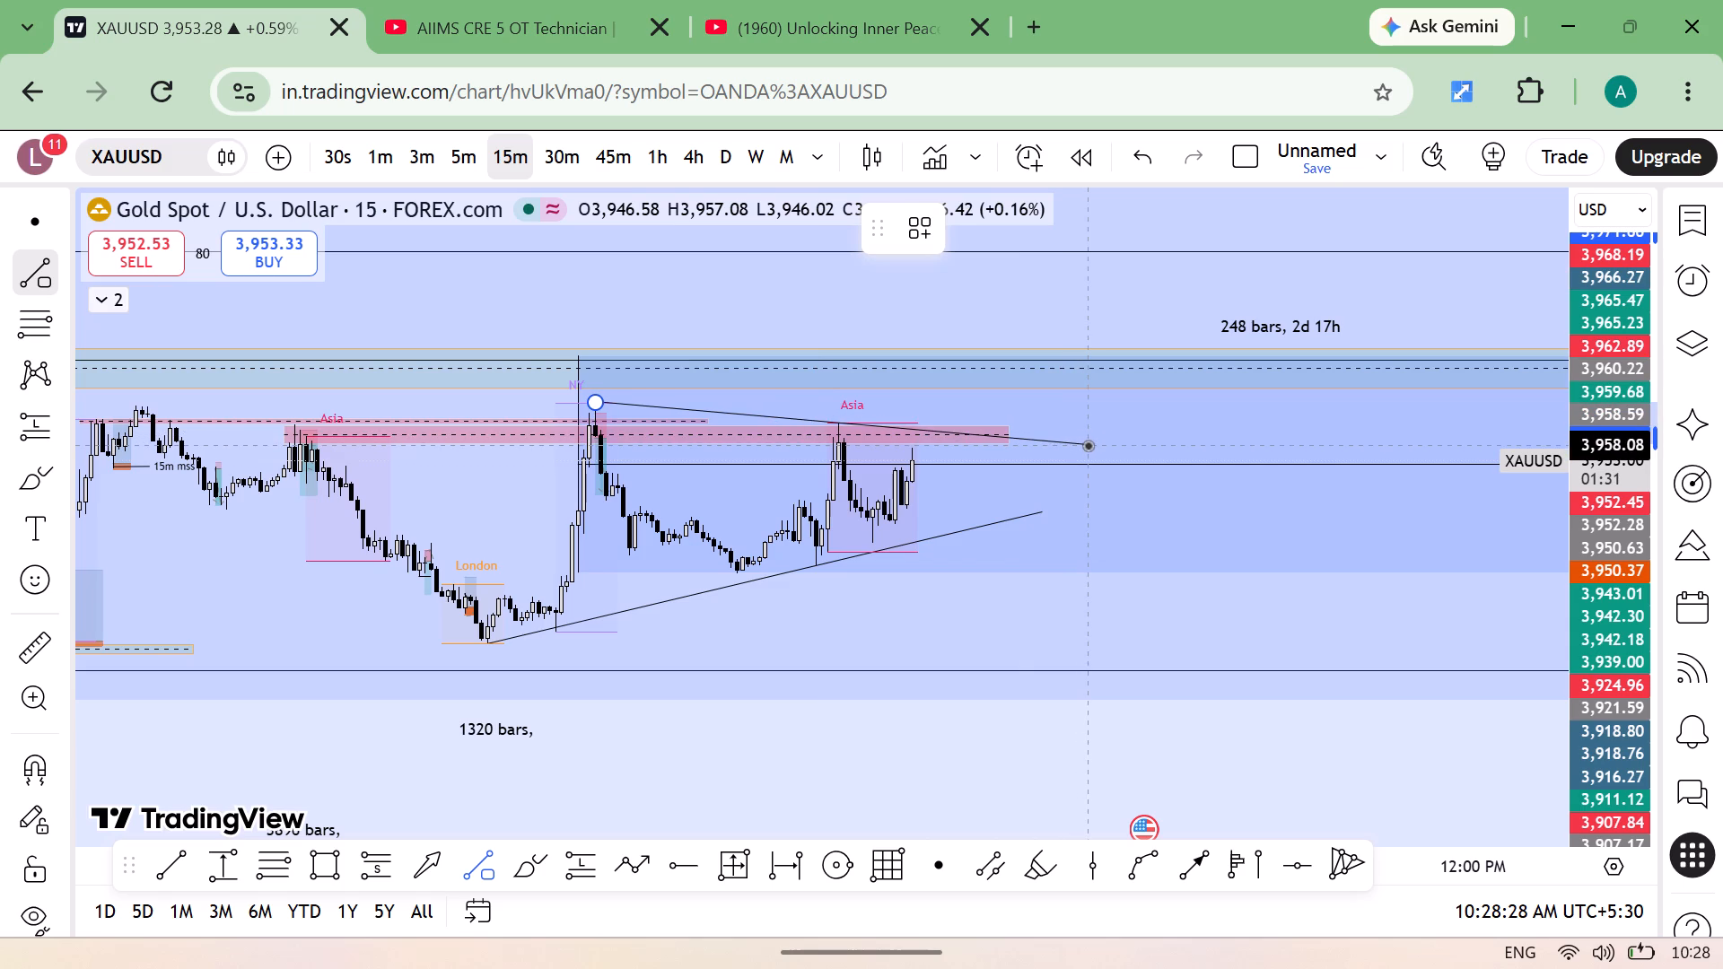
{"action": "left_click", "coordinate": [1088, 445]}
{"action": "left_click", "coordinate": [986, 726]}
Examine the recent 15-minute price action between the two converging trend lines.
{"action": "scroll", "coordinate": [986, 726], "scroll_direction": "right", "scroll_amount": 2}
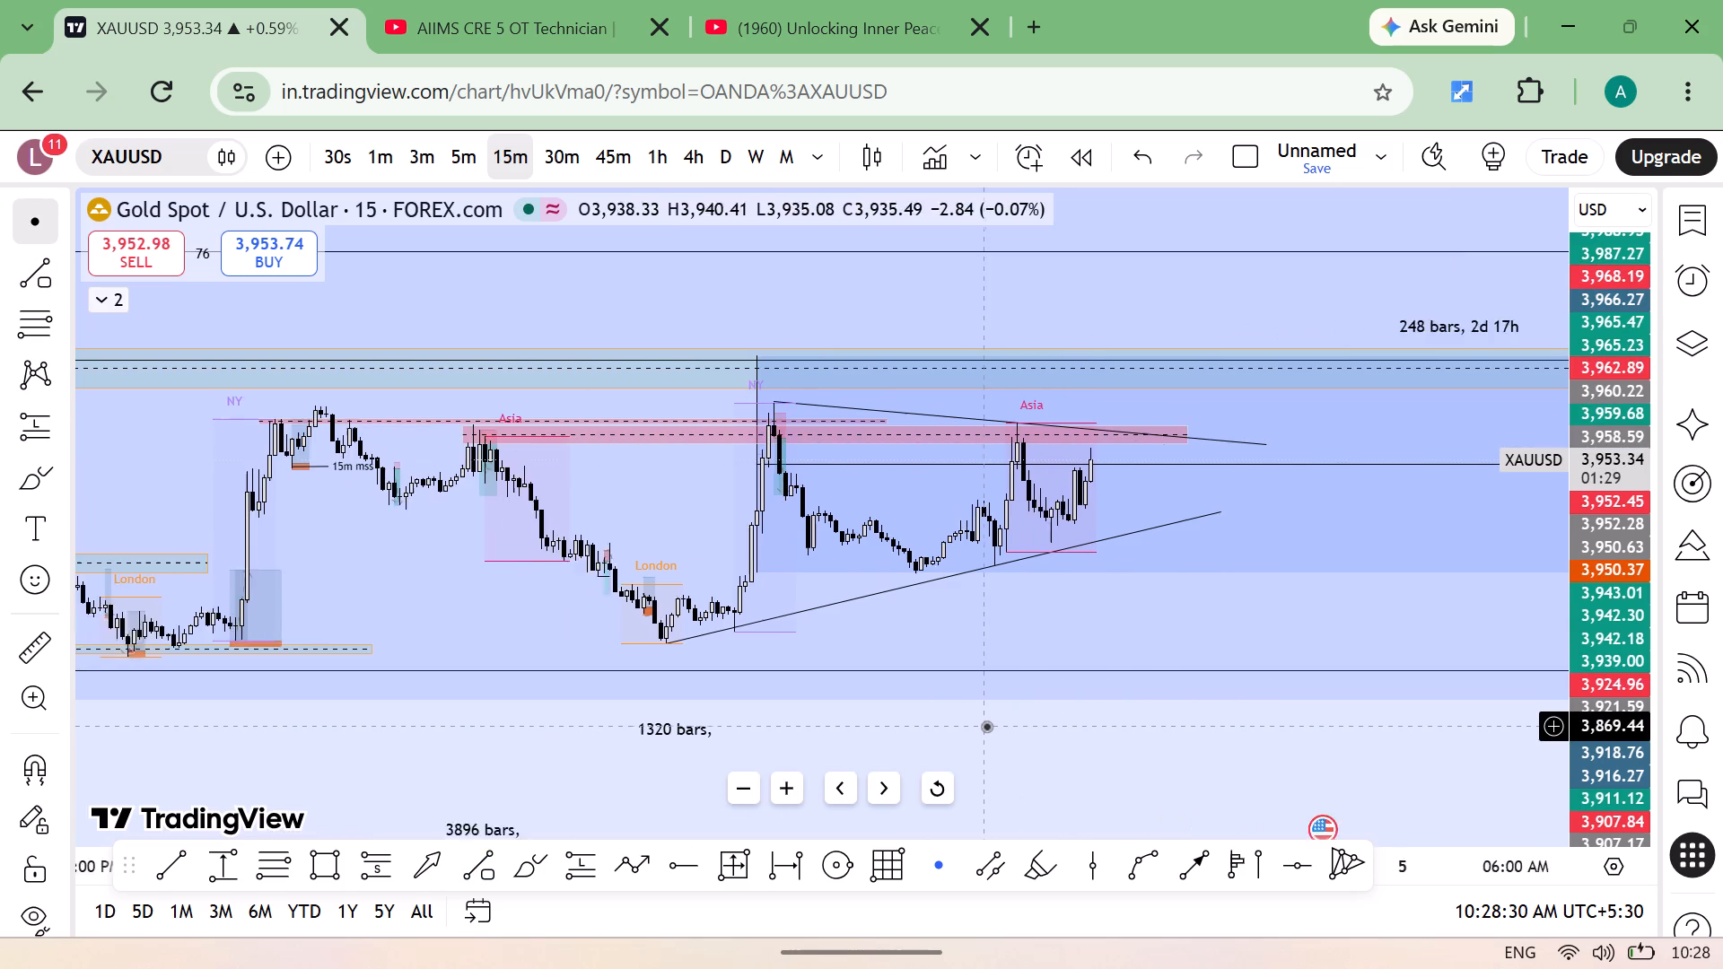
{"action": "scroll", "coordinate": [986, 726], "scroll_direction": "left", "scroll_amount": 2}
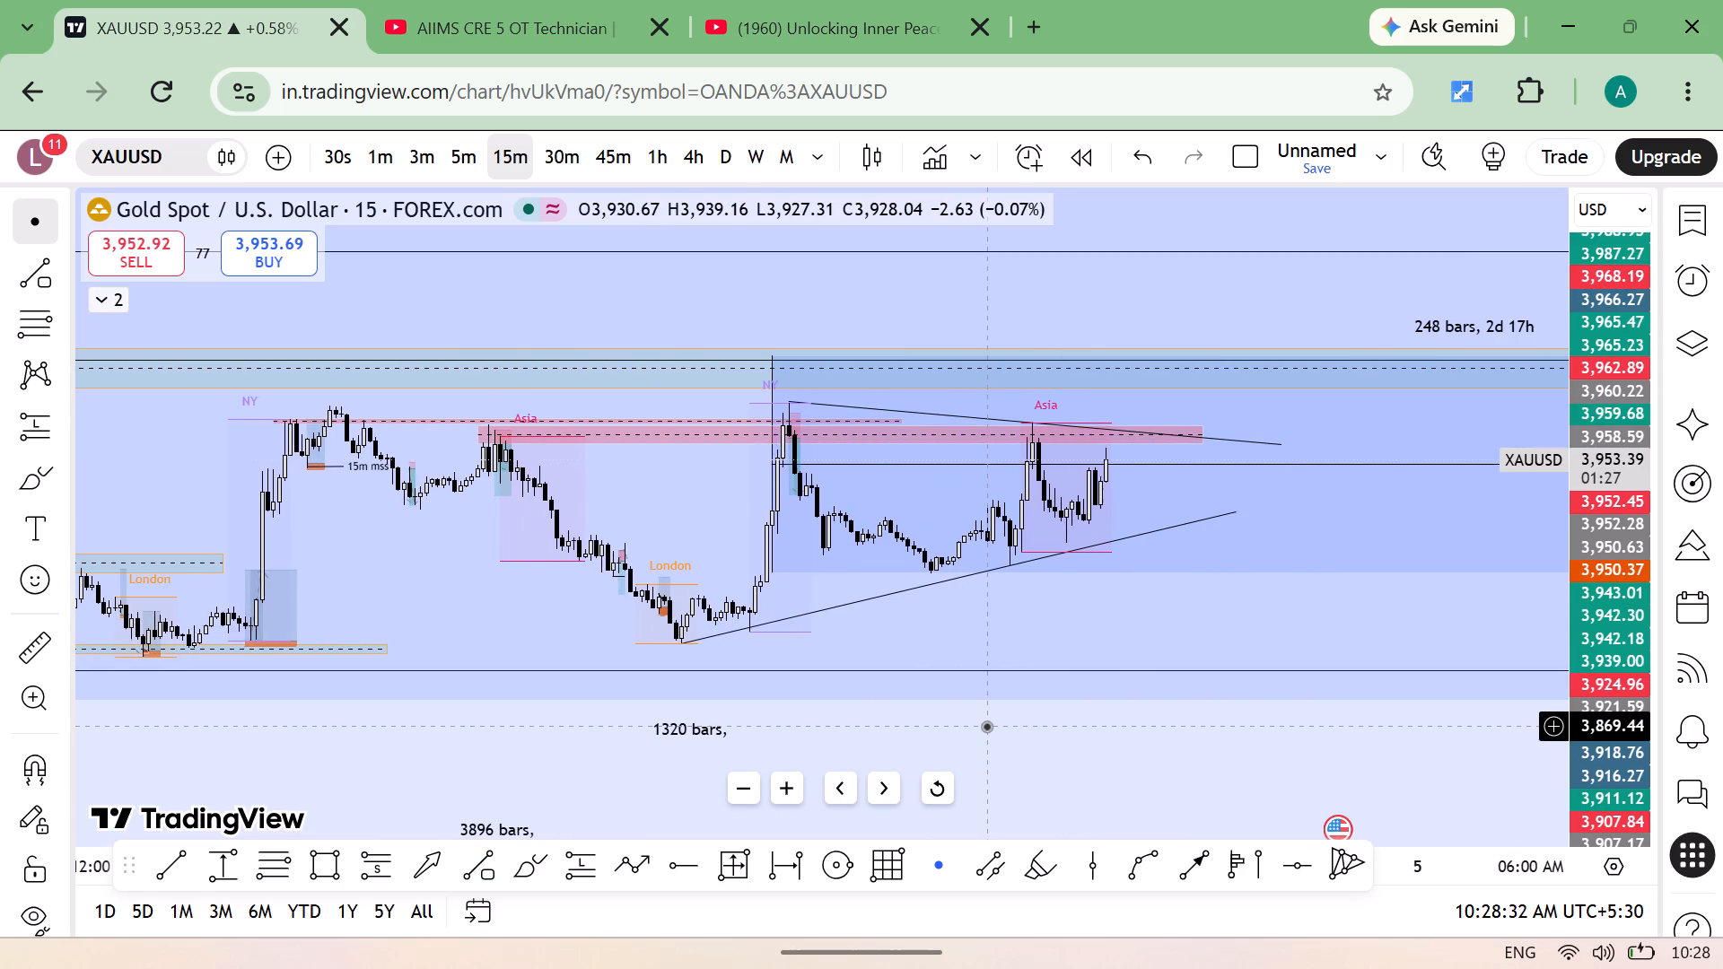
{"action": "scroll", "coordinate": [986, 726], "scroll_direction": "left", "scroll_amount": 2}
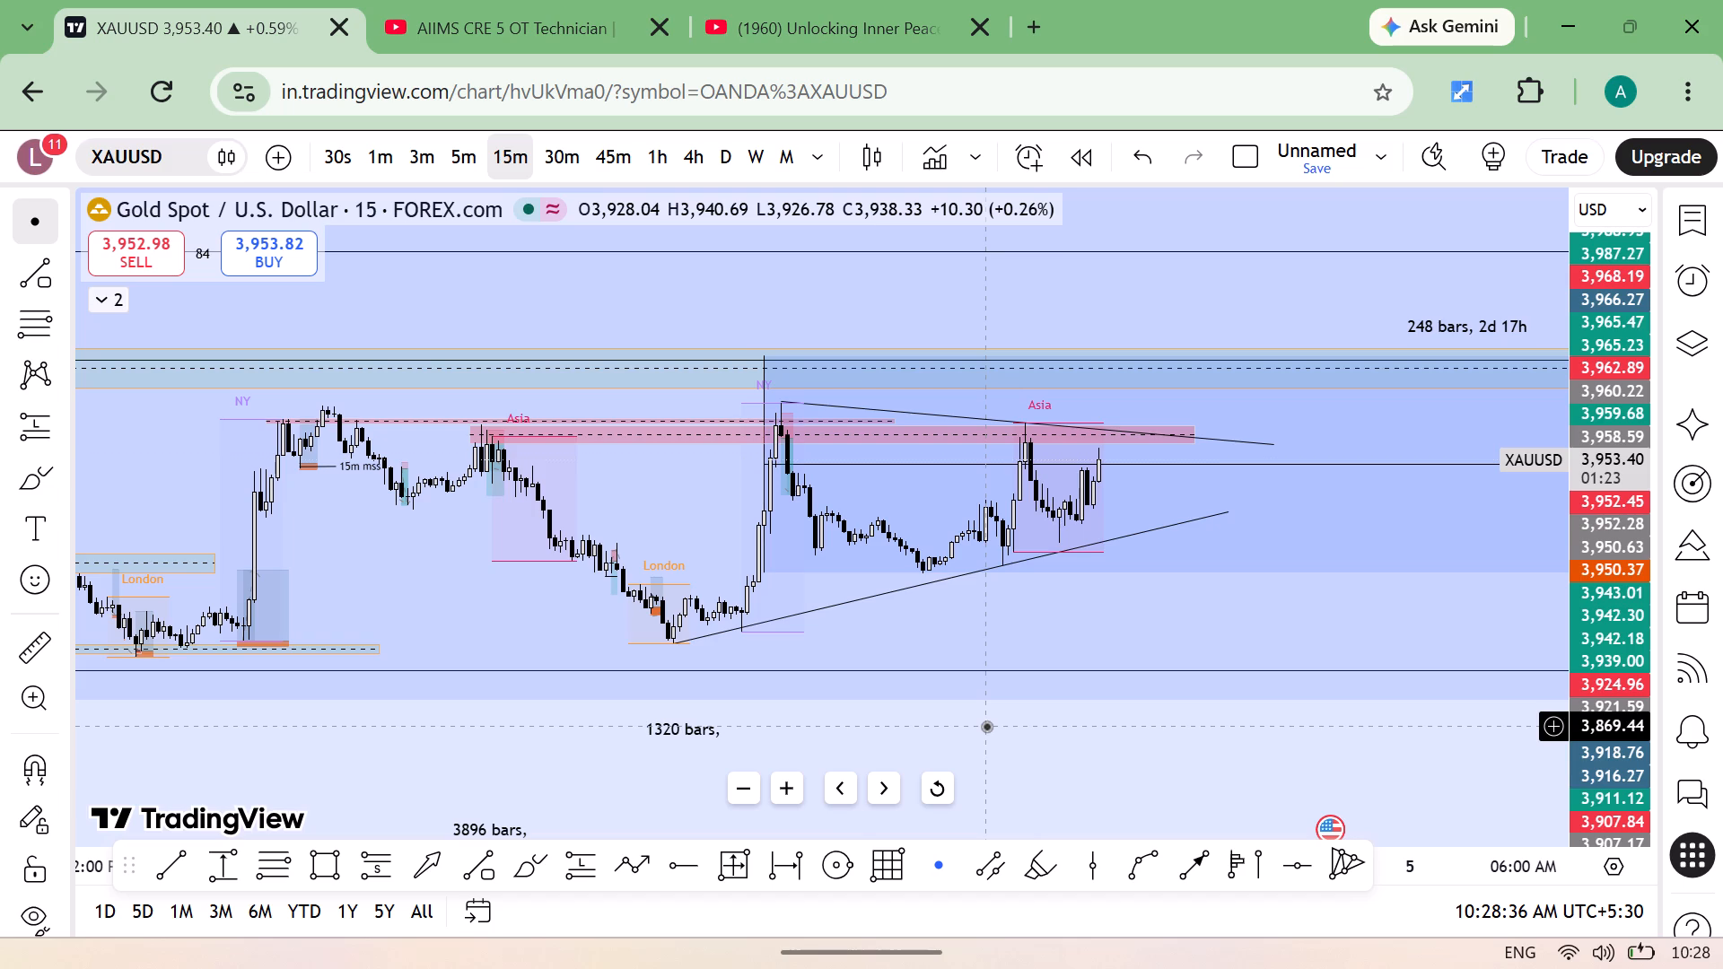
{"action": "scroll", "coordinate": [986, 726], "scroll_direction": "left", "scroll_amount": 1}
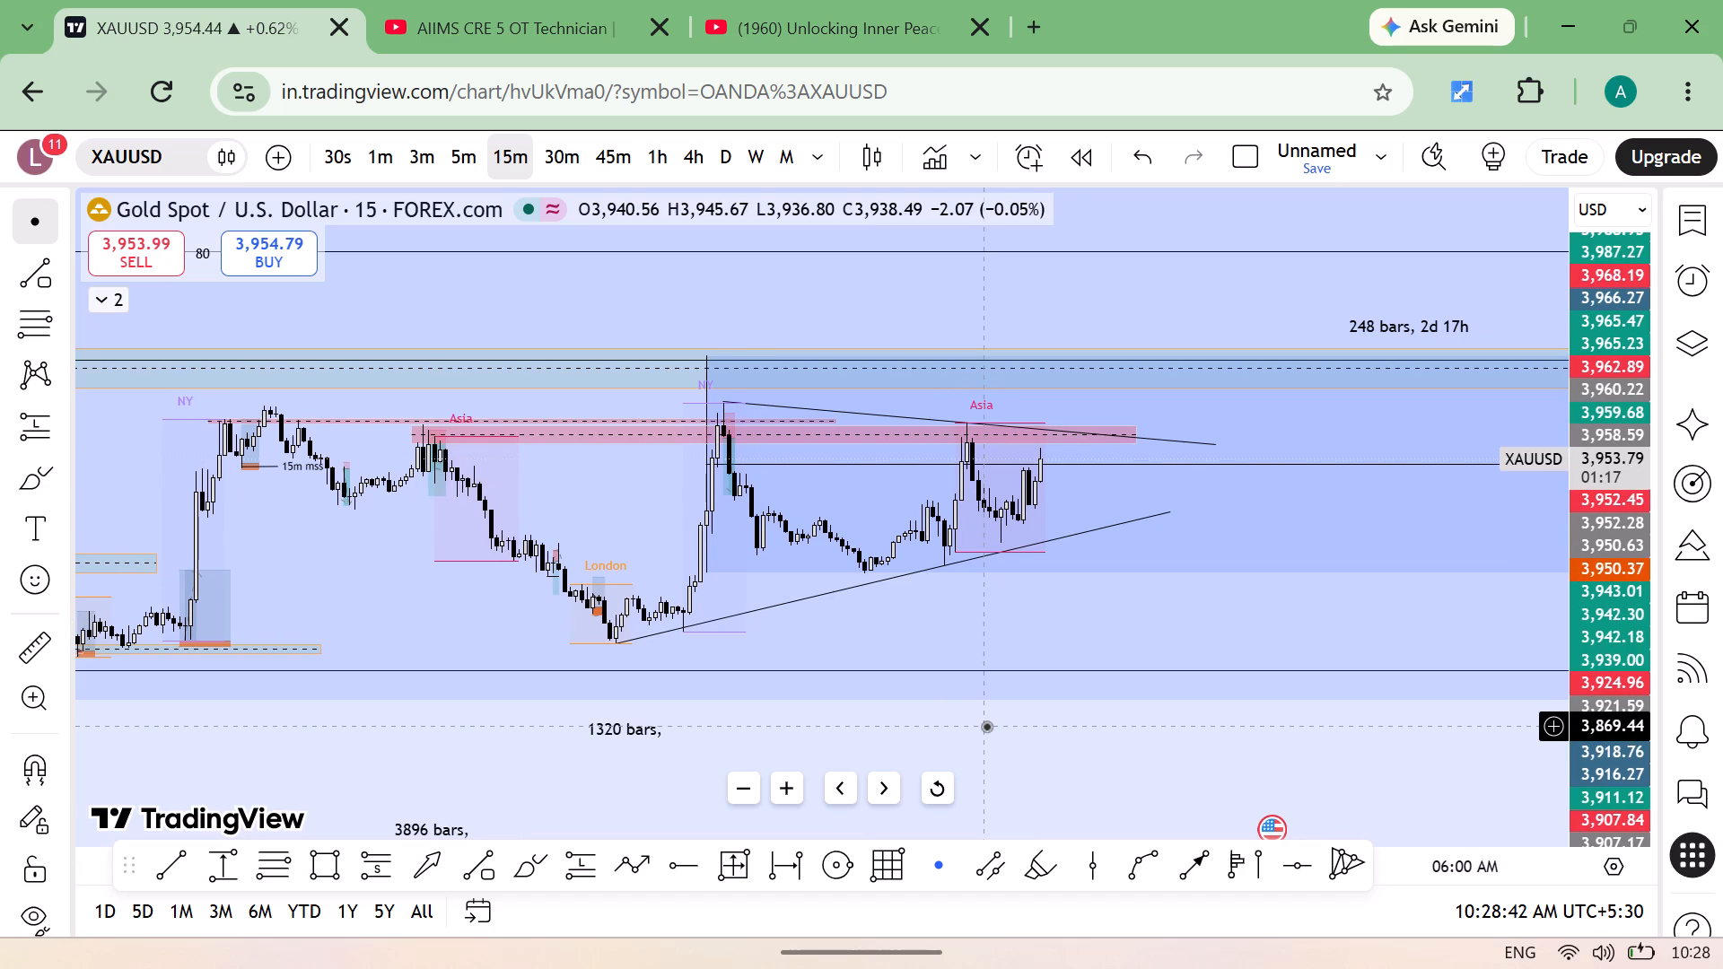
{"action": "scroll", "coordinate": [1150, 738], "scroll_direction": "left", "scroll_amount": 1}
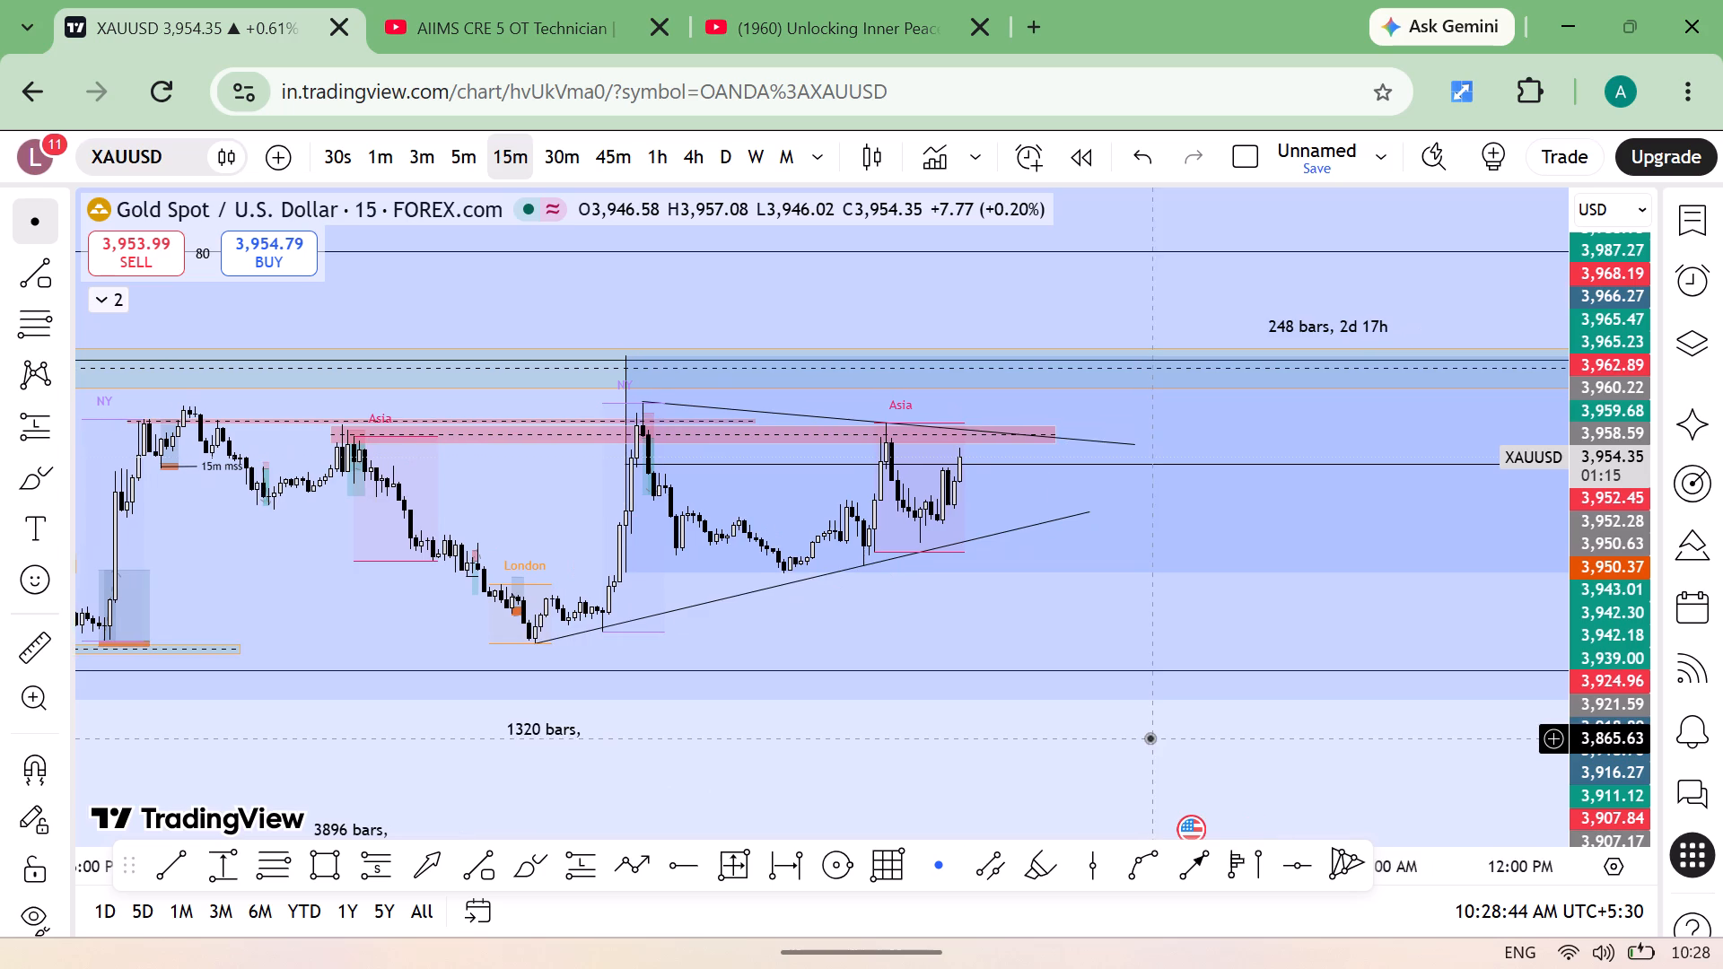
{"action": "left_click_drag", "start_coordinate": [1614, 758], "coordinate": [1602, 554]}
{"action": "left_click_drag", "start_coordinate": [1399, 540], "coordinate": [1377, 609]}
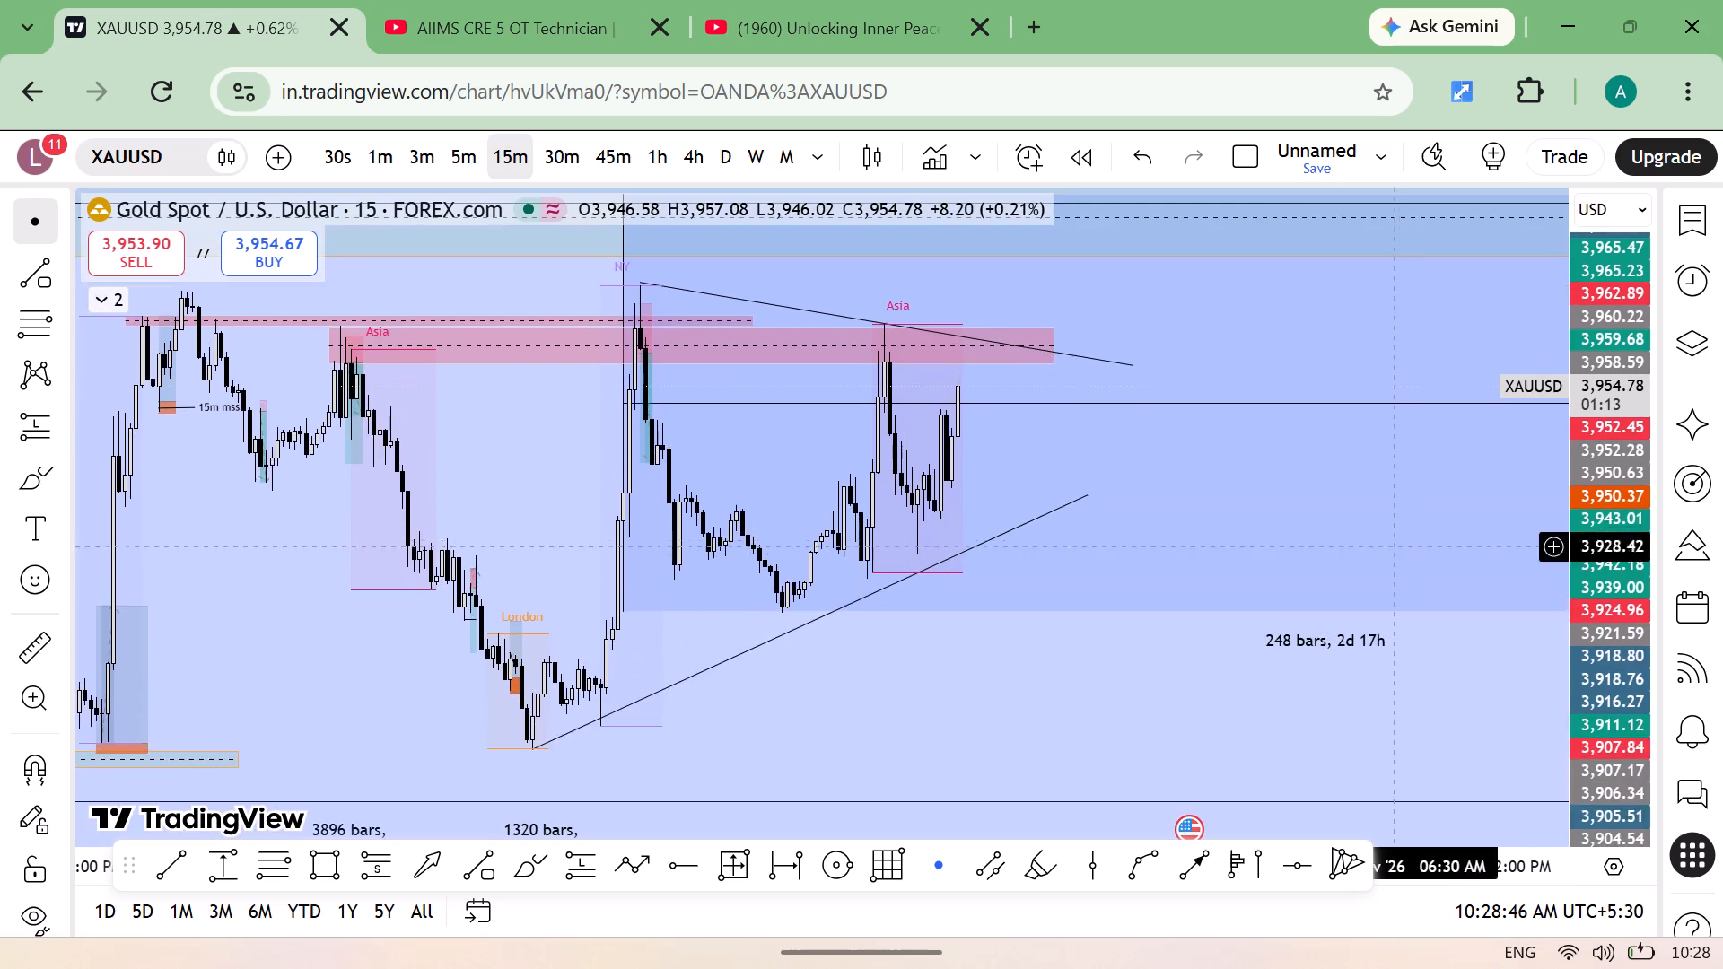
{"action": "left_click_drag", "start_coordinate": [1377, 609], "coordinate": [1369, 677]}
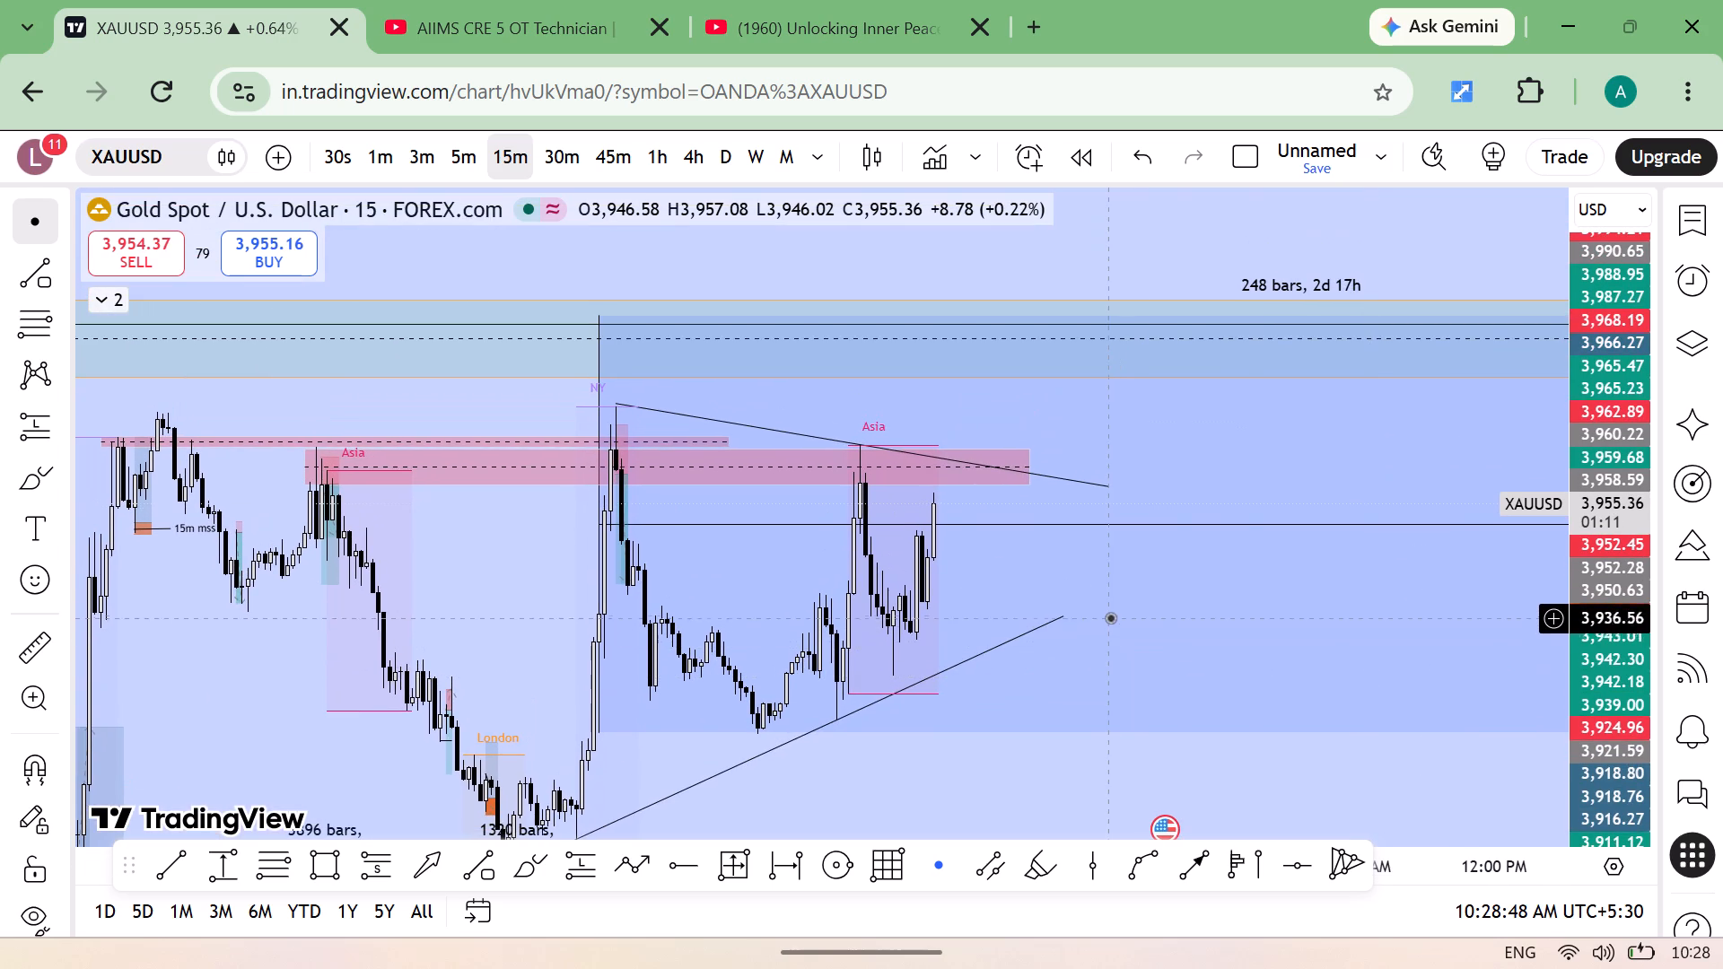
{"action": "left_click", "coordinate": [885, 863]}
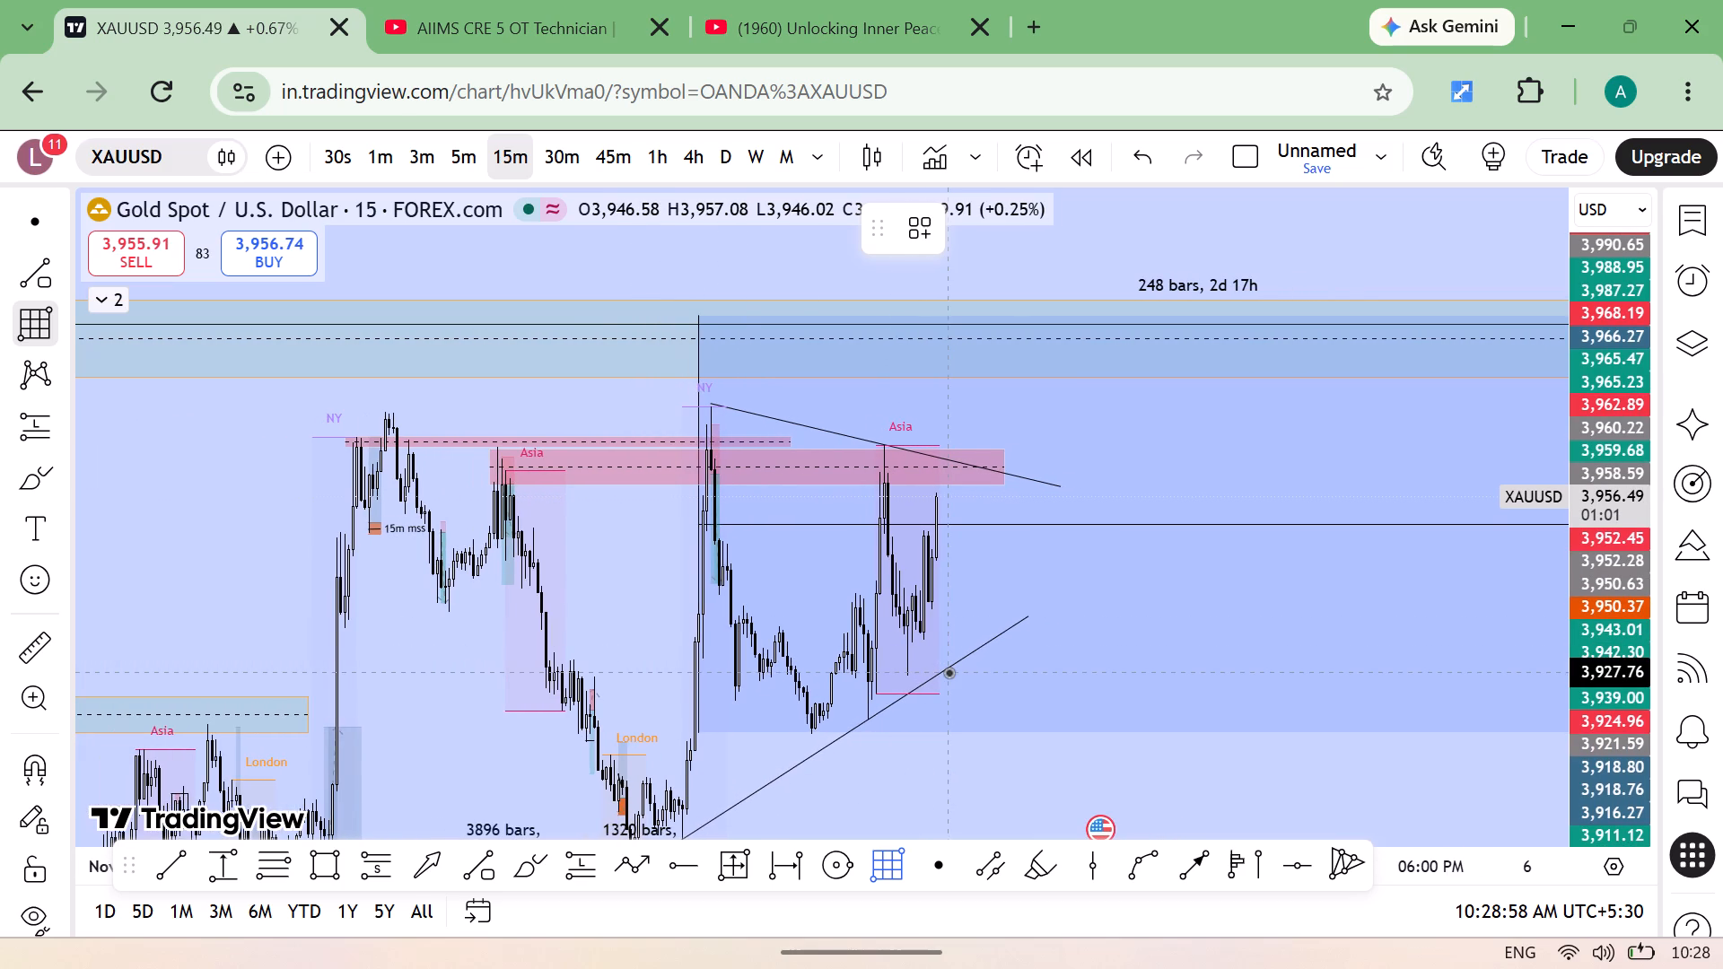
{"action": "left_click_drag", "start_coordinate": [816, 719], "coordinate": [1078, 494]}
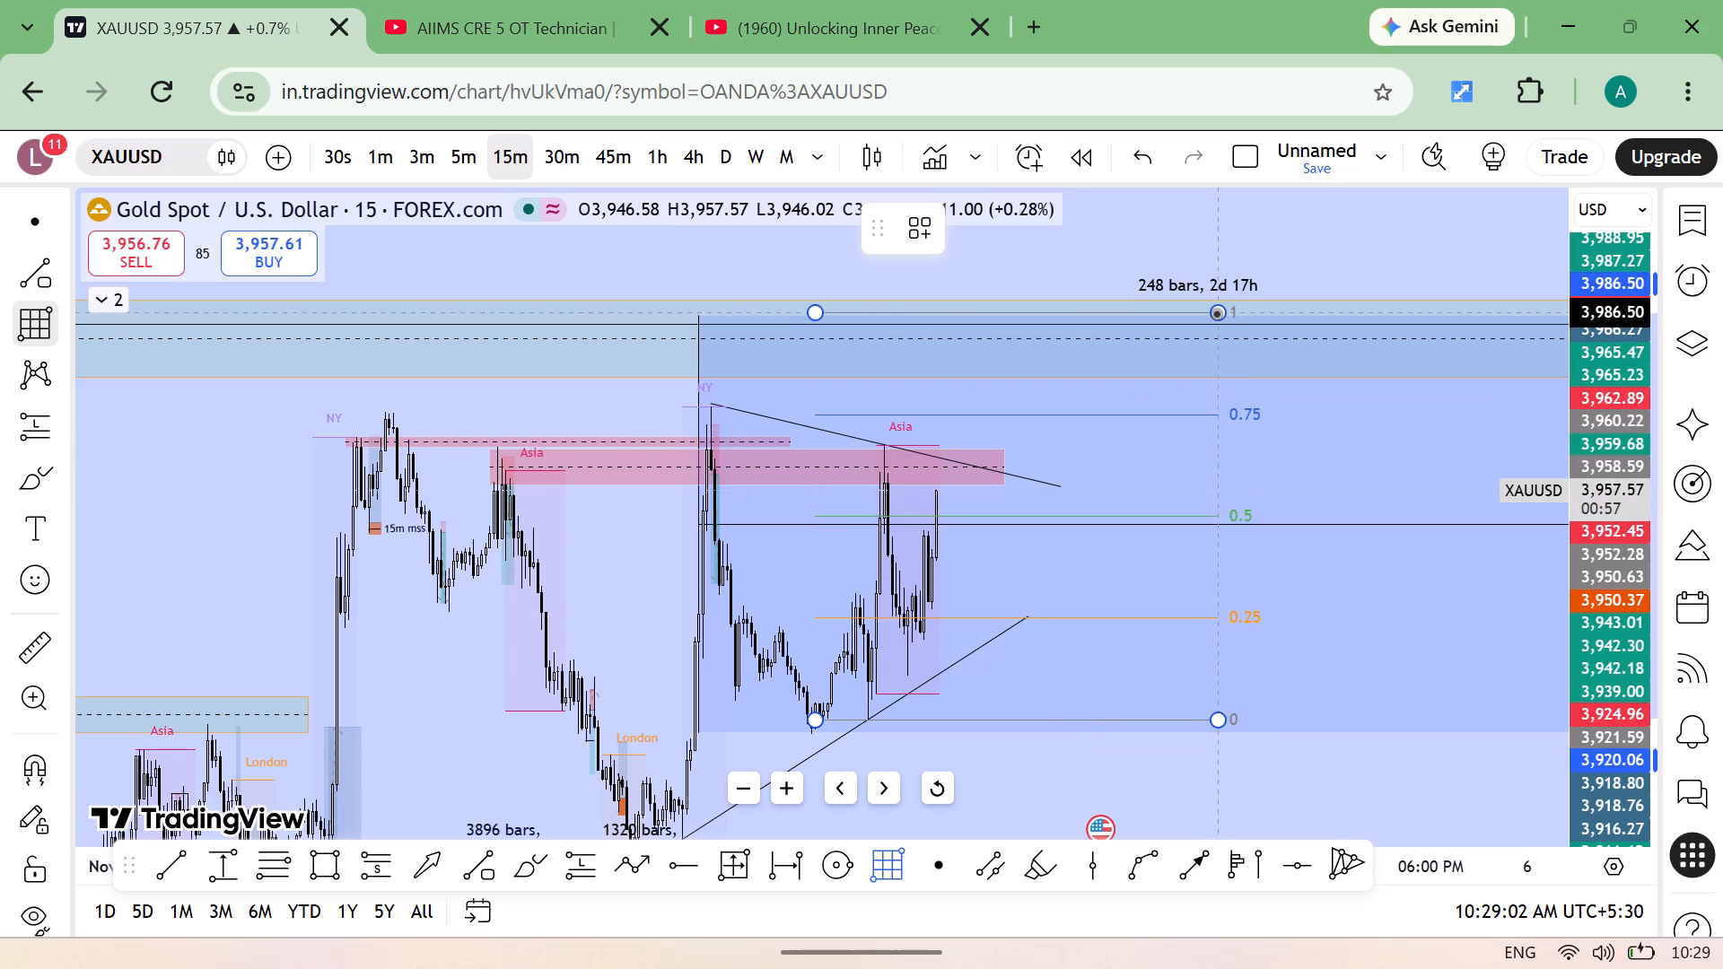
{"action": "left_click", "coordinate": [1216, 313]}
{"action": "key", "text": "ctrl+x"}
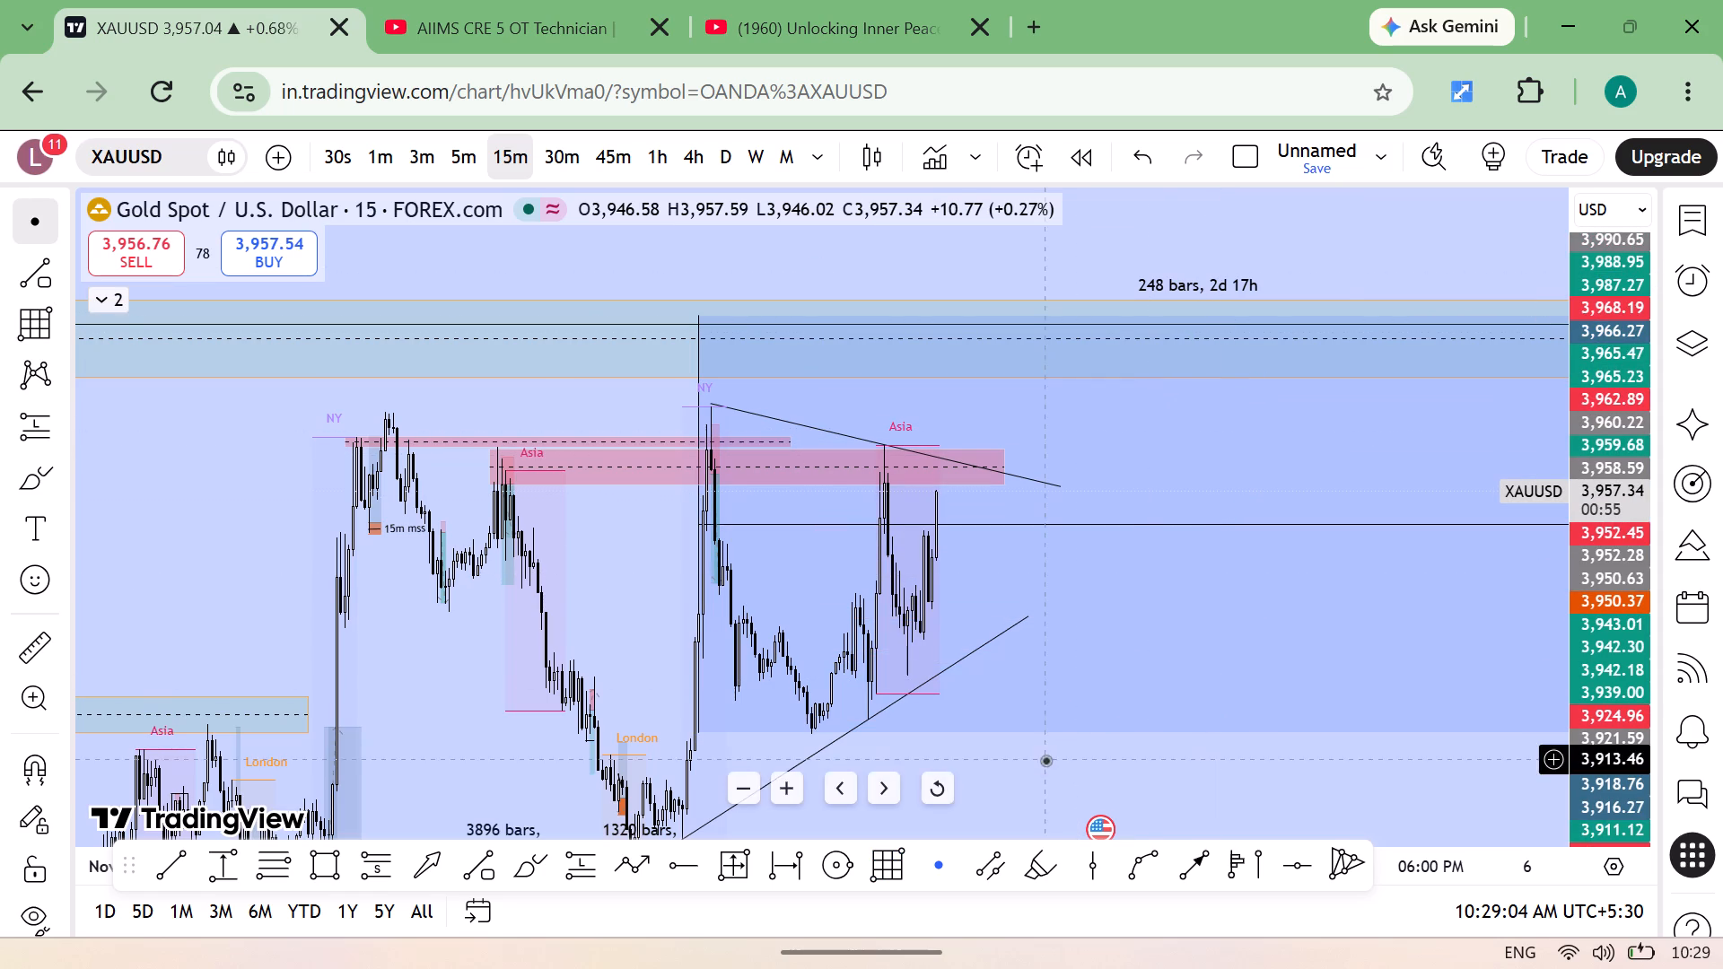
Draw a date range box of 90 bars over the latest consolidation, from about 3,919.62 up to about 3,962.96.
{"action": "left_click", "coordinate": [787, 850]}
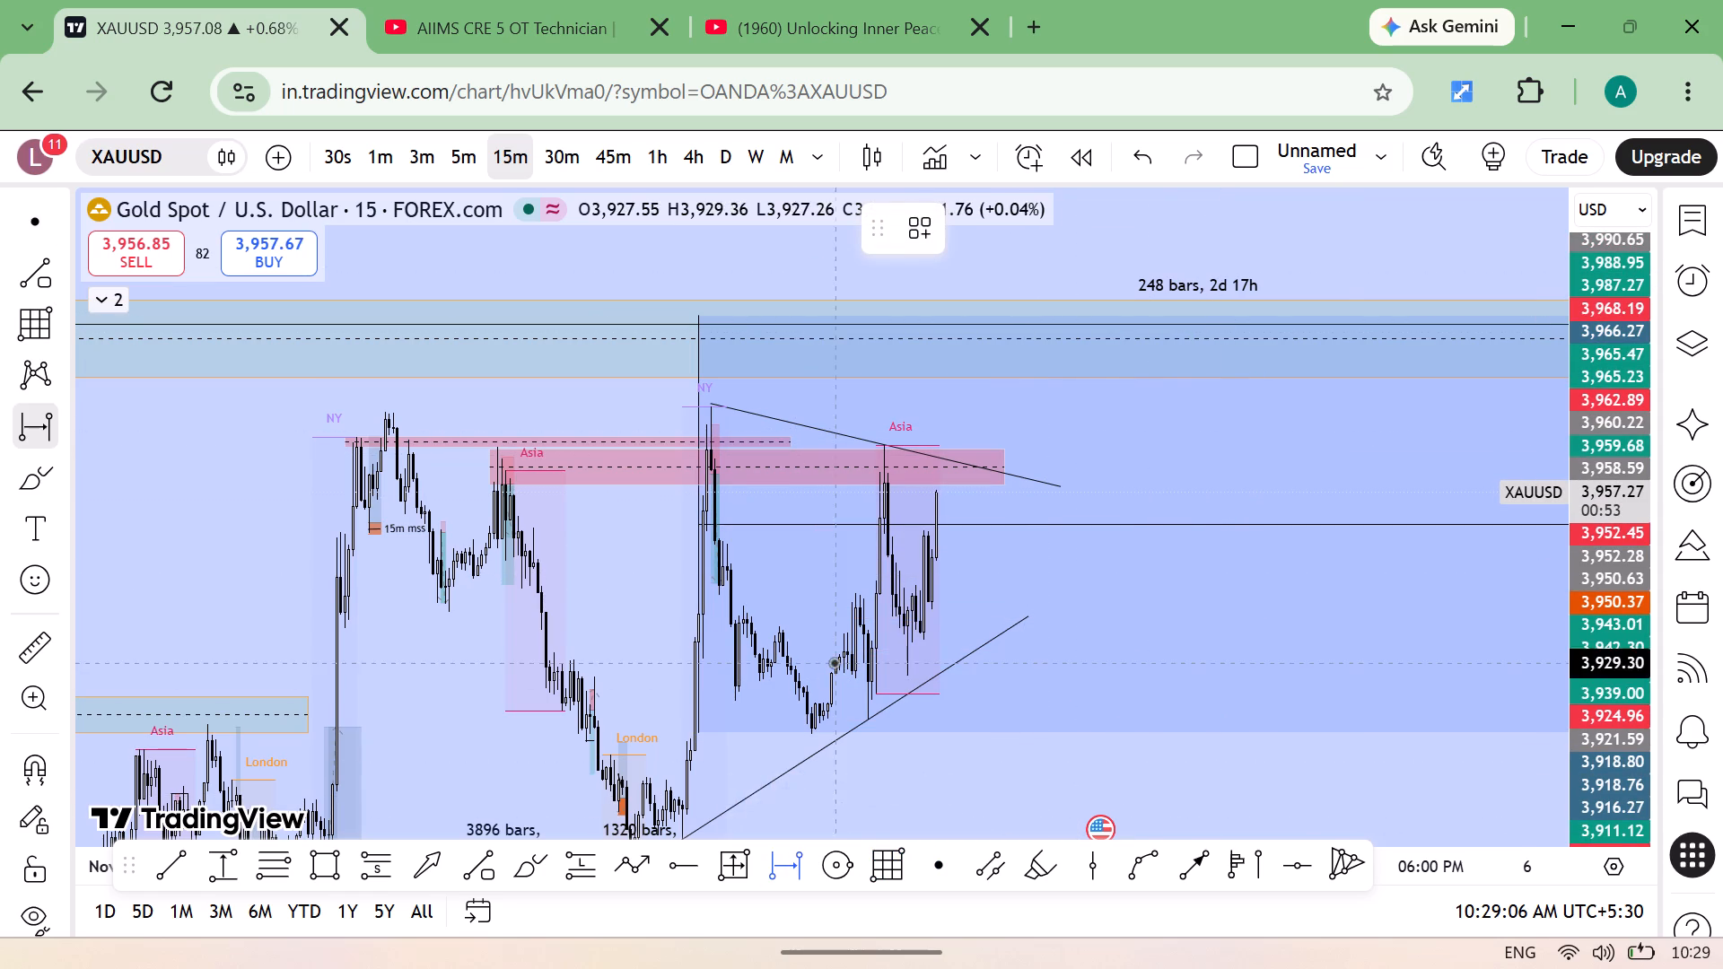
{"action": "left_click_drag", "start_coordinate": [770, 722], "coordinate": [1041, 426]}
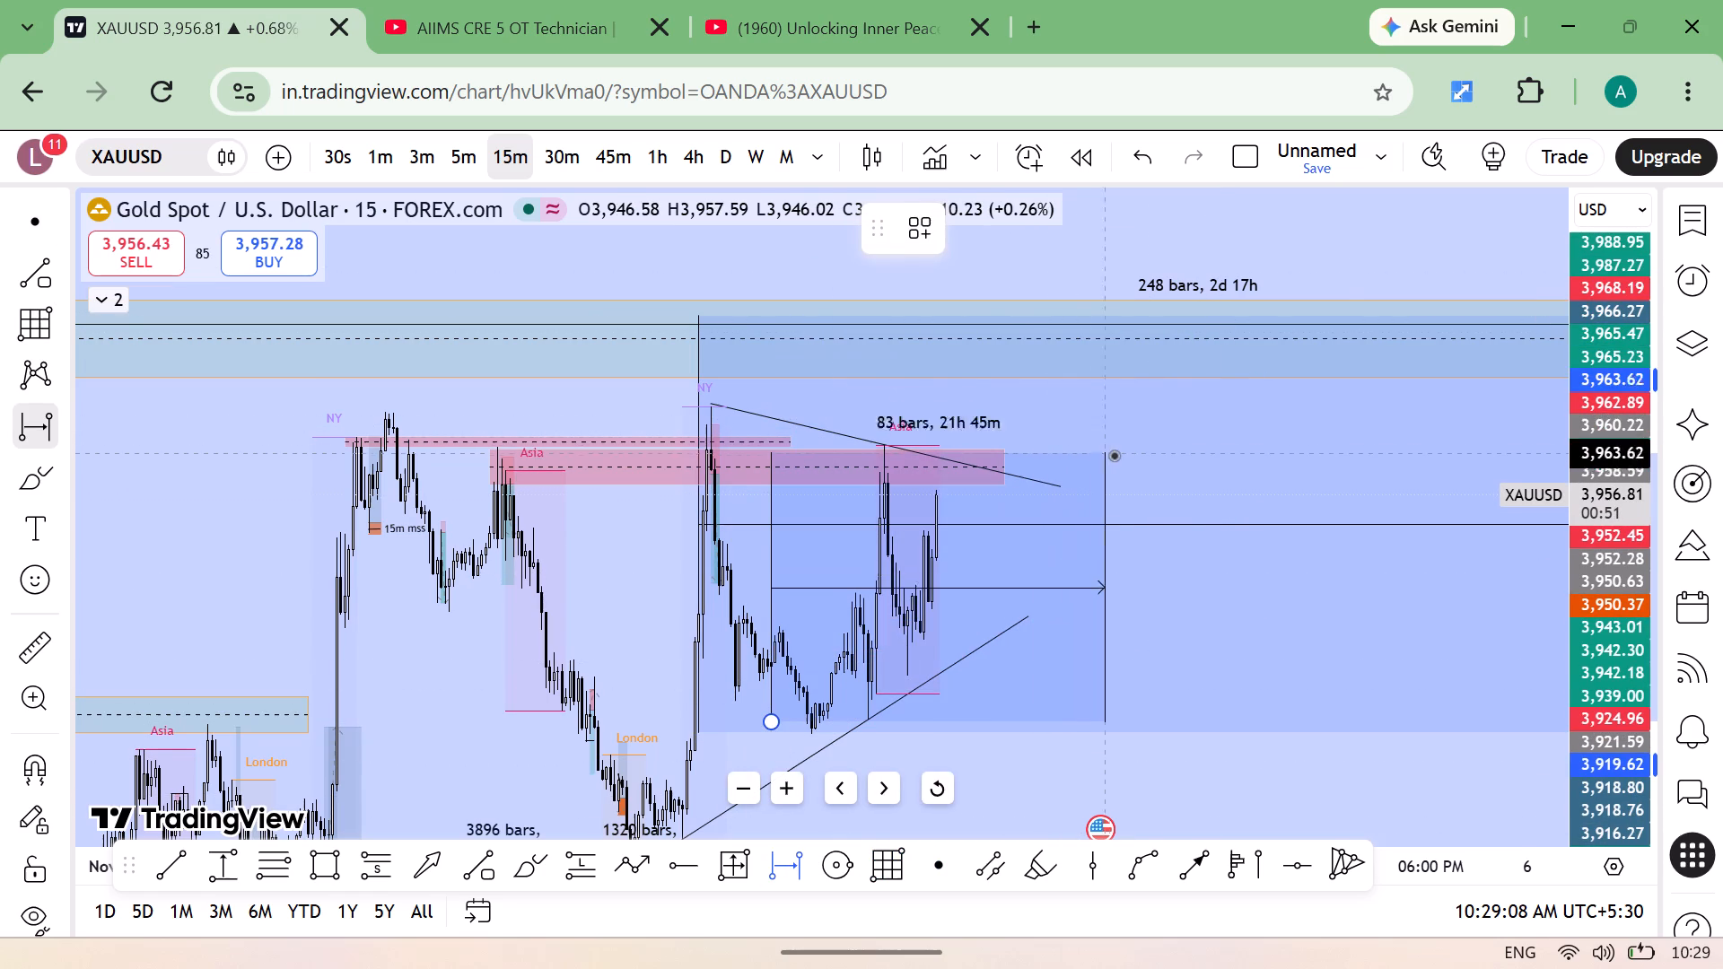
{"action": "left_click", "coordinate": [1133, 457]}
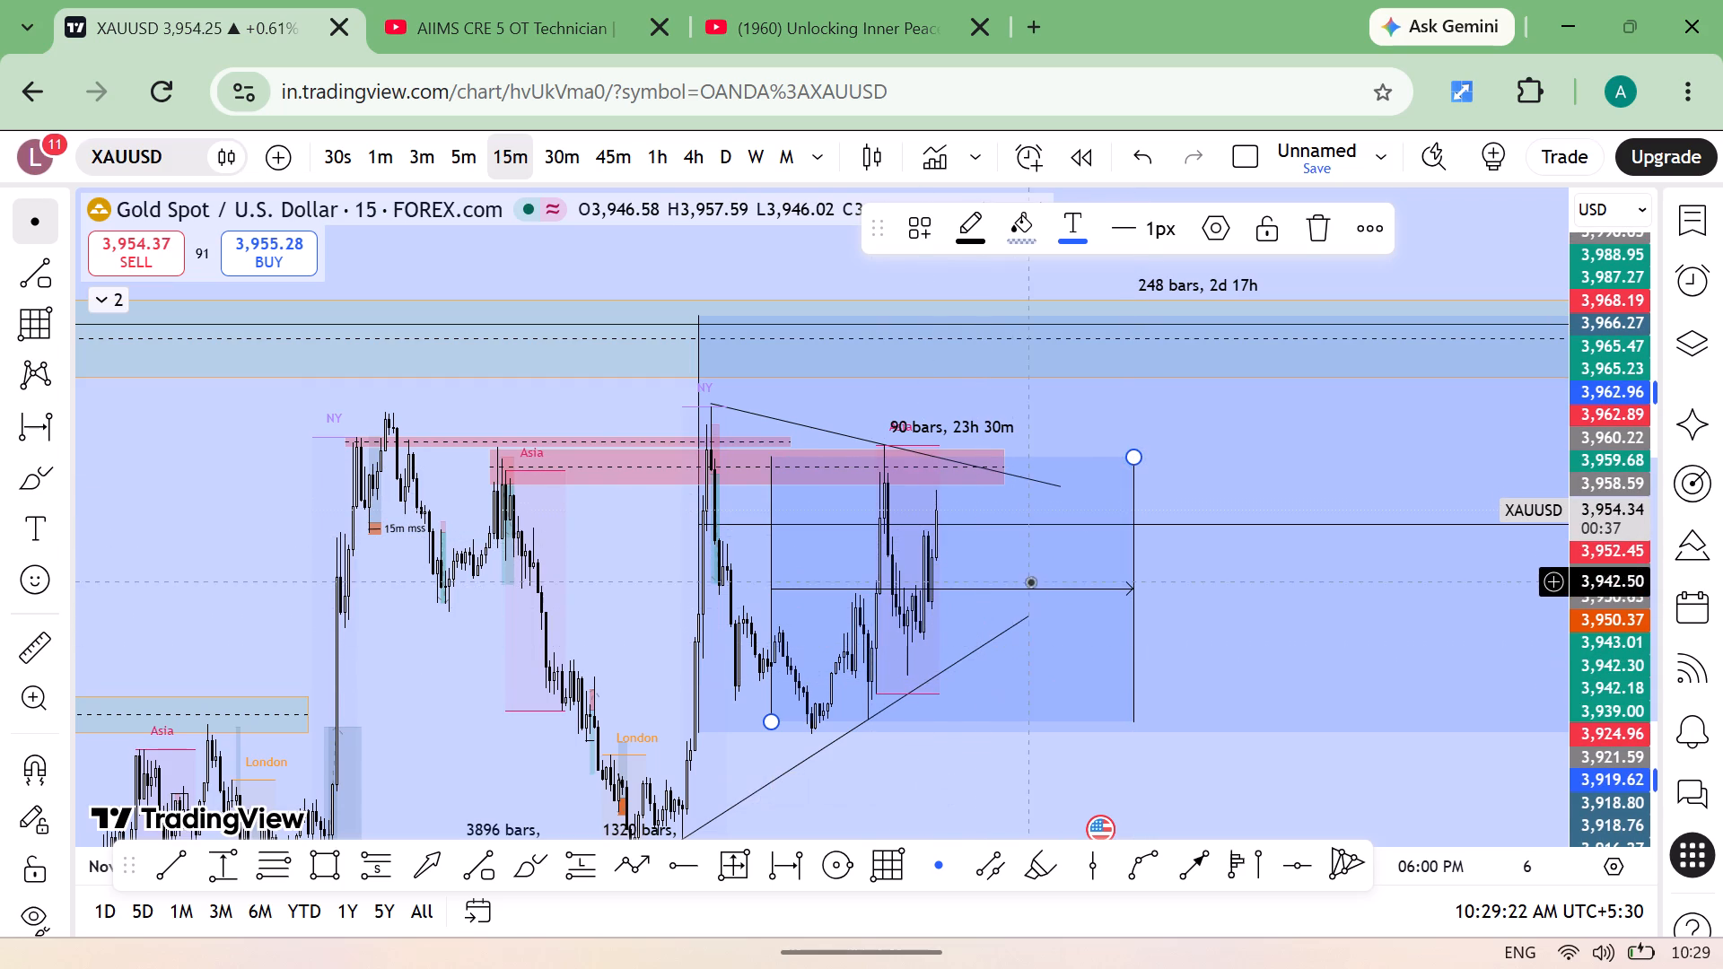
Draw a second date range box of 80 bars from the latest Asia swing across current price, about 3,937.66 up to 3,963.40.
{"action": "left_click", "coordinate": [772, 867]}
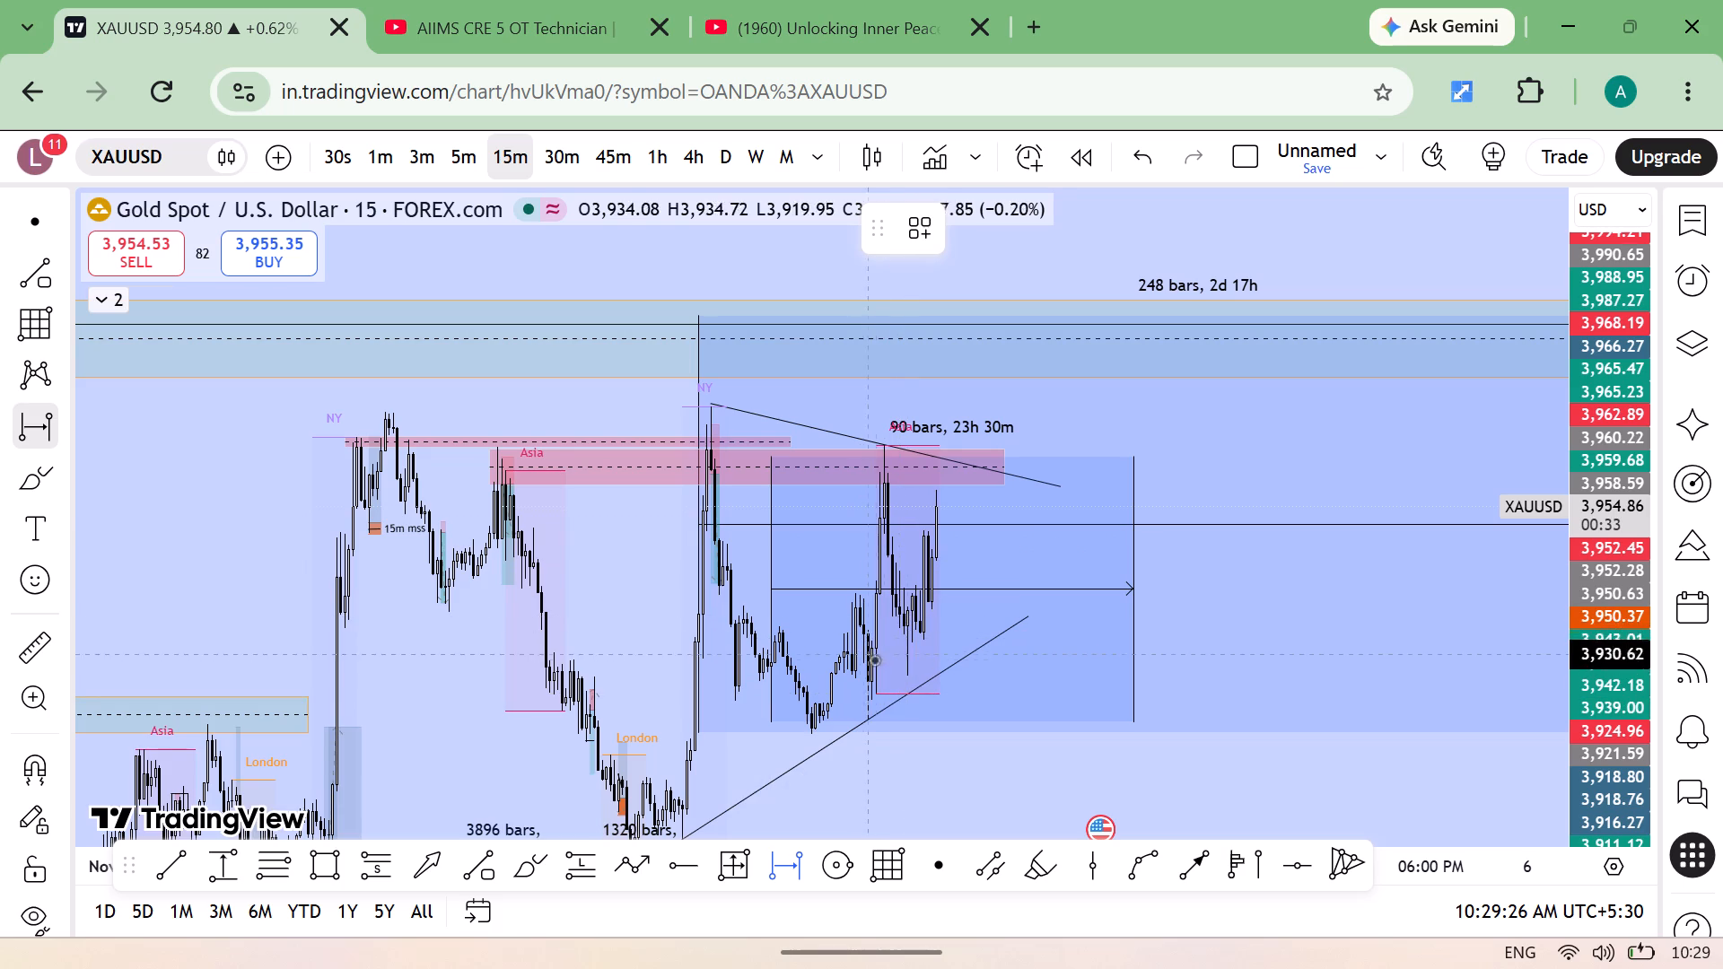
{"action": "left_click_drag", "start_coordinate": [877, 638], "coordinate": [1092, 541]}
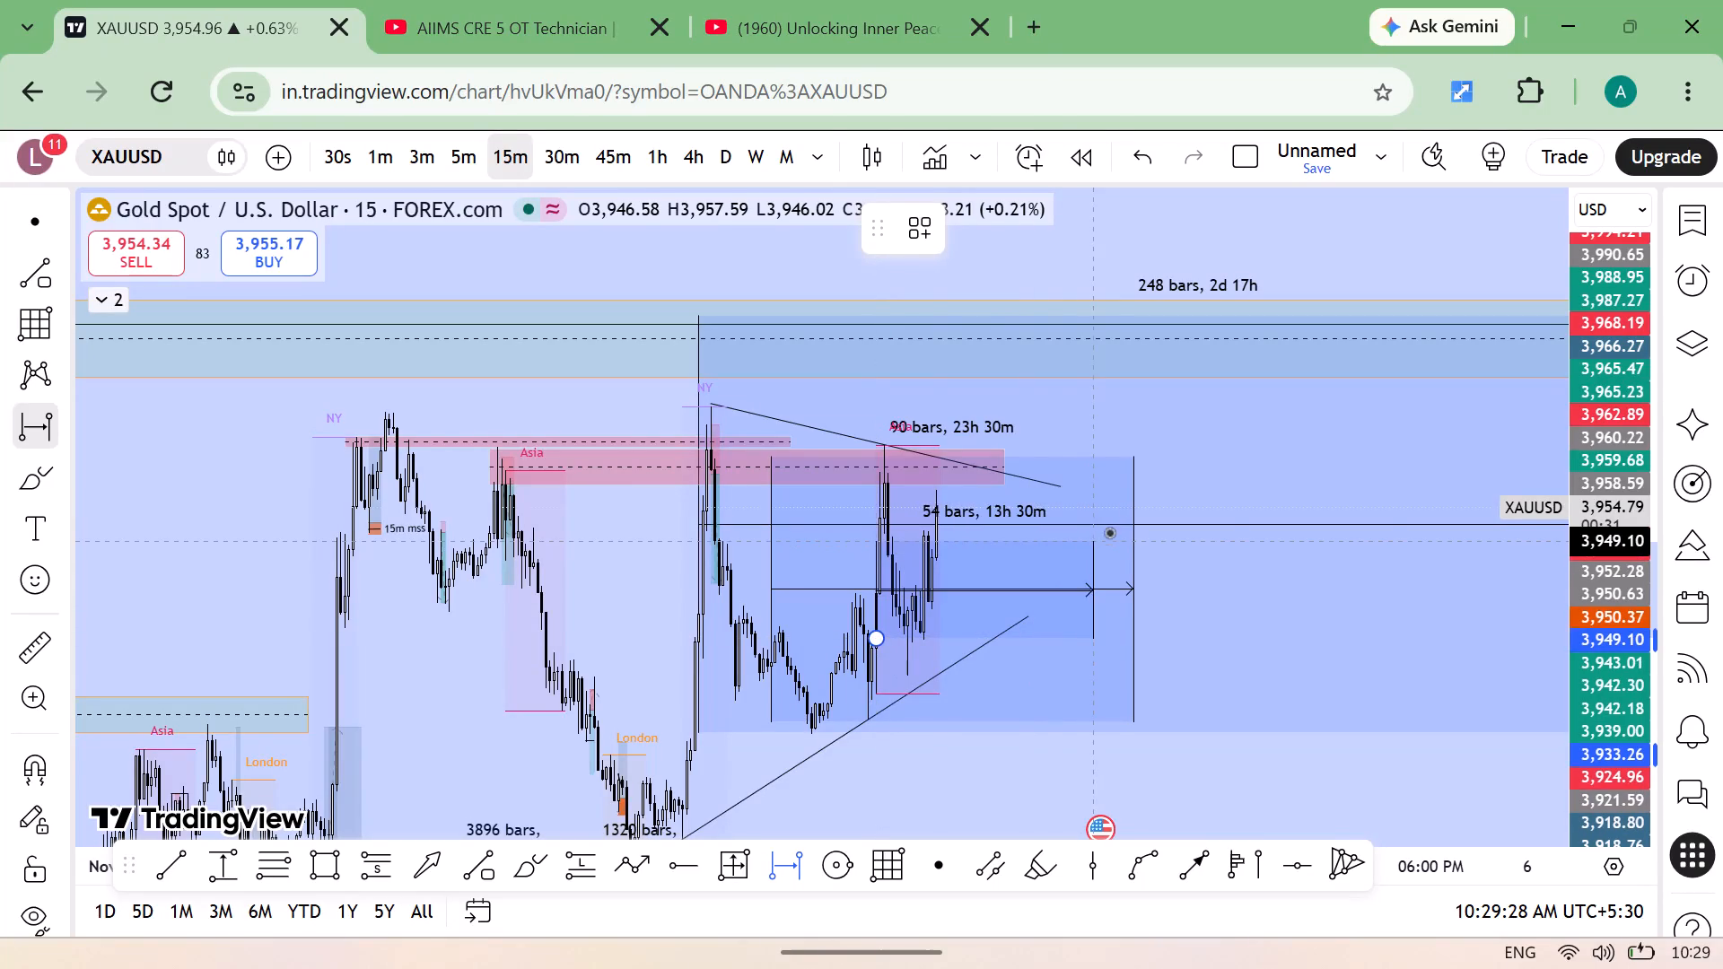
{"action": "left_click", "coordinate": [1117, 528]}
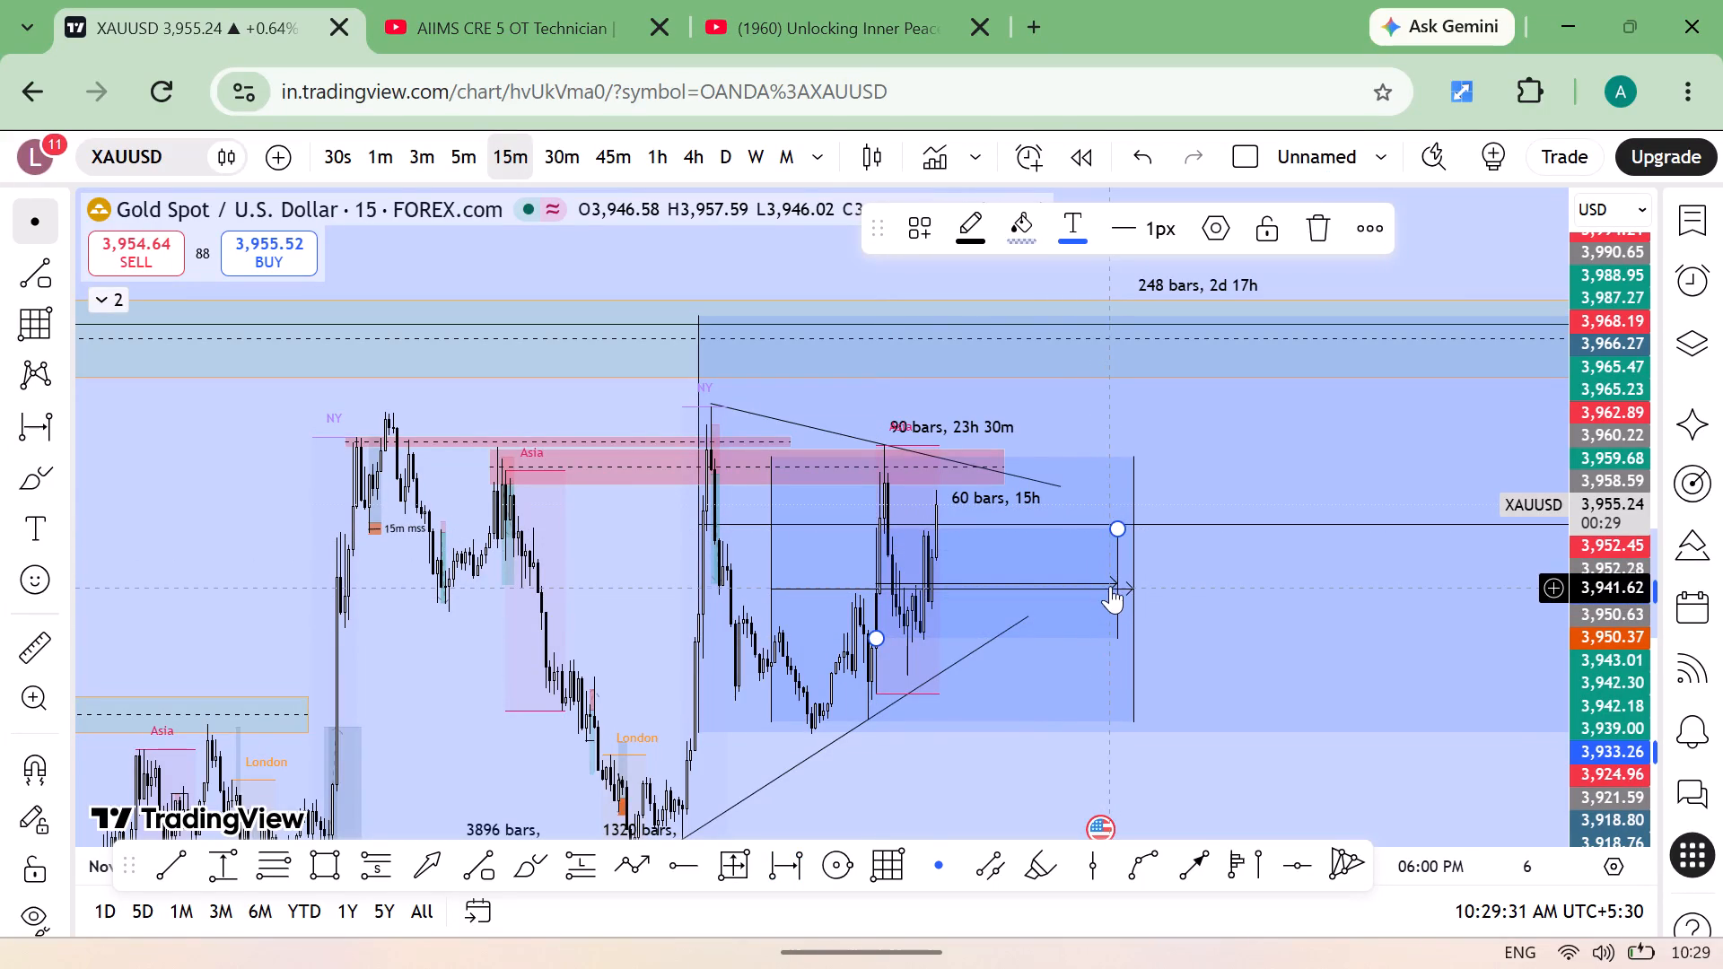
{"action": "left_click_drag", "start_coordinate": [1110, 584], "coordinate": [1102, 553]}
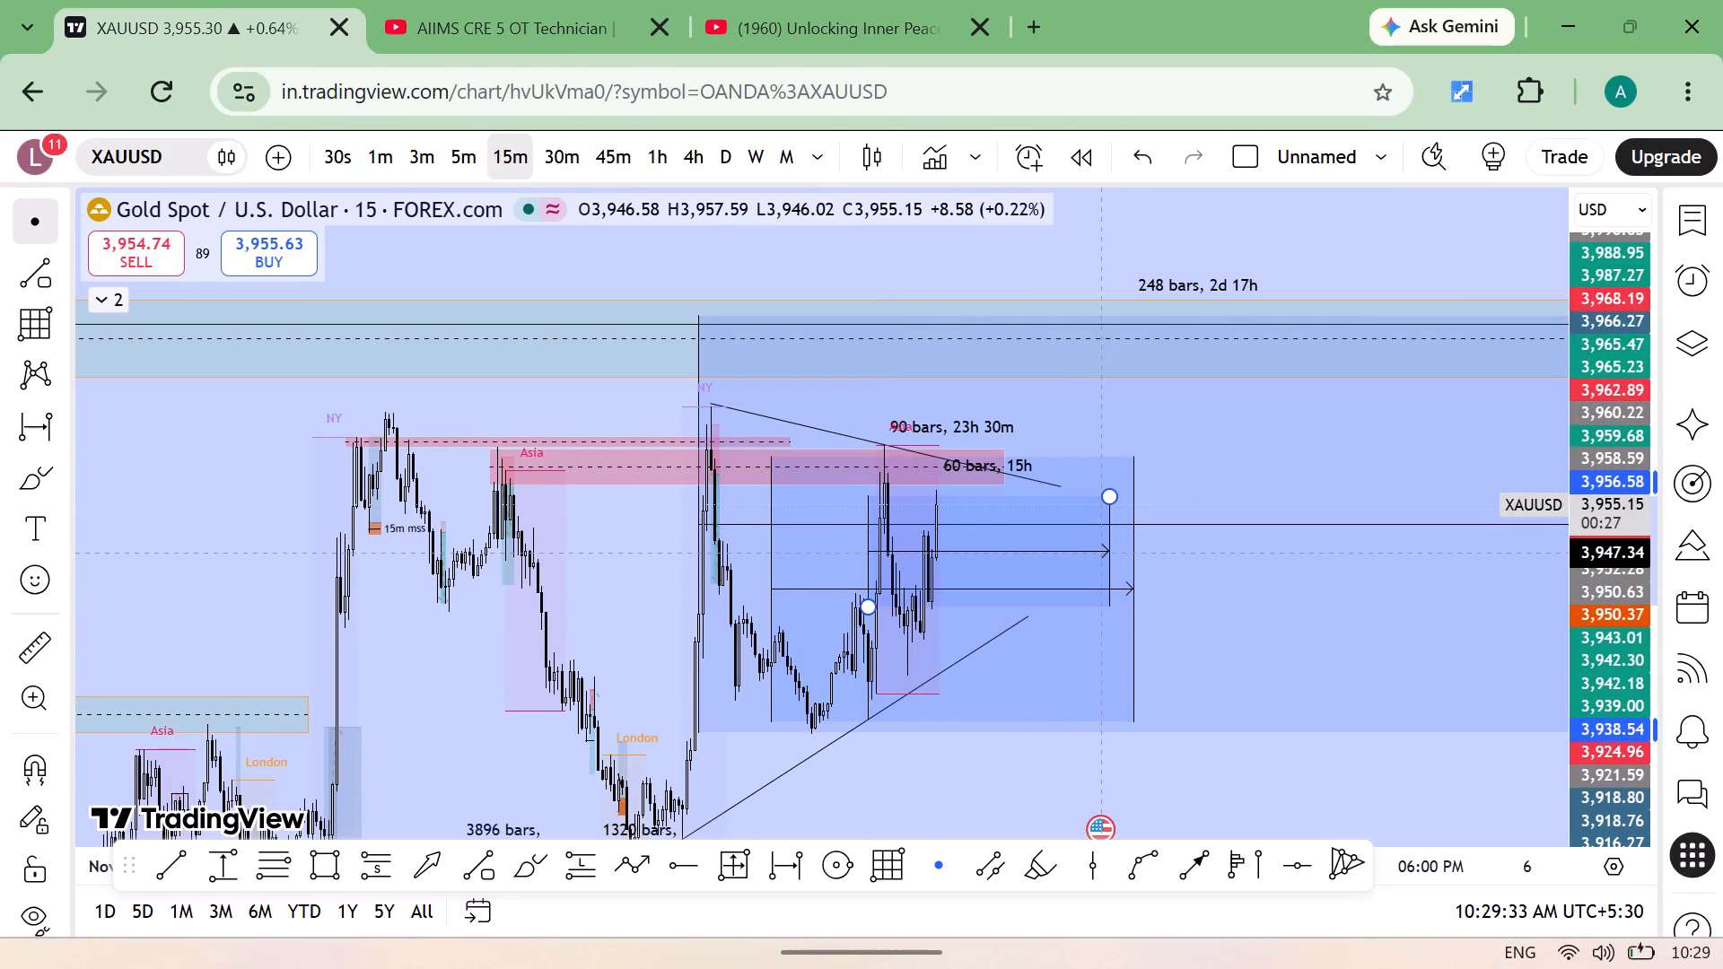
{"action": "left_click_drag", "start_coordinate": [1102, 553], "coordinate": [1118, 557]}
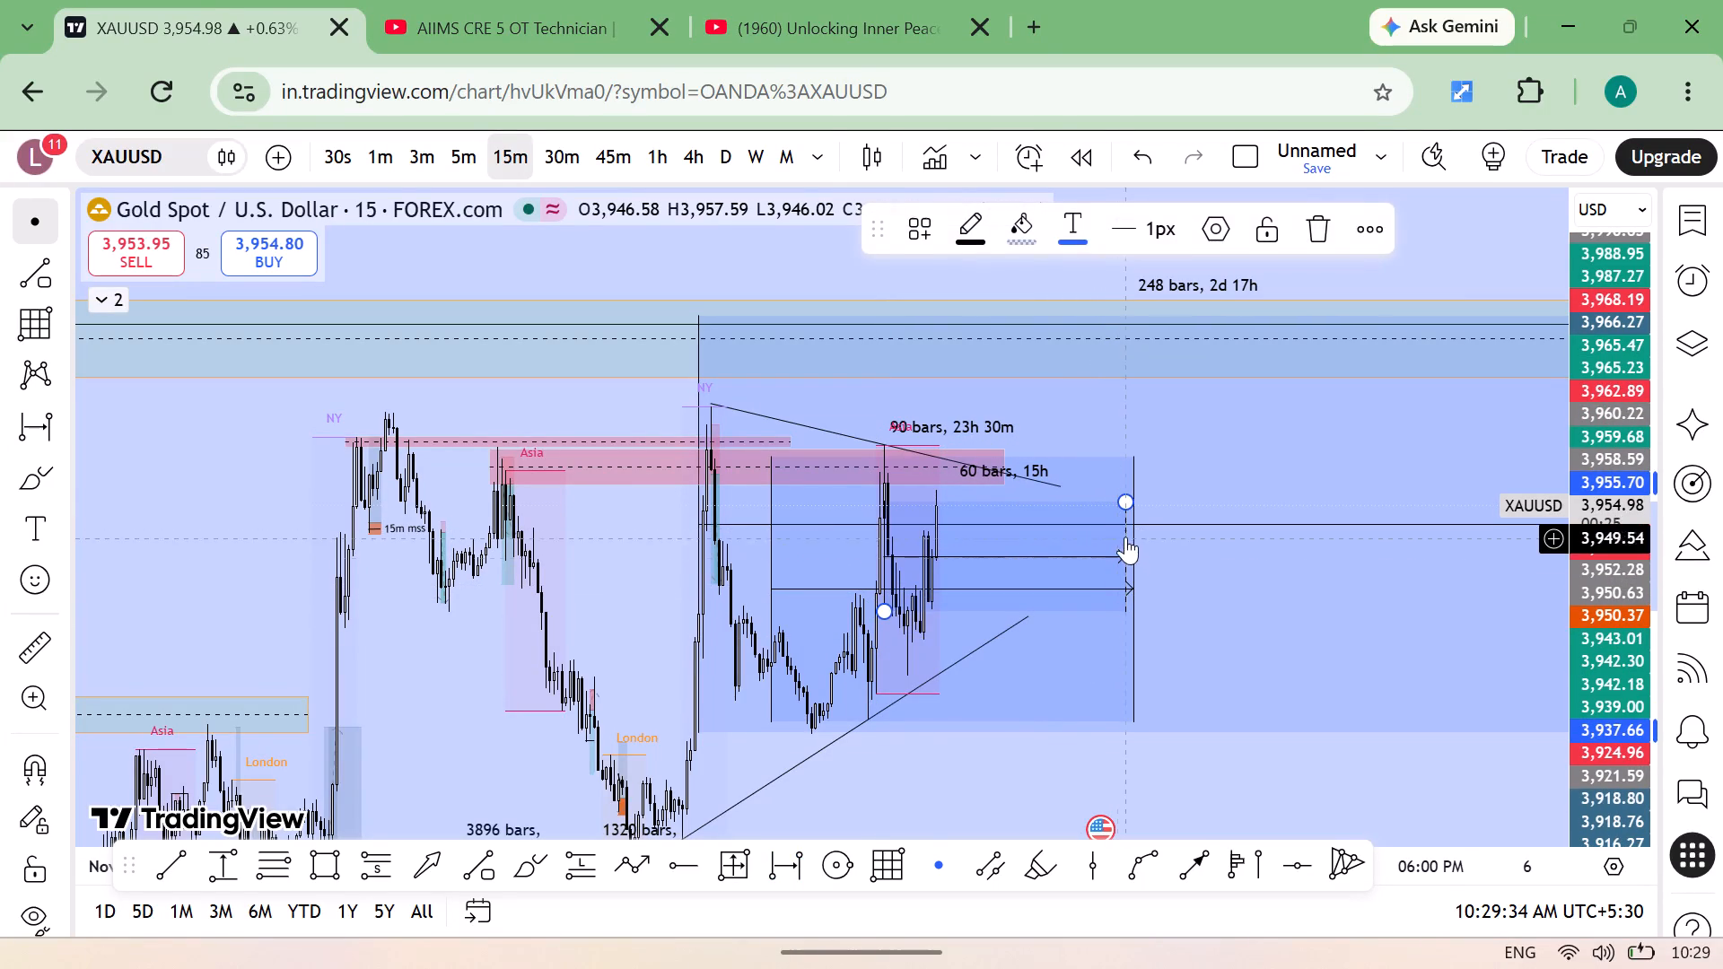
{"action": "left_click_drag", "start_coordinate": [1125, 501], "coordinate": [1203, 463]}
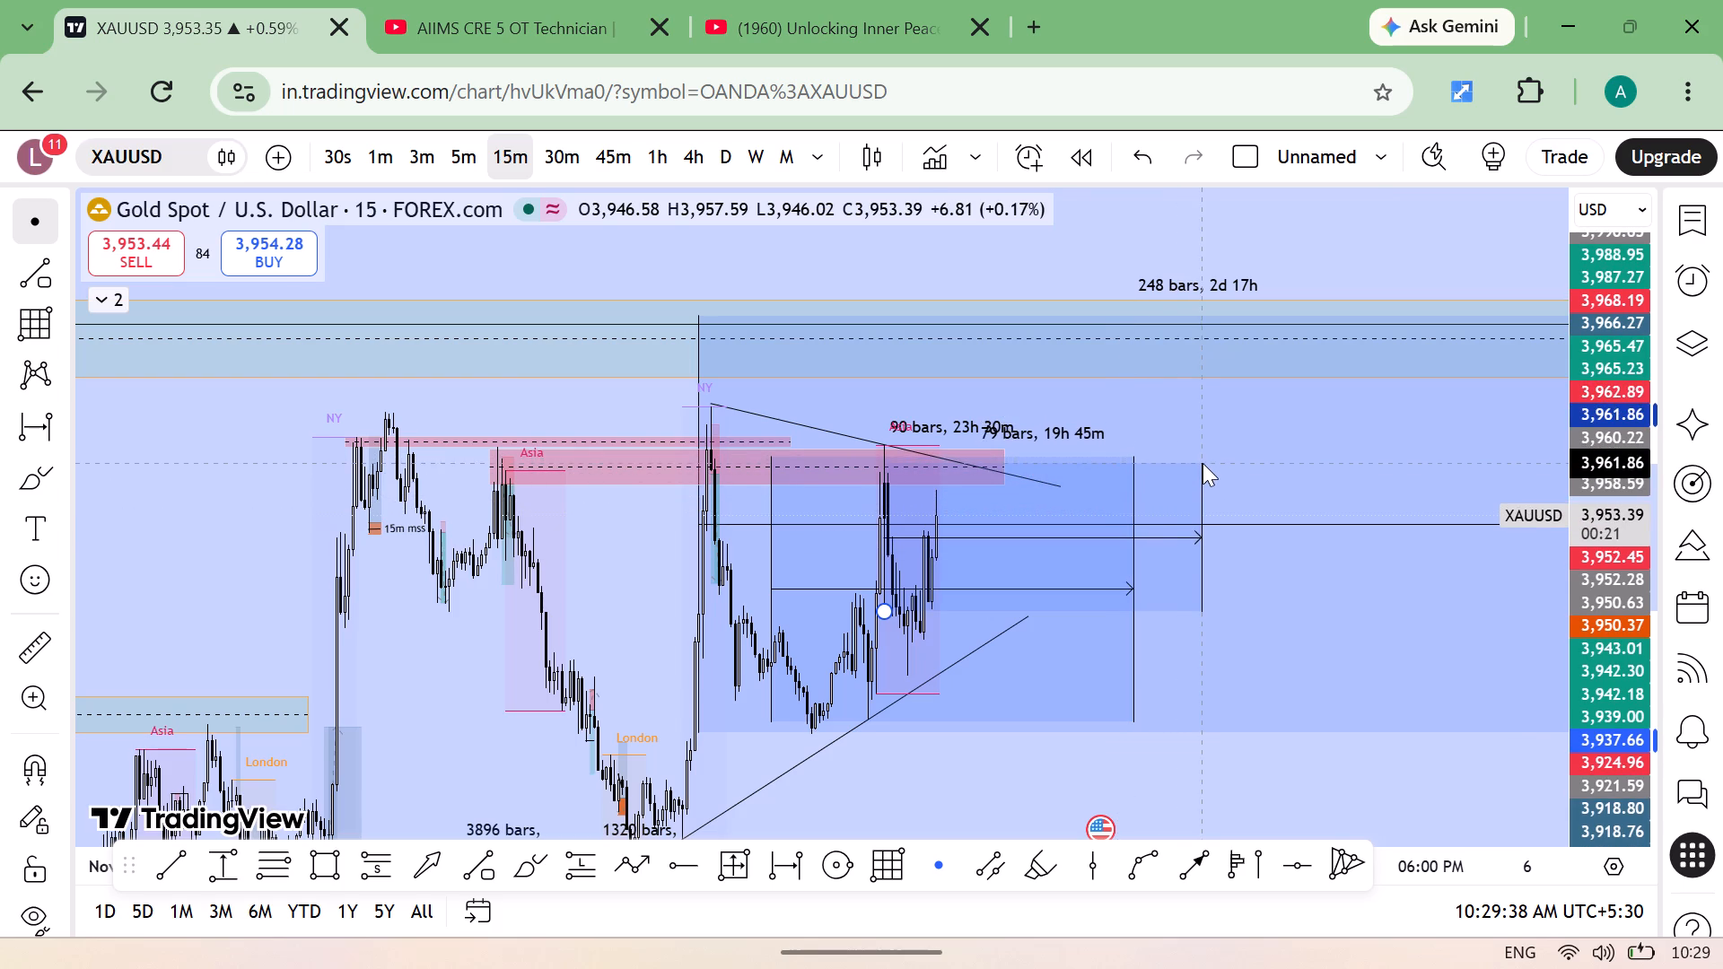
{"action": "left_click_drag", "start_coordinate": [1203, 463], "coordinate": [1204, 454]}
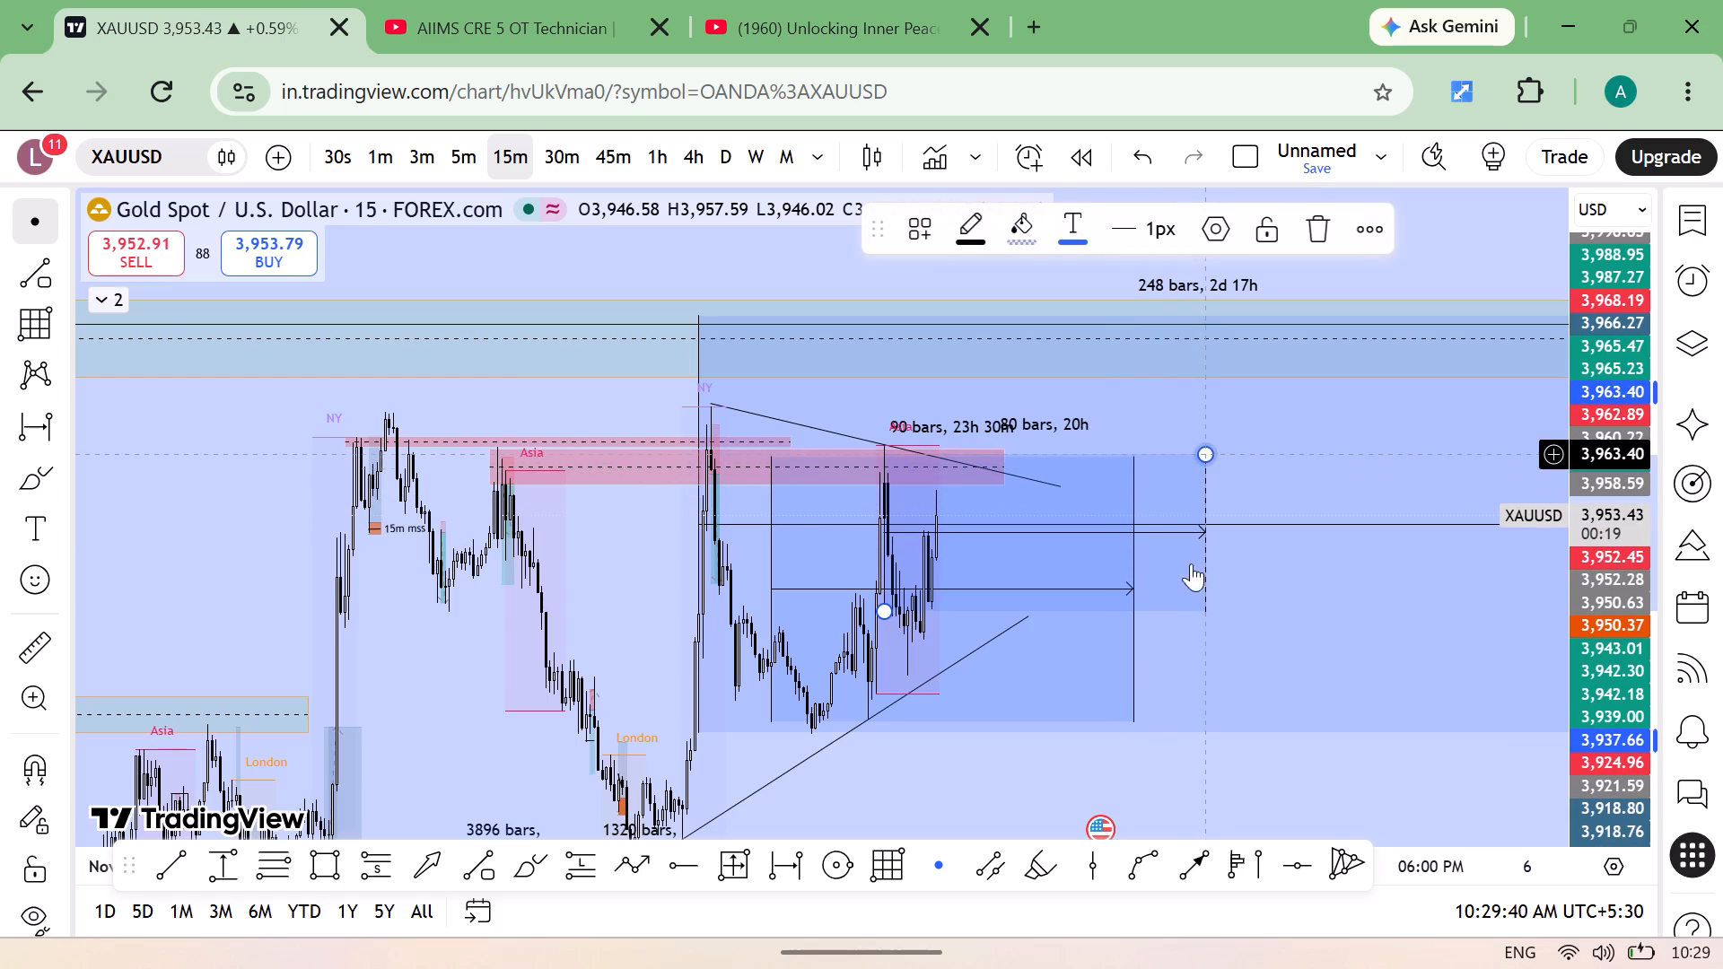
Remove the 90-bar date range box from the latest consolidation.
{"action": "left_click", "coordinate": [1133, 670]}
{"action": "key", "text": "ctrl+x"}
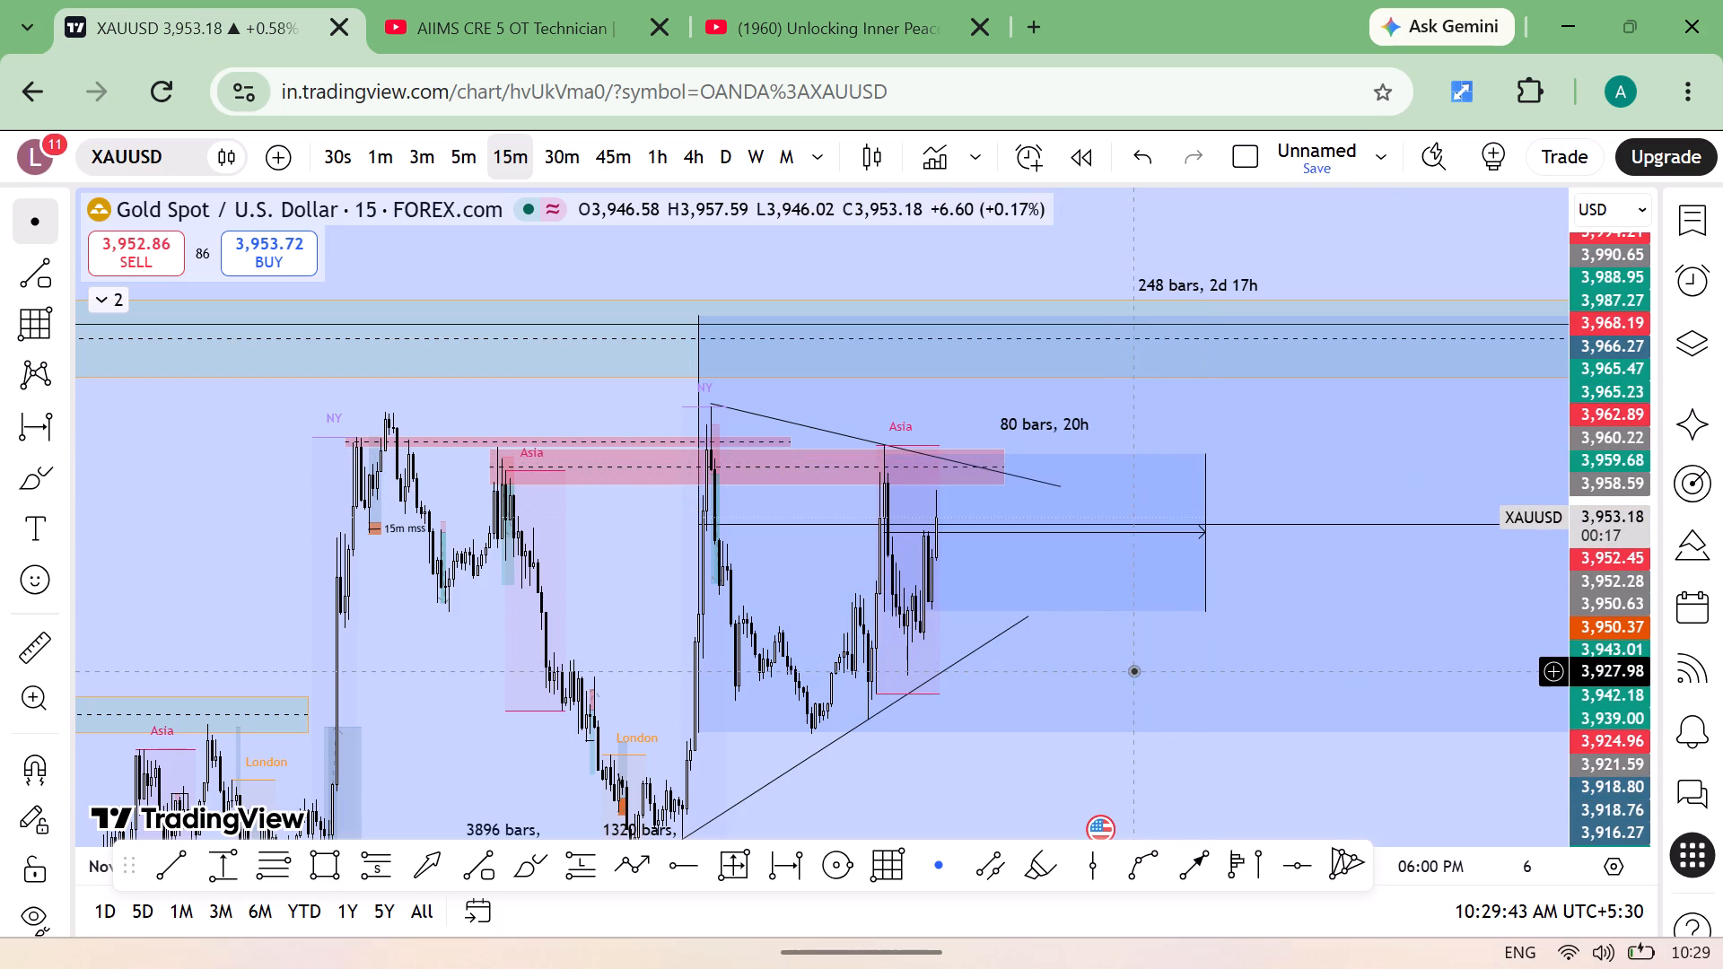
Draw a Gann box over the latest Asia range and beyond the current candle, from about 3,932.60 up to about 3,970.
{"action": "left_click_drag", "start_coordinate": [1152, 683], "coordinate": [1114, 721]}
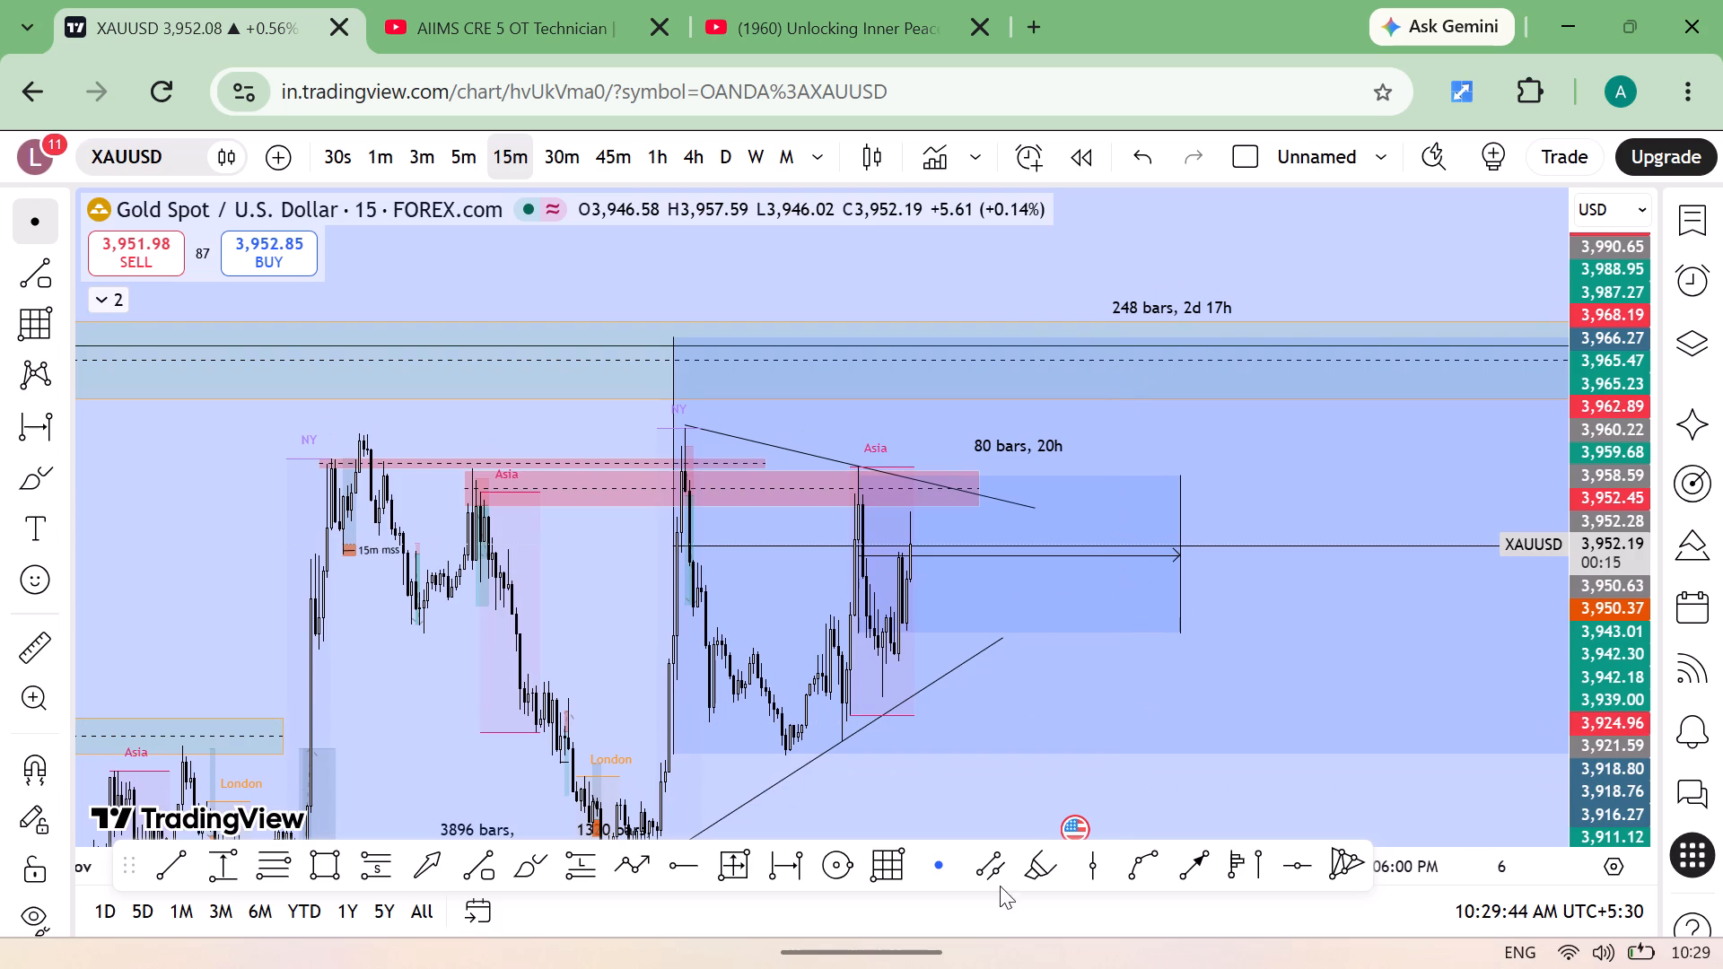
{"action": "left_click", "coordinate": [896, 863]}
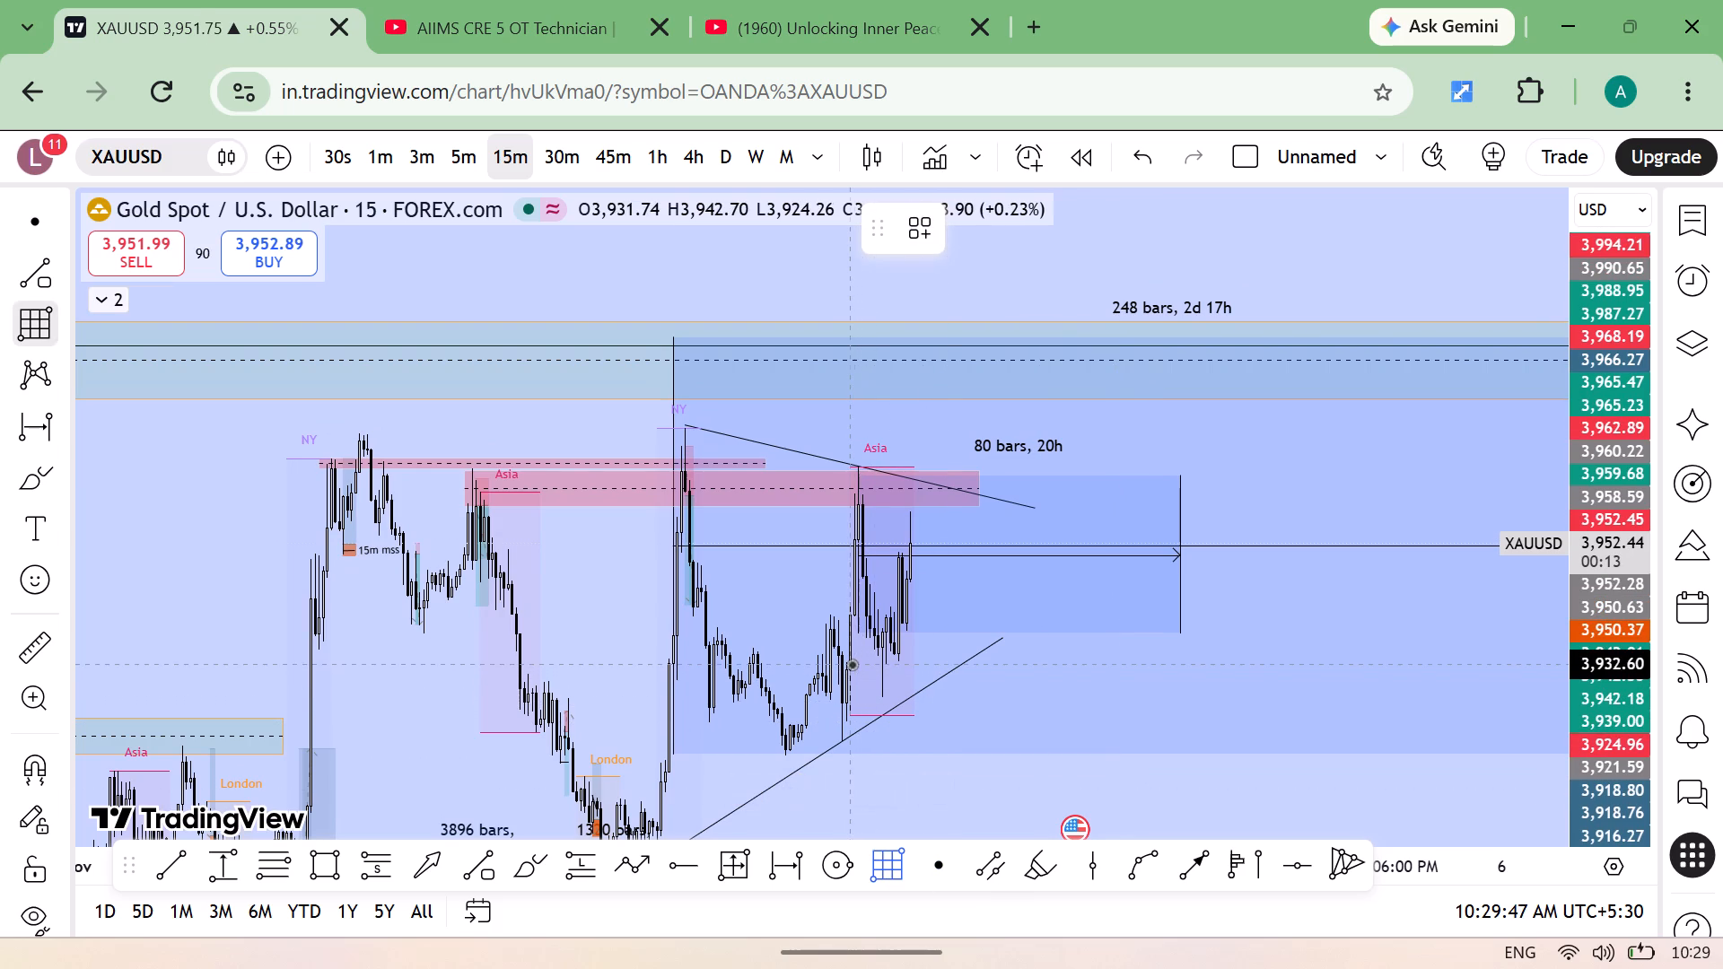
{"action": "left_click_drag", "start_coordinate": [852, 664], "coordinate": [1000, 541]}
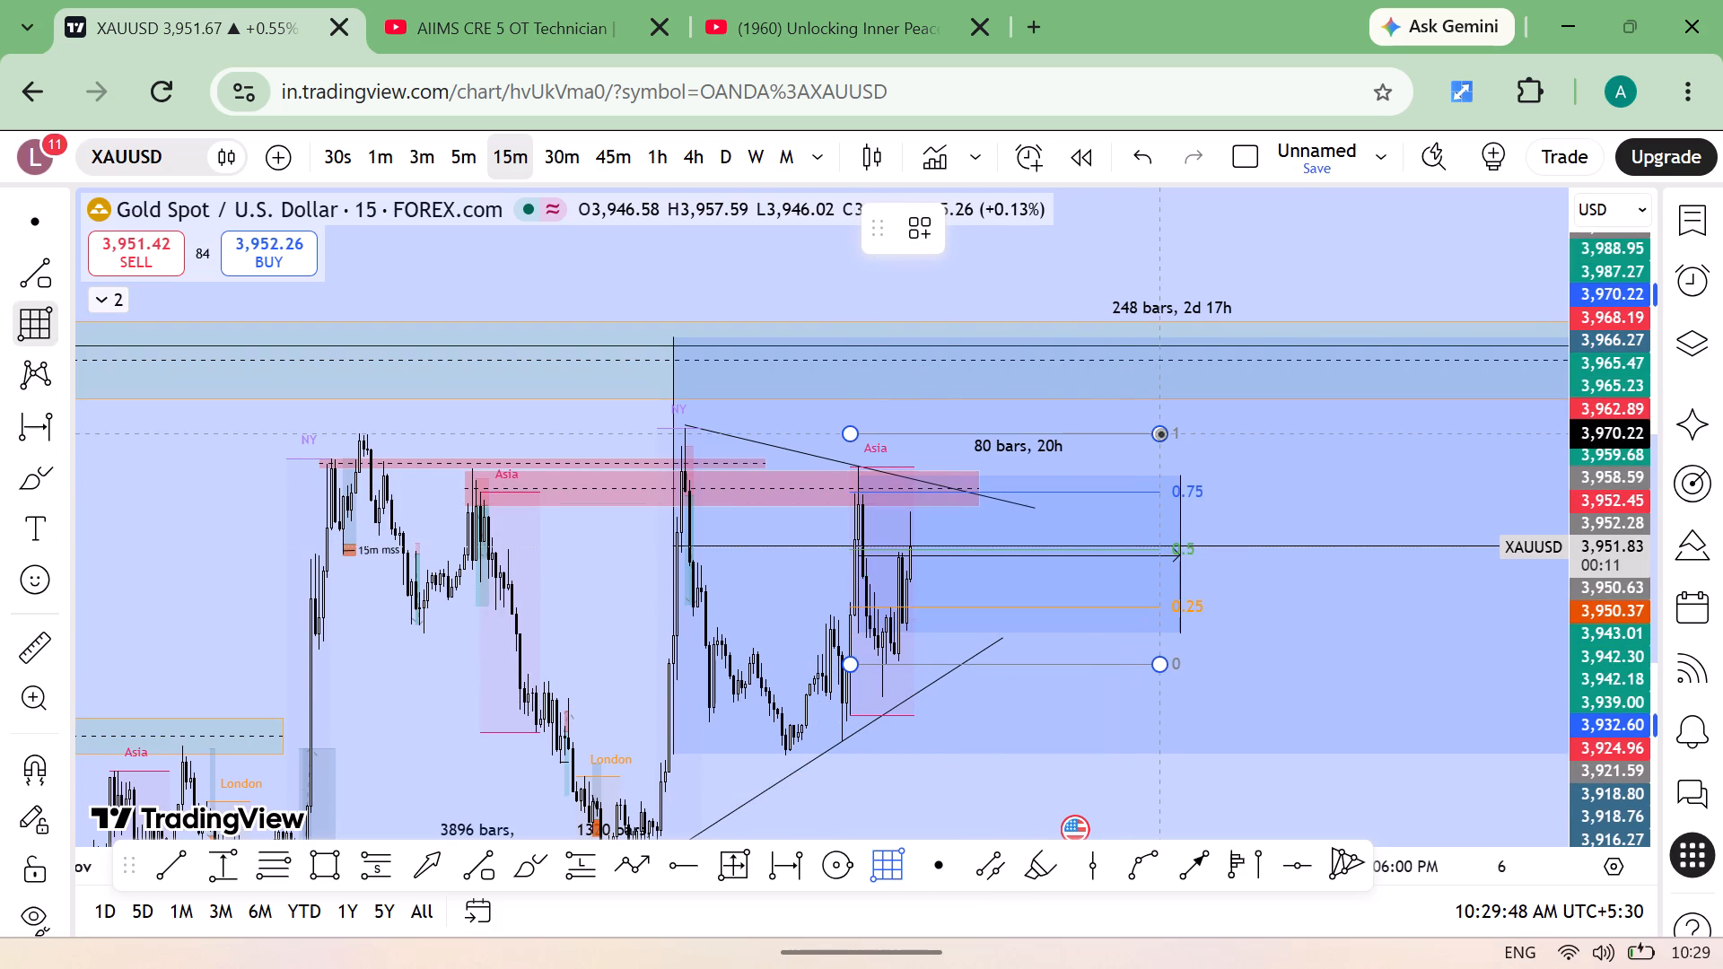
{"action": "left_click", "coordinate": [1160, 433]}
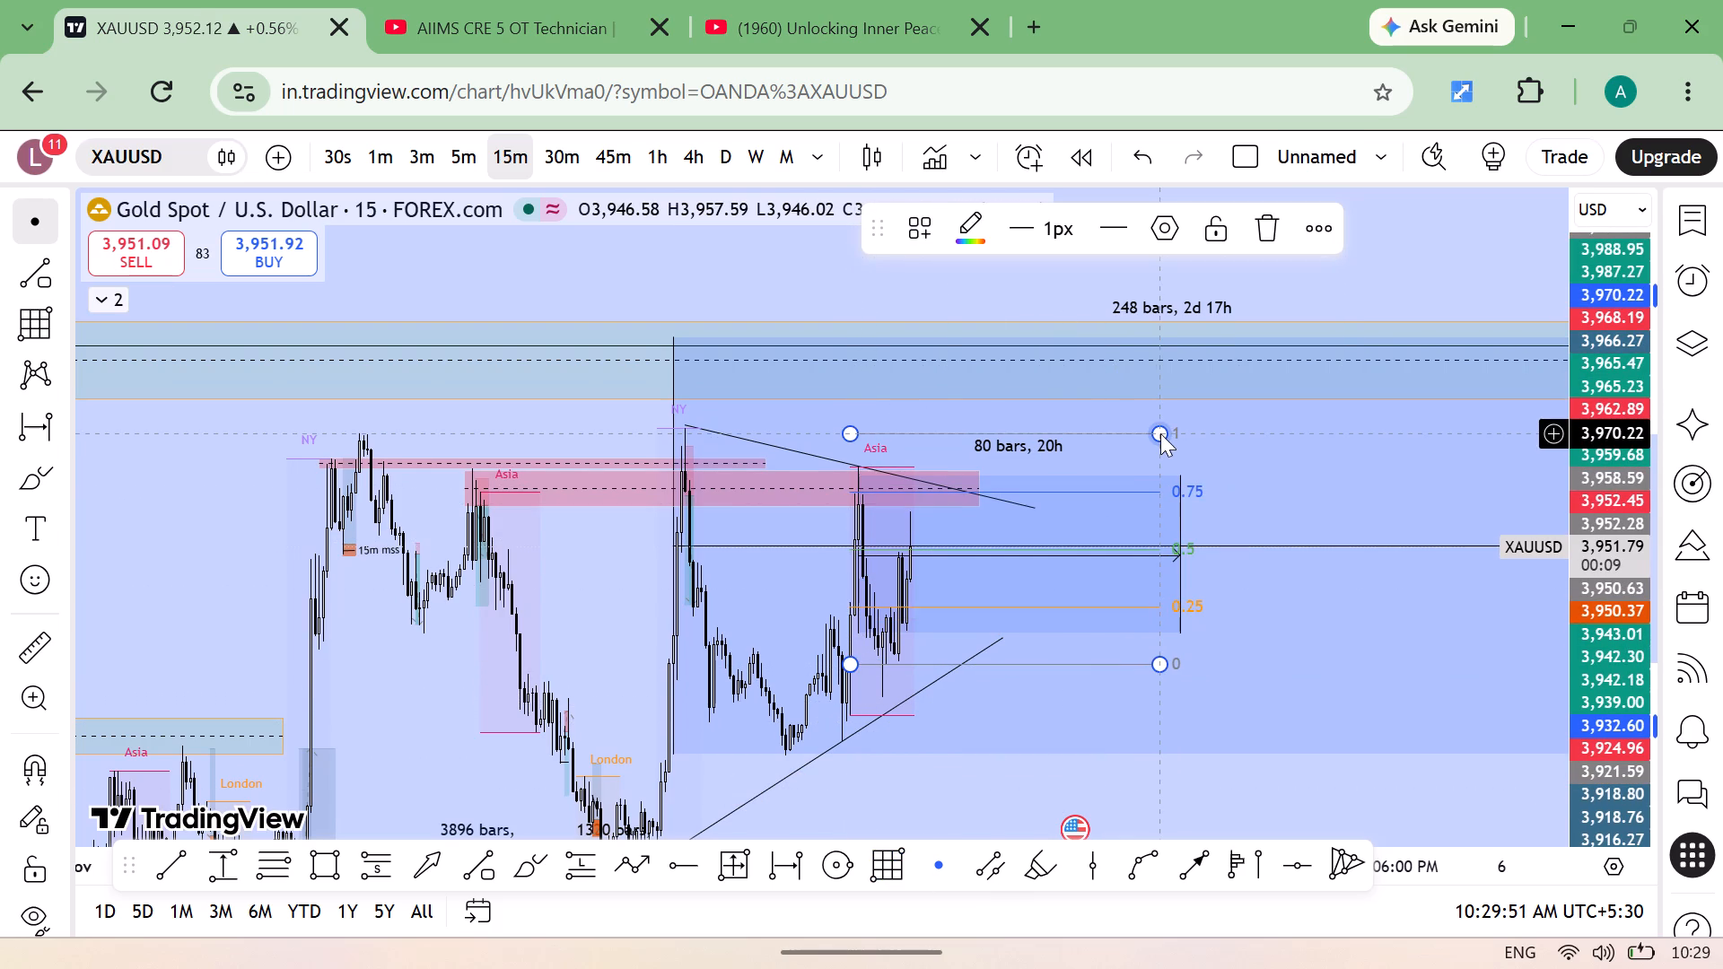
{"action": "left_click_drag", "start_coordinate": [1160, 433], "coordinate": [1192, 428]}
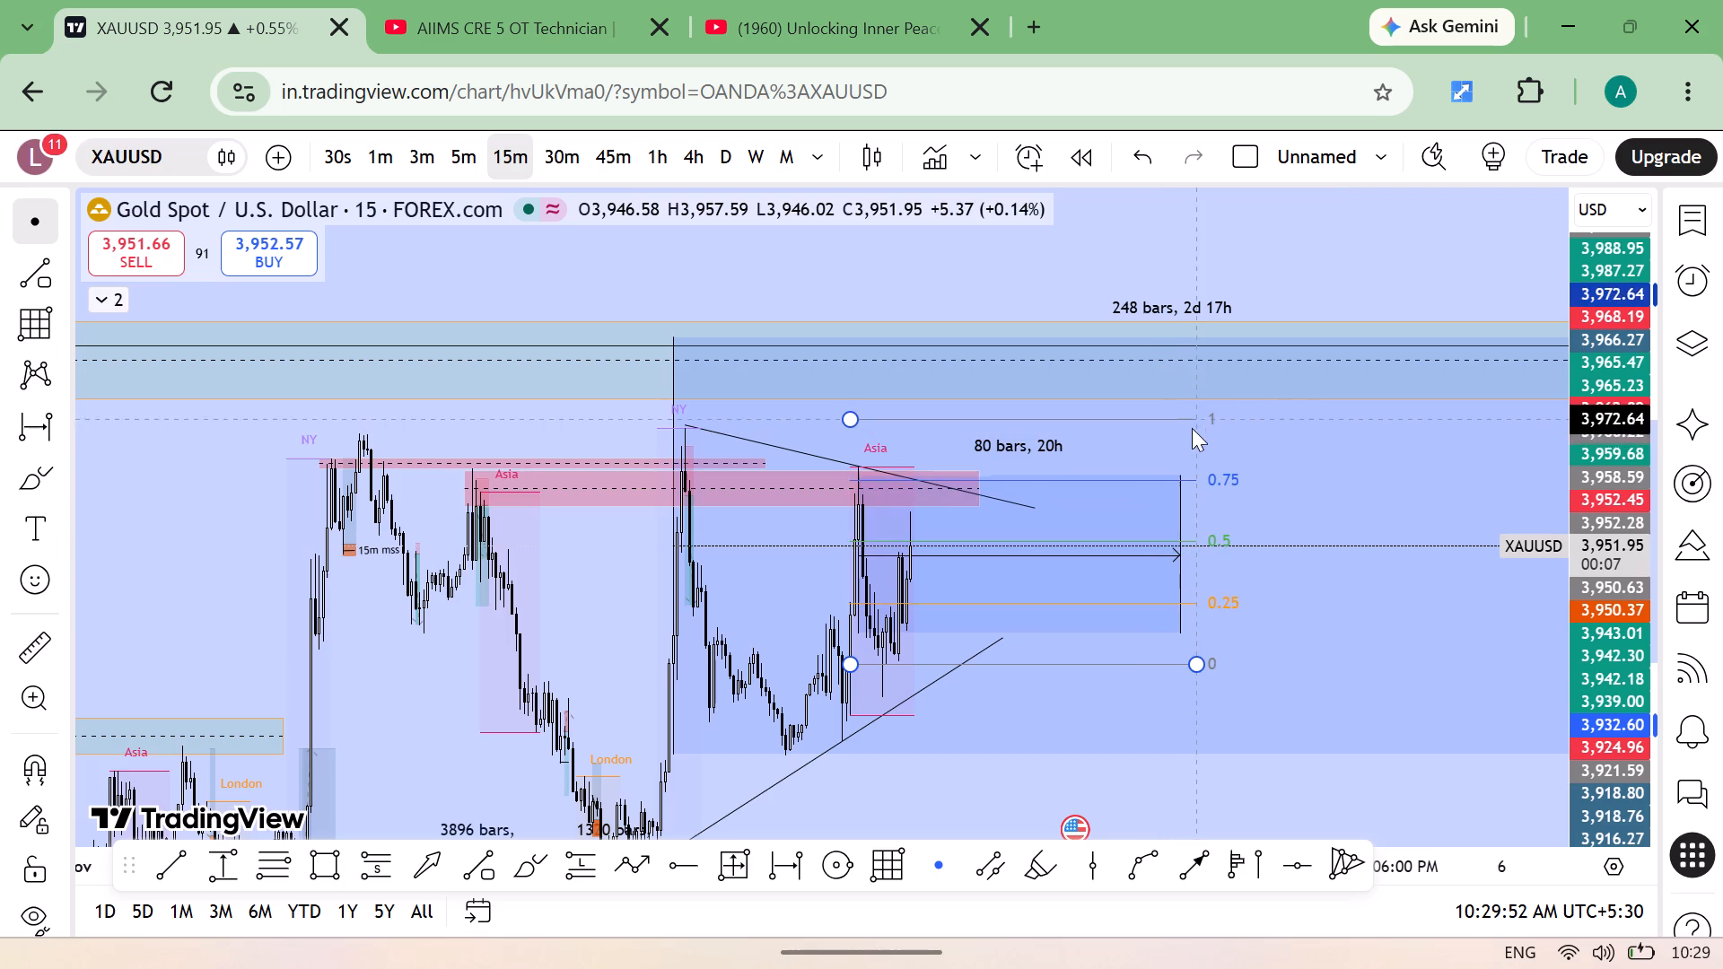
{"action": "left_click_drag", "start_coordinate": [1192, 428], "coordinate": [1186, 432]}
{"action": "left_click", "coordinate": [1341, 598]}
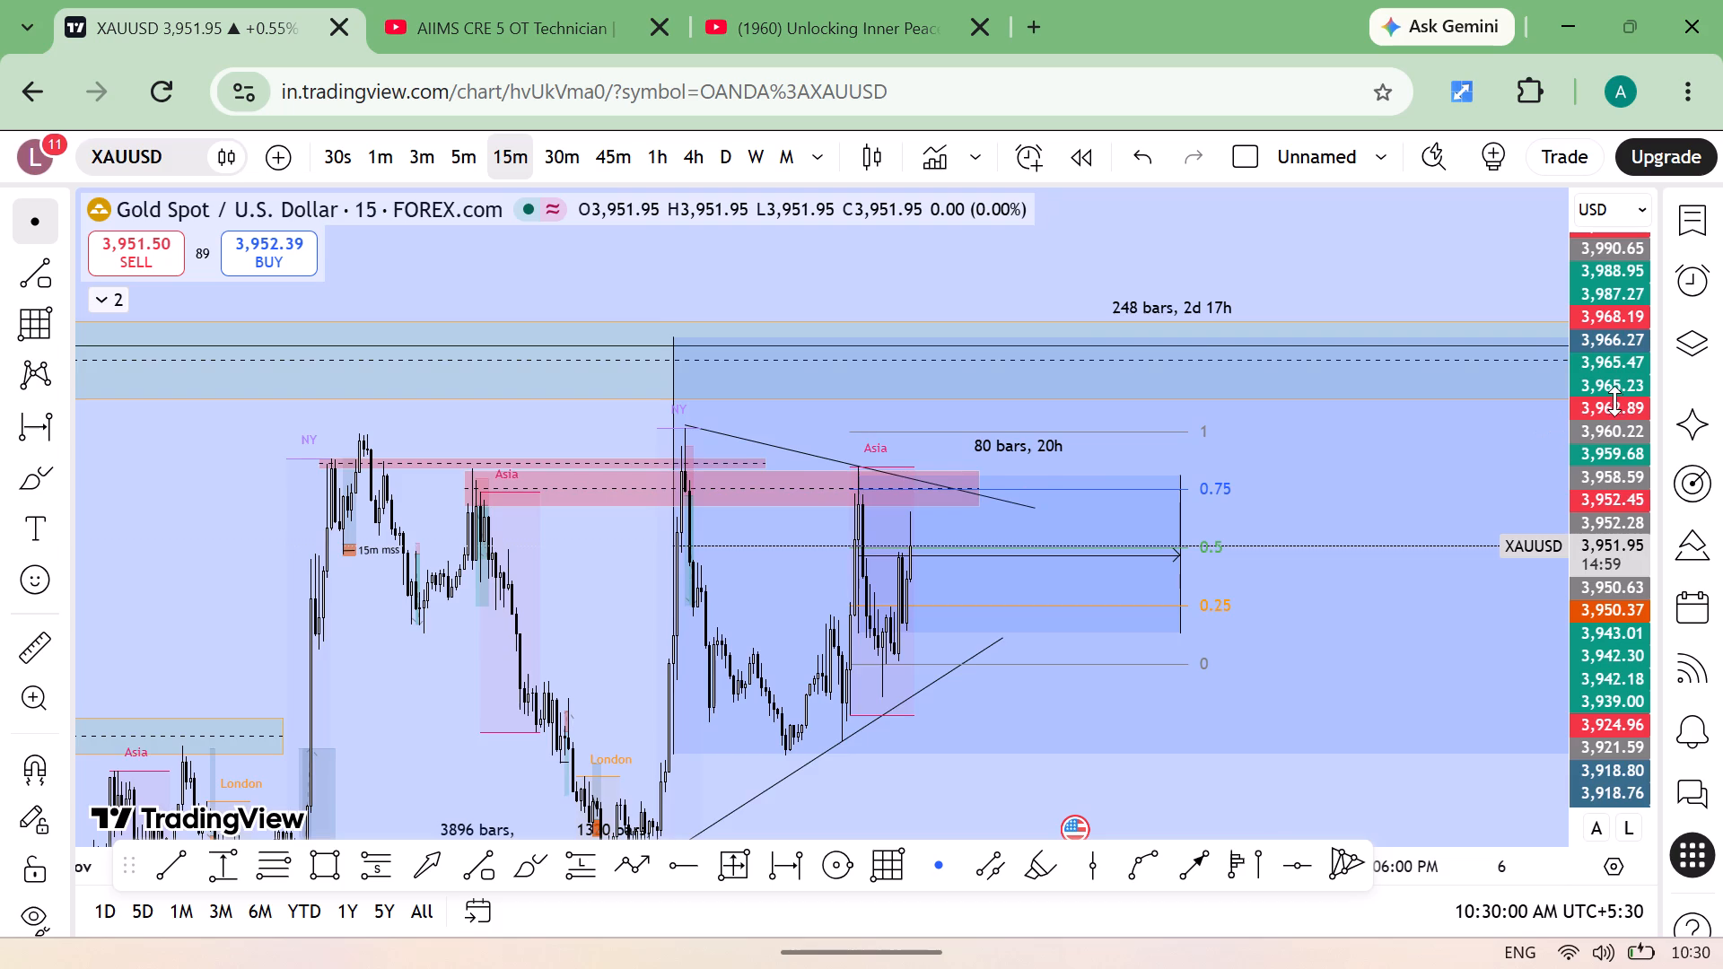
Examine the 15-minute price action around the Gann box, the 80-bar range and the converging trend lines.
{"action": "left_click_drag", "start_coordinate": [1611, 397], "coordinate": [1587, 579]}
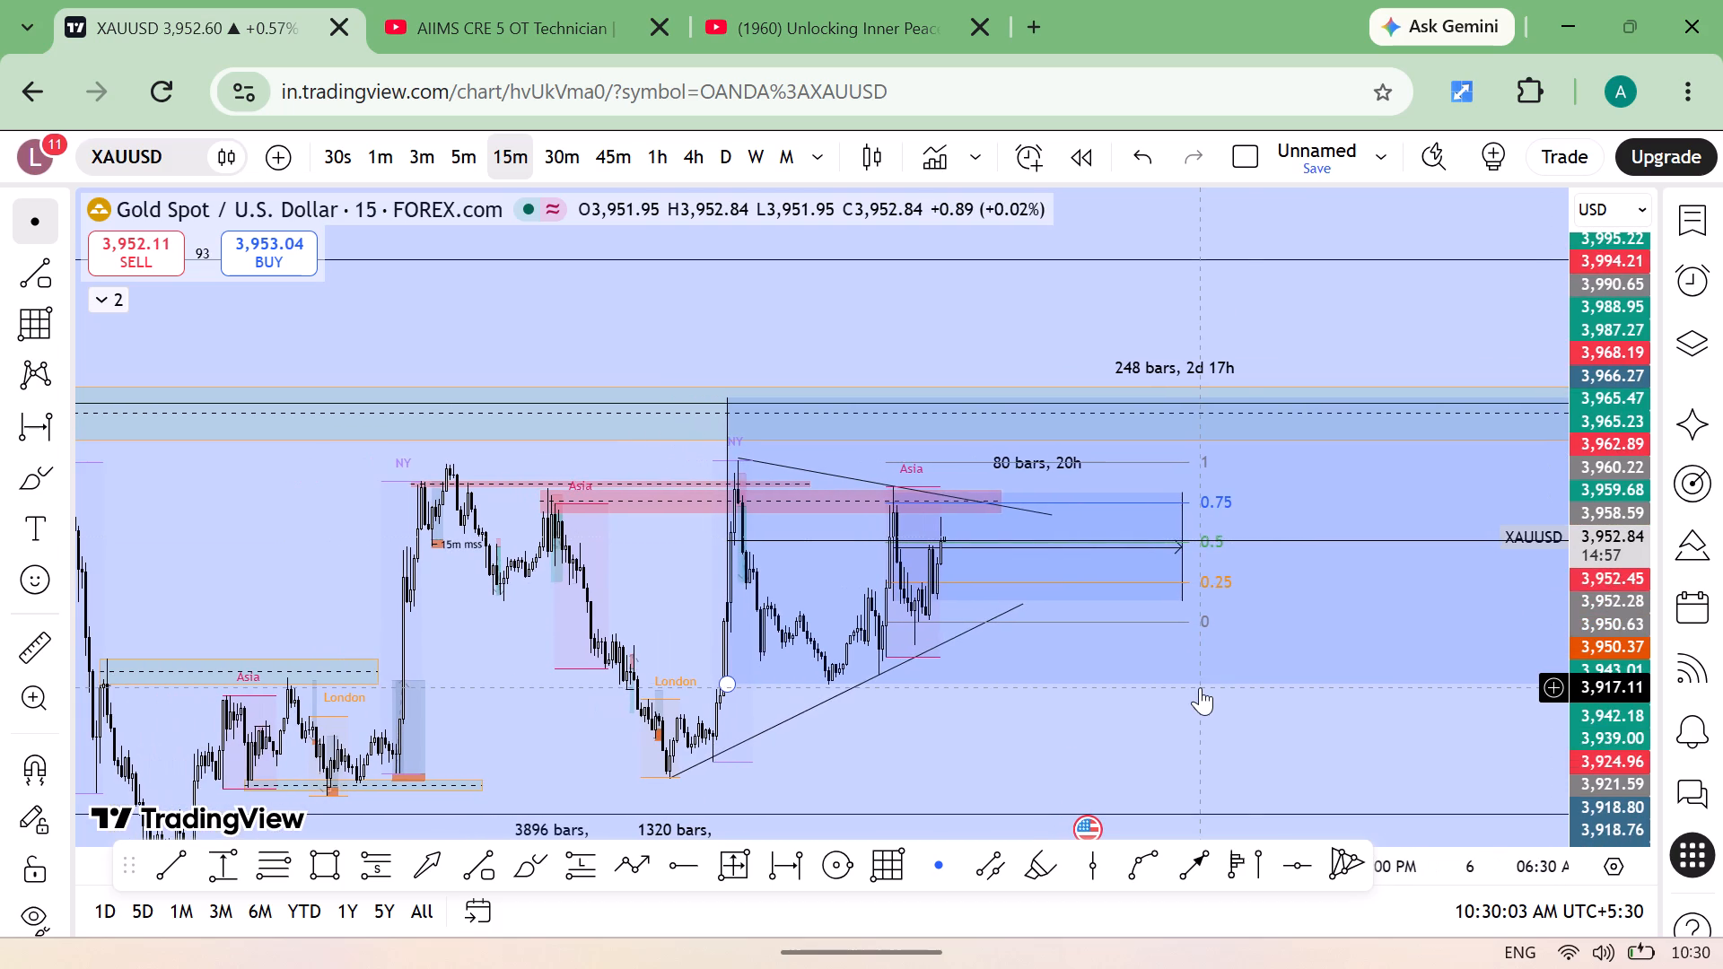
{"action": "scroll", "coordinate": [1246, 714], "scroll_direction": "left", "scroll_amount": 1}
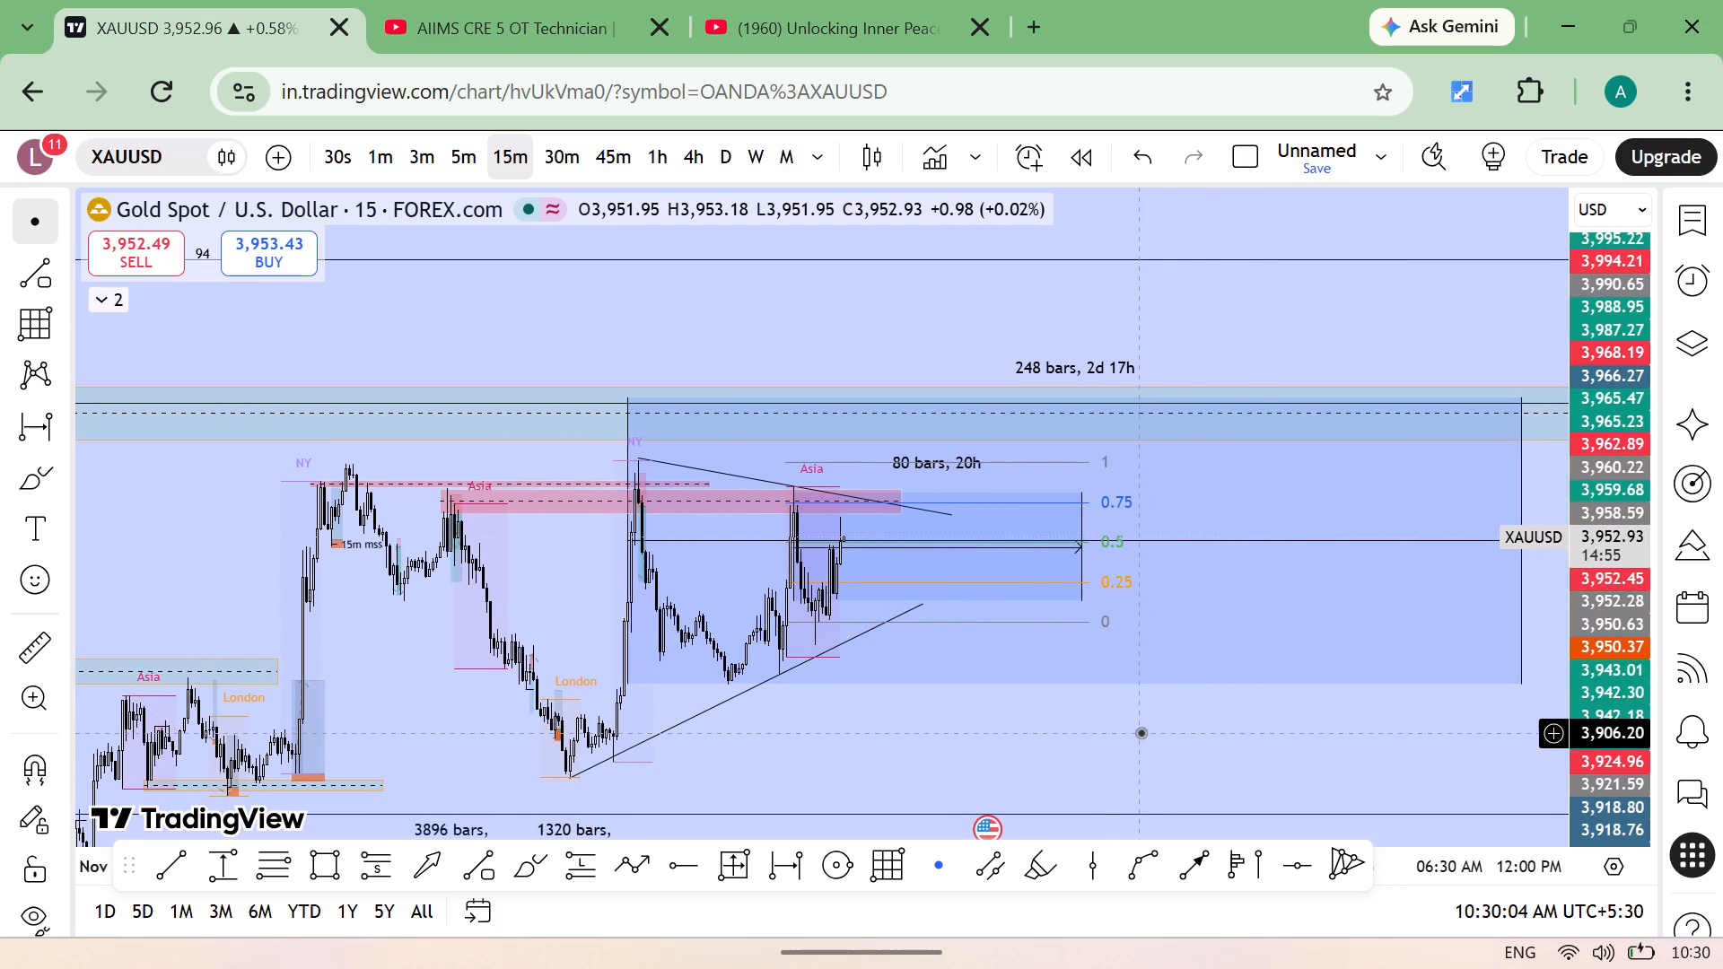
{"action": "scroll", "coordinate": [1141, 732], "scroll_direction": "left", "scroll_amount": 1}
{"action": "left_click_drag", "start_coordinate": [994, 751], "coordinate": [1004, 666]}
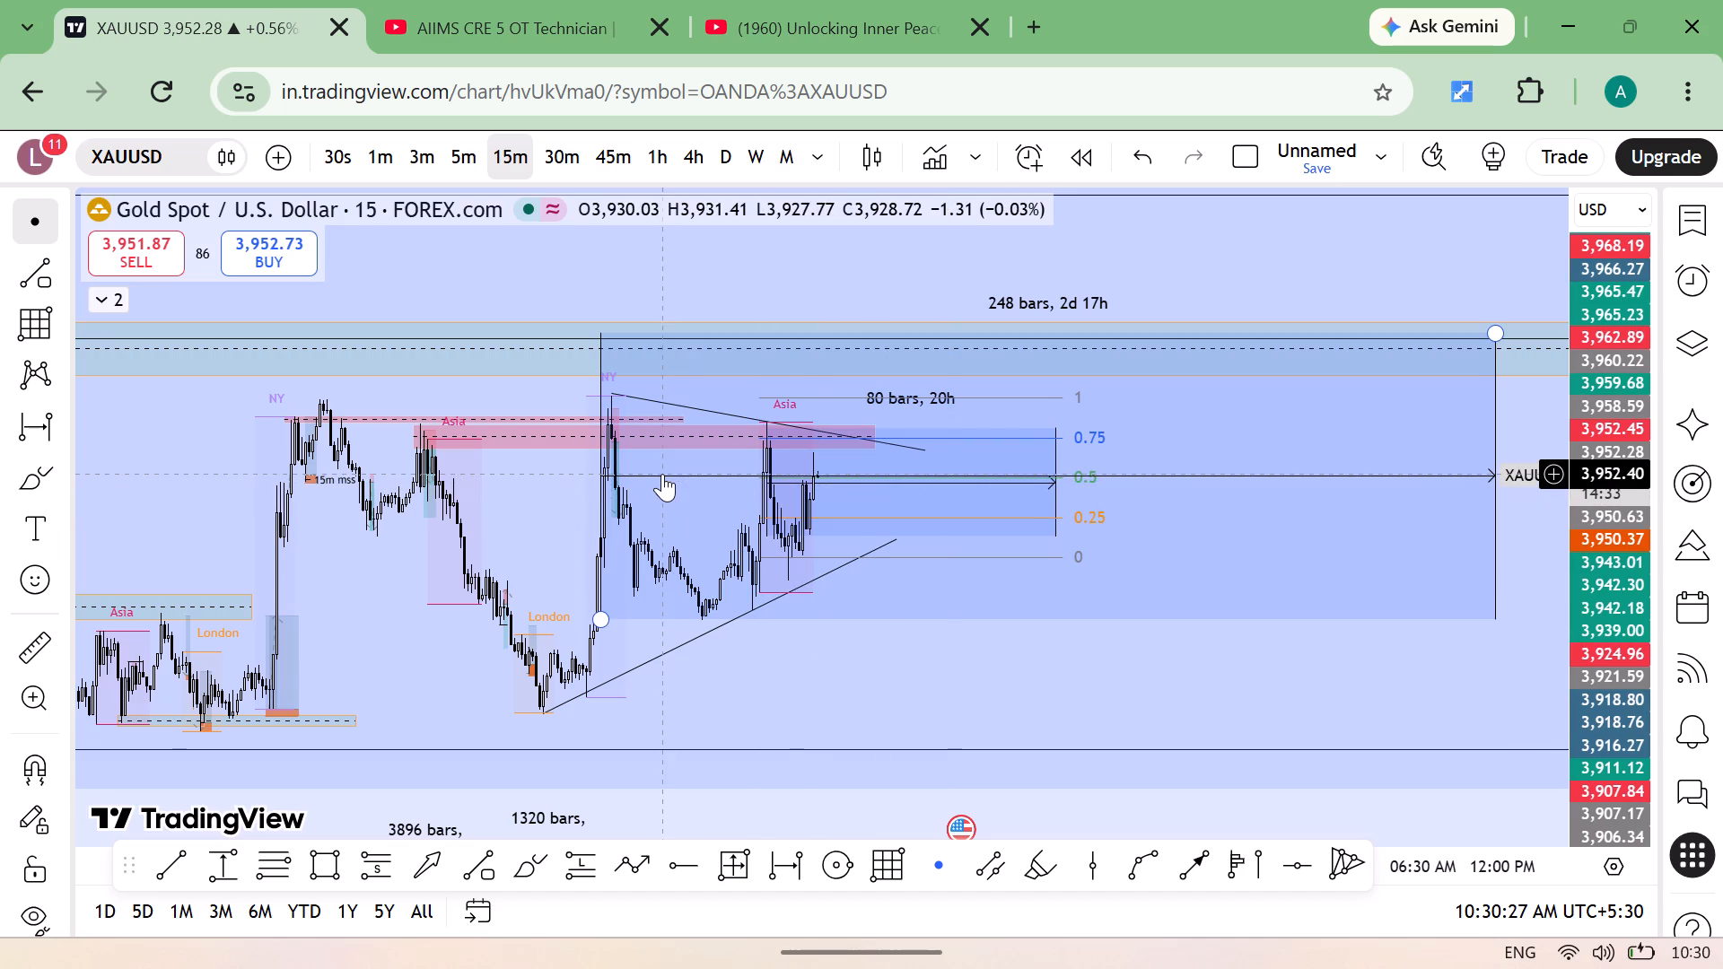
{"action": "scroll", "coordinate": [1202, 506], "scroll_direction": "left", "scroll_amount": 1}
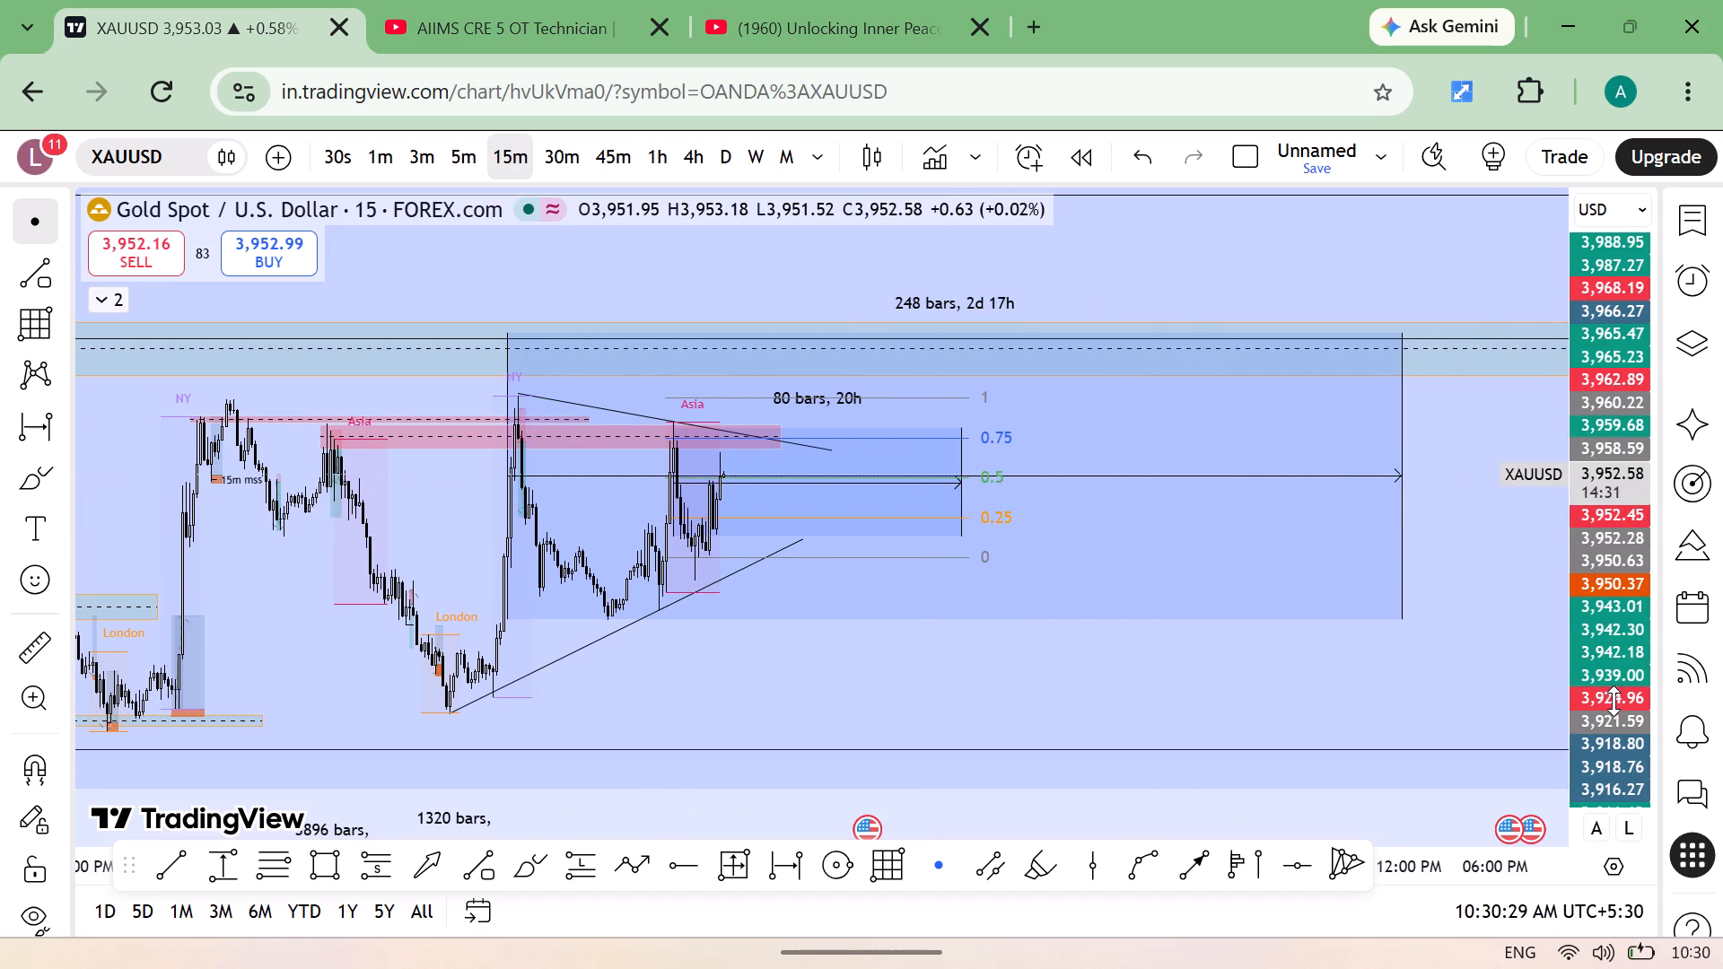
{"action": "left_click_drag", "start_coordinate": [1610, 703], "coordinate": [1536, 154]}
{"action": "left_click_drag", "start_coordinate": [1196, 433], "coordinate": [1304, 528]}
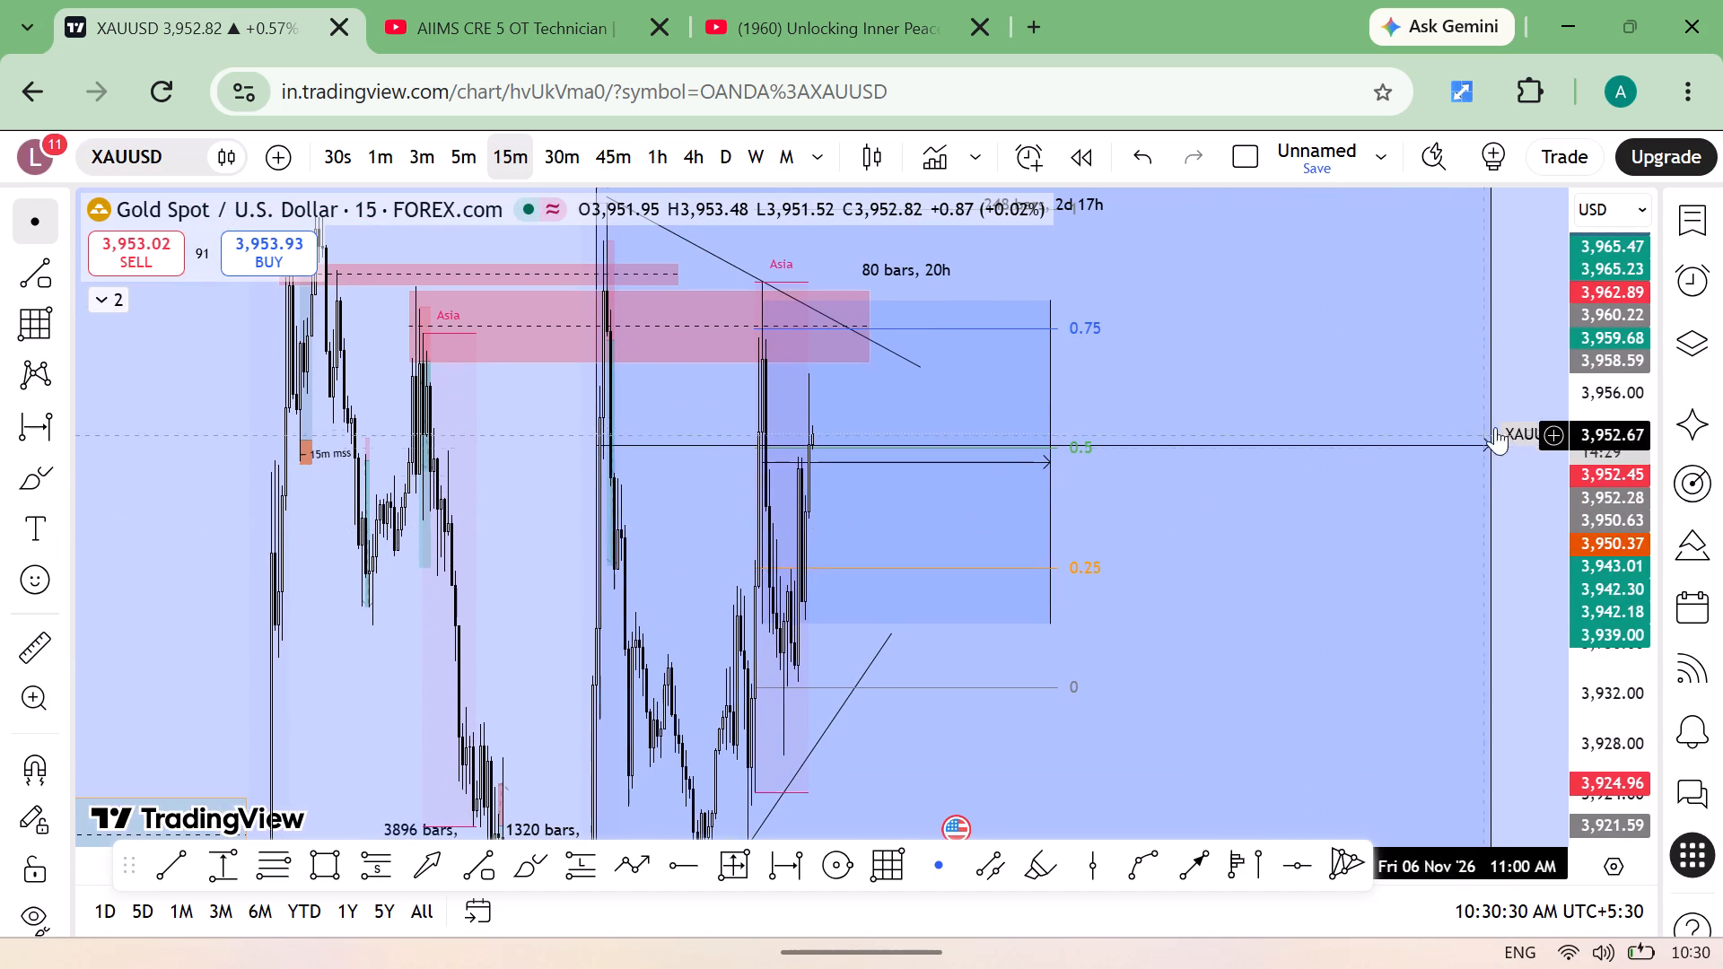
{"action": "left_click_drag", "start_coordinate": [1608, 394], "coordinate": [1609, 615]}
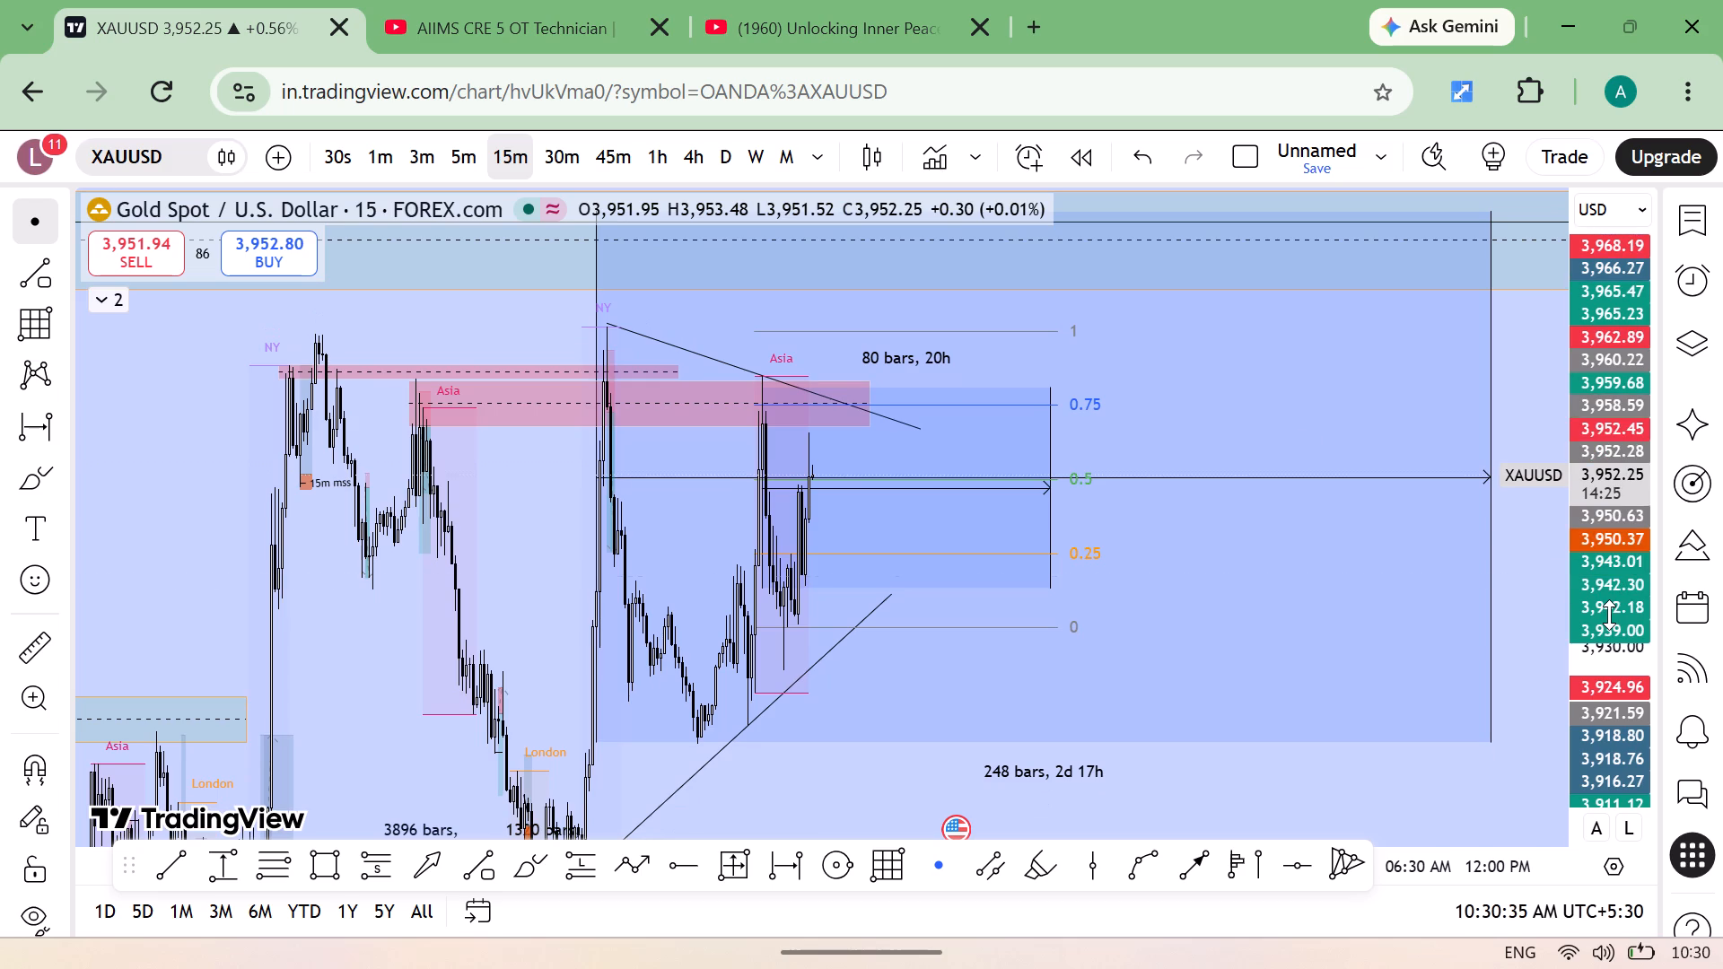
Switch the chart to the 5-minute timeframe and examine price between the two converging trend lines.
{"action": "left_click", "coordinate": [443, 149]}
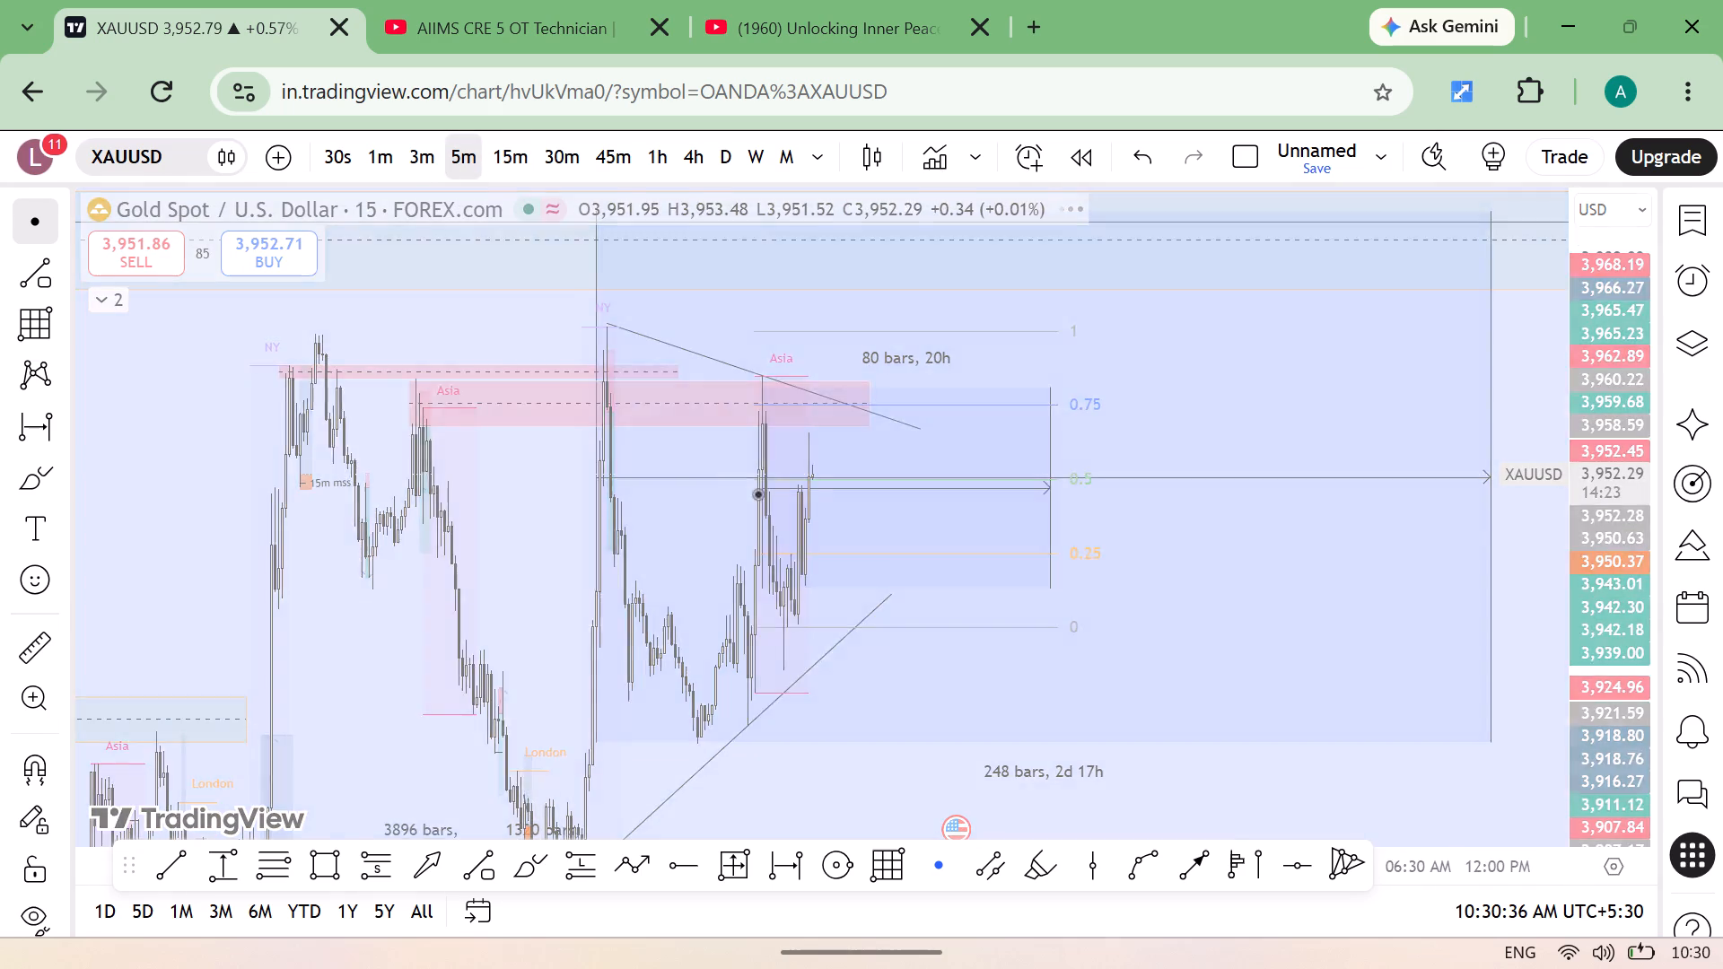
{"action": "scroll", "coordinate": [885, 766], "scroll_direction": "right", "scroll_amount": 2}
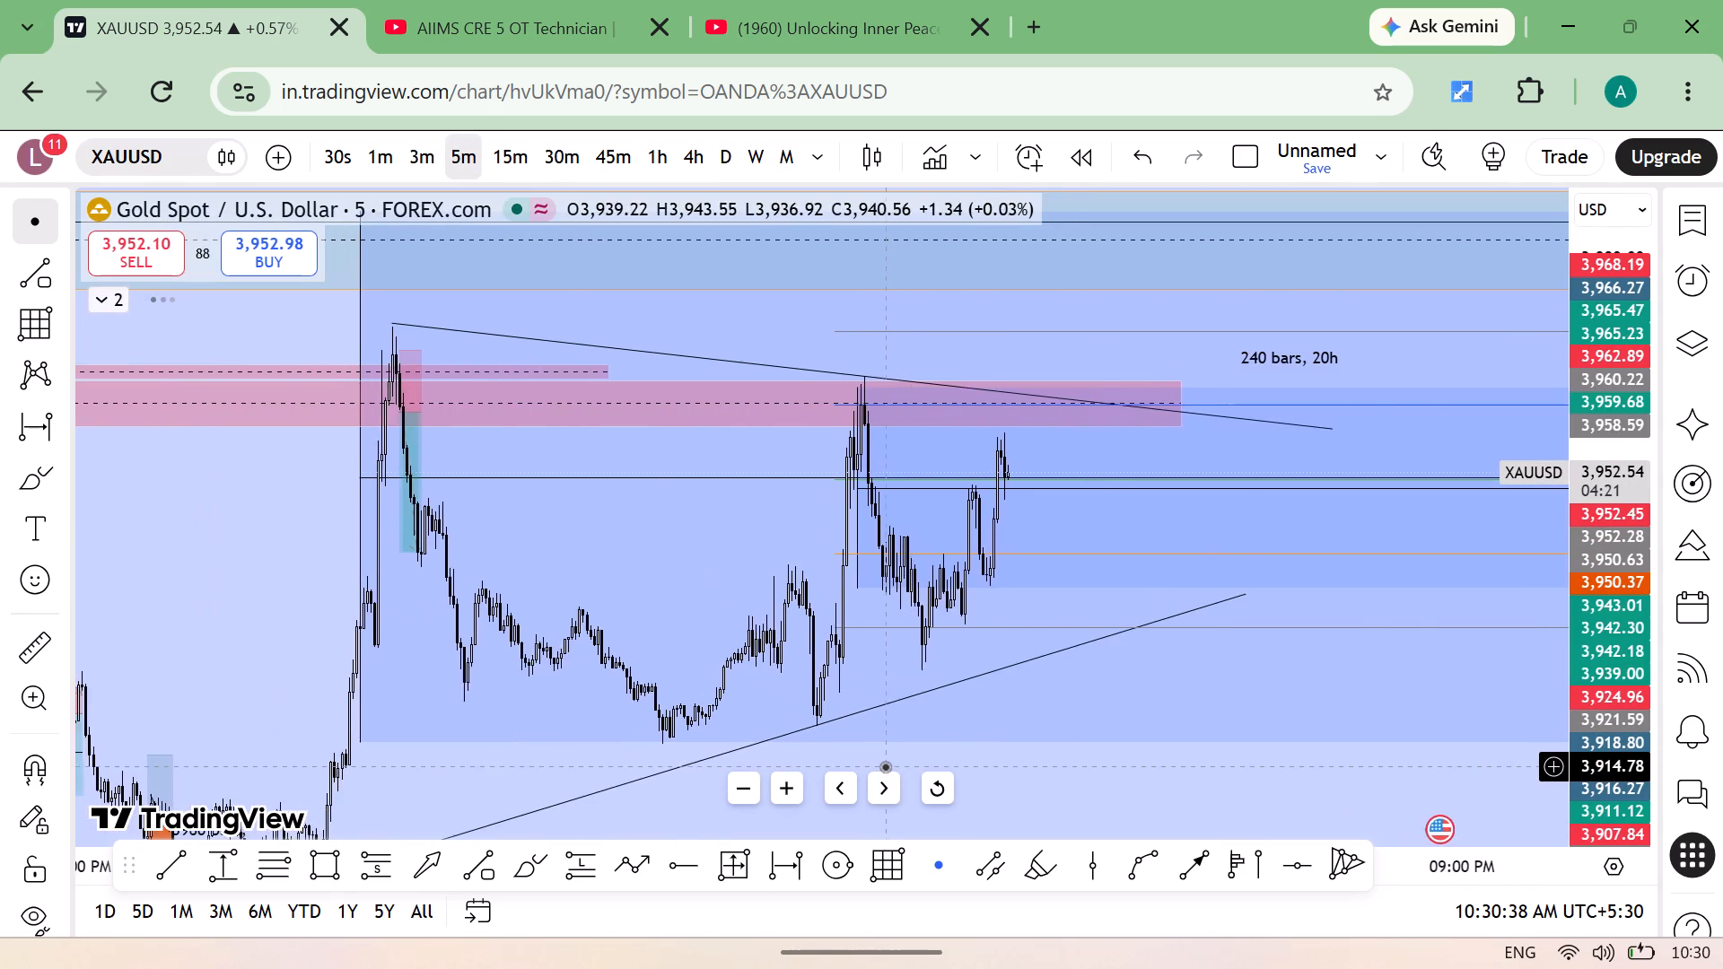
{"action": "left_click_drag", "start_coordinate": [1613, 440], "coordinate": [1595, 692]}
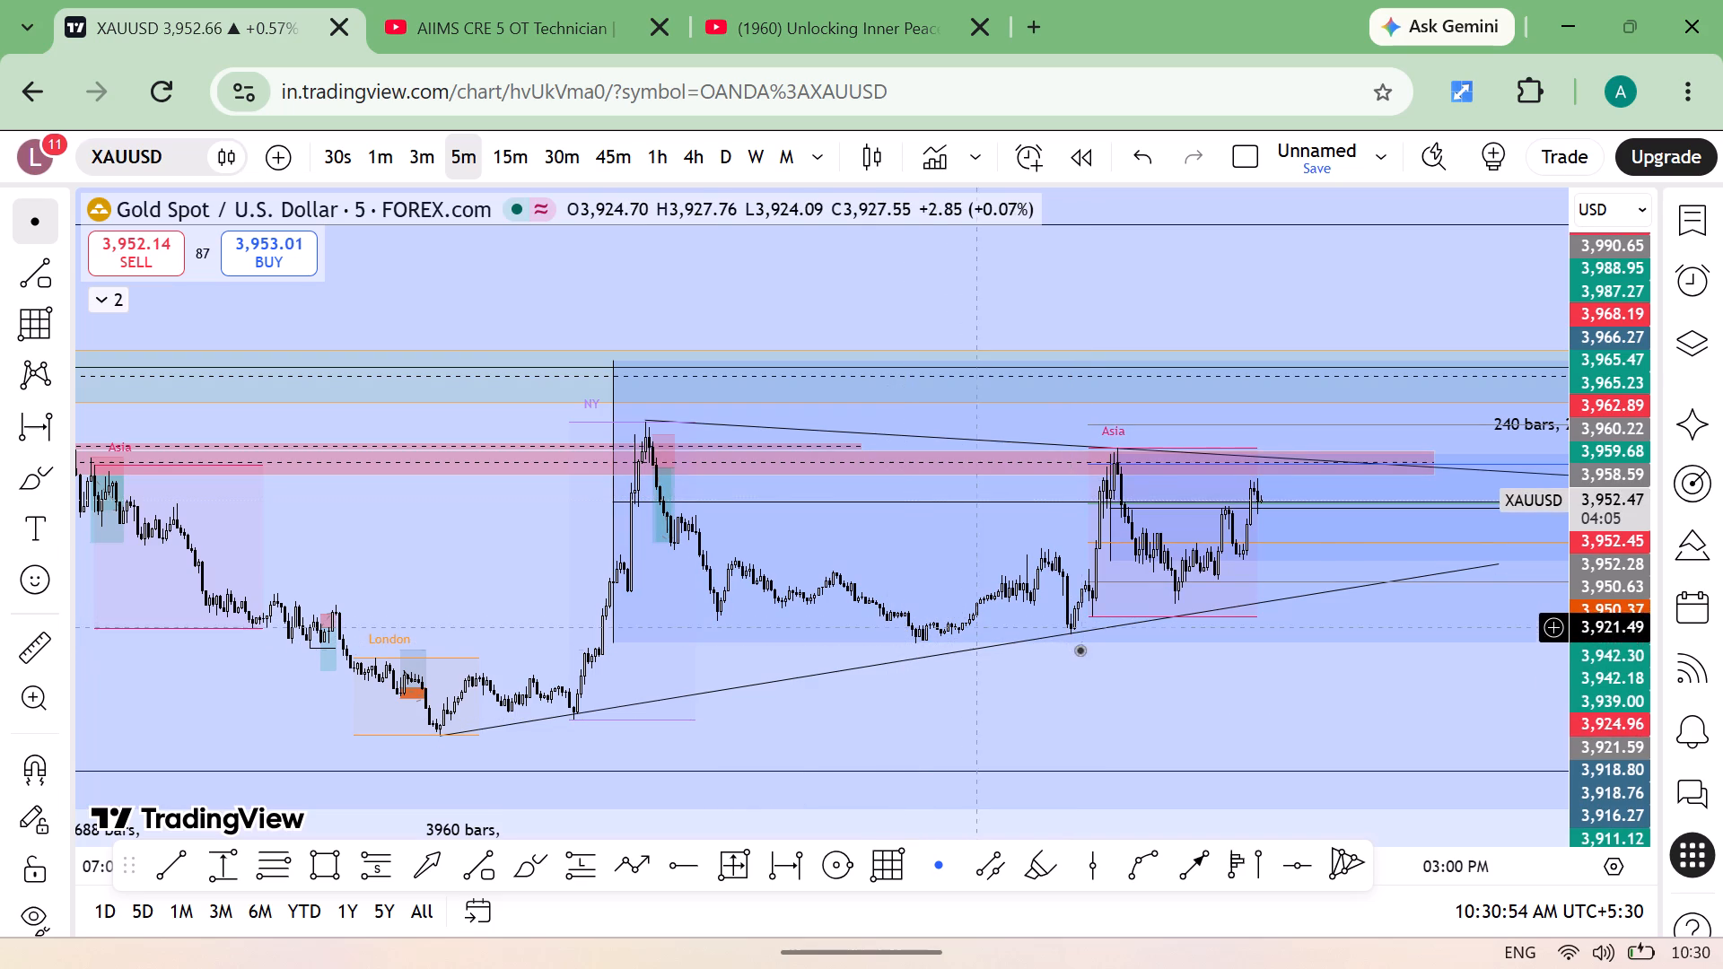
{"action": "scroll", "coordinate": [1071, 696], "scroll_direction": "left", "scroll_amount": 1}
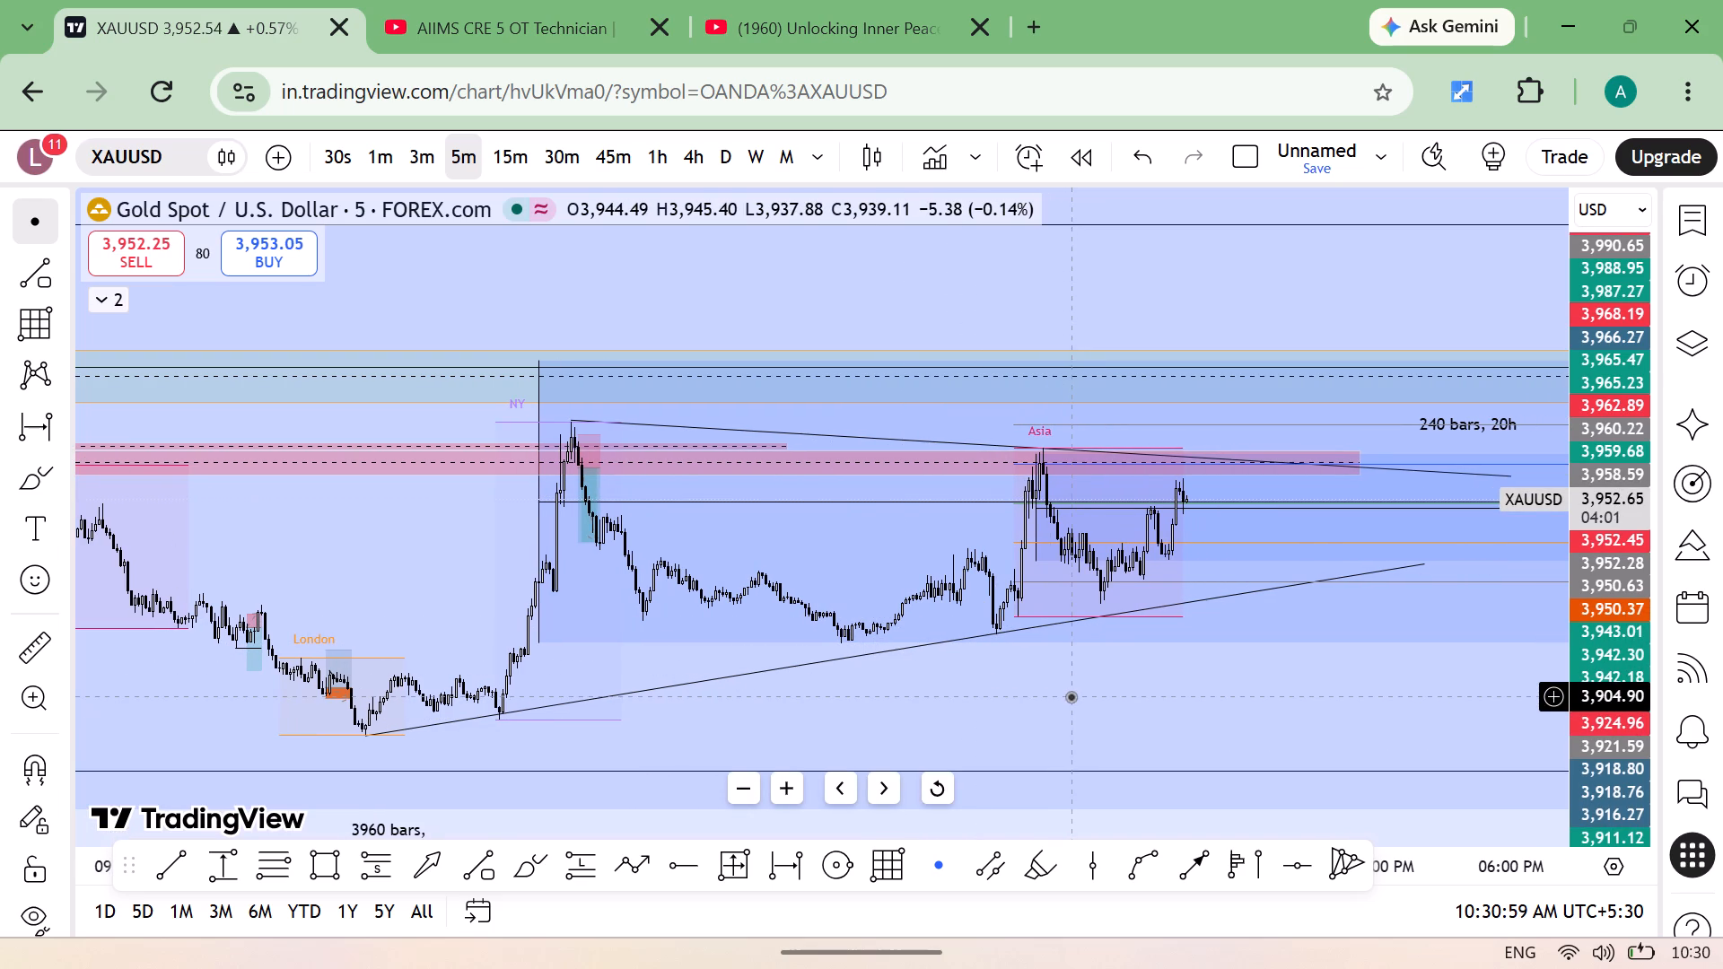
{"action": "scroll", "coordinate": [1071, 696], "scroll_direction": "left", "scroll_amount": 2}
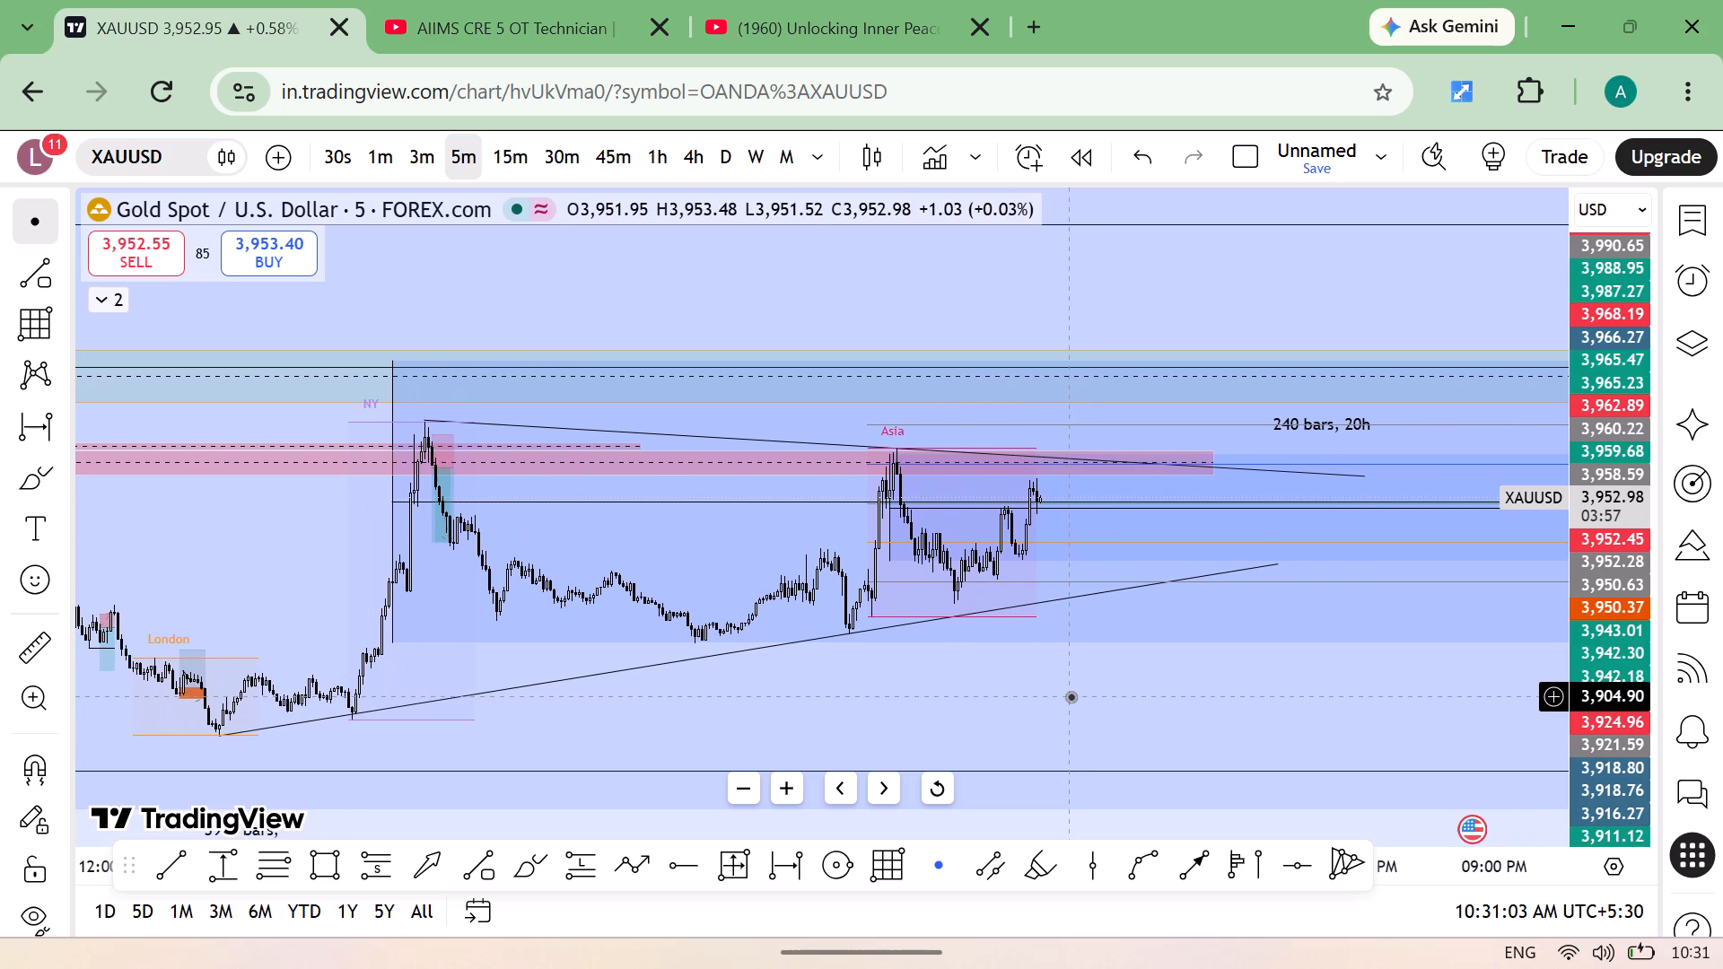
{"action": "scroll", "coordinate": [1071, 696], "scroll_direction": "left", "scroll_amount": 1}
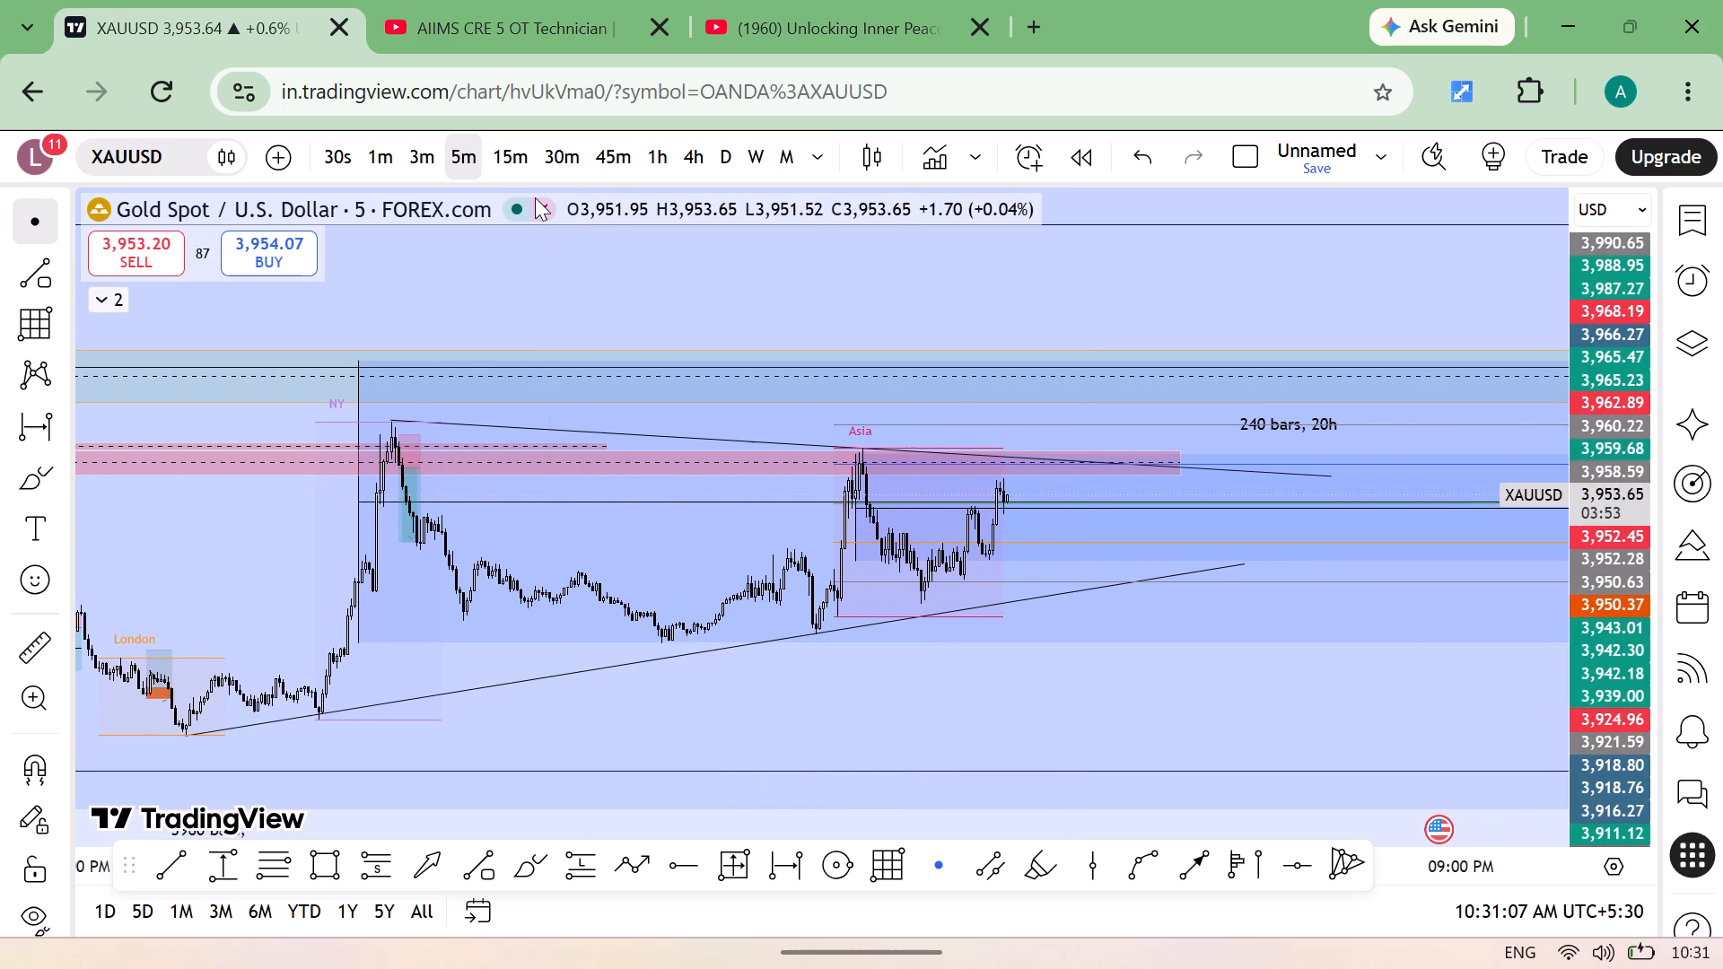
Return the chart to the 15-minute timeframe and review the swings between the latest London low and current price.
{"action": "left_click", "coordinate": [525, 165]}
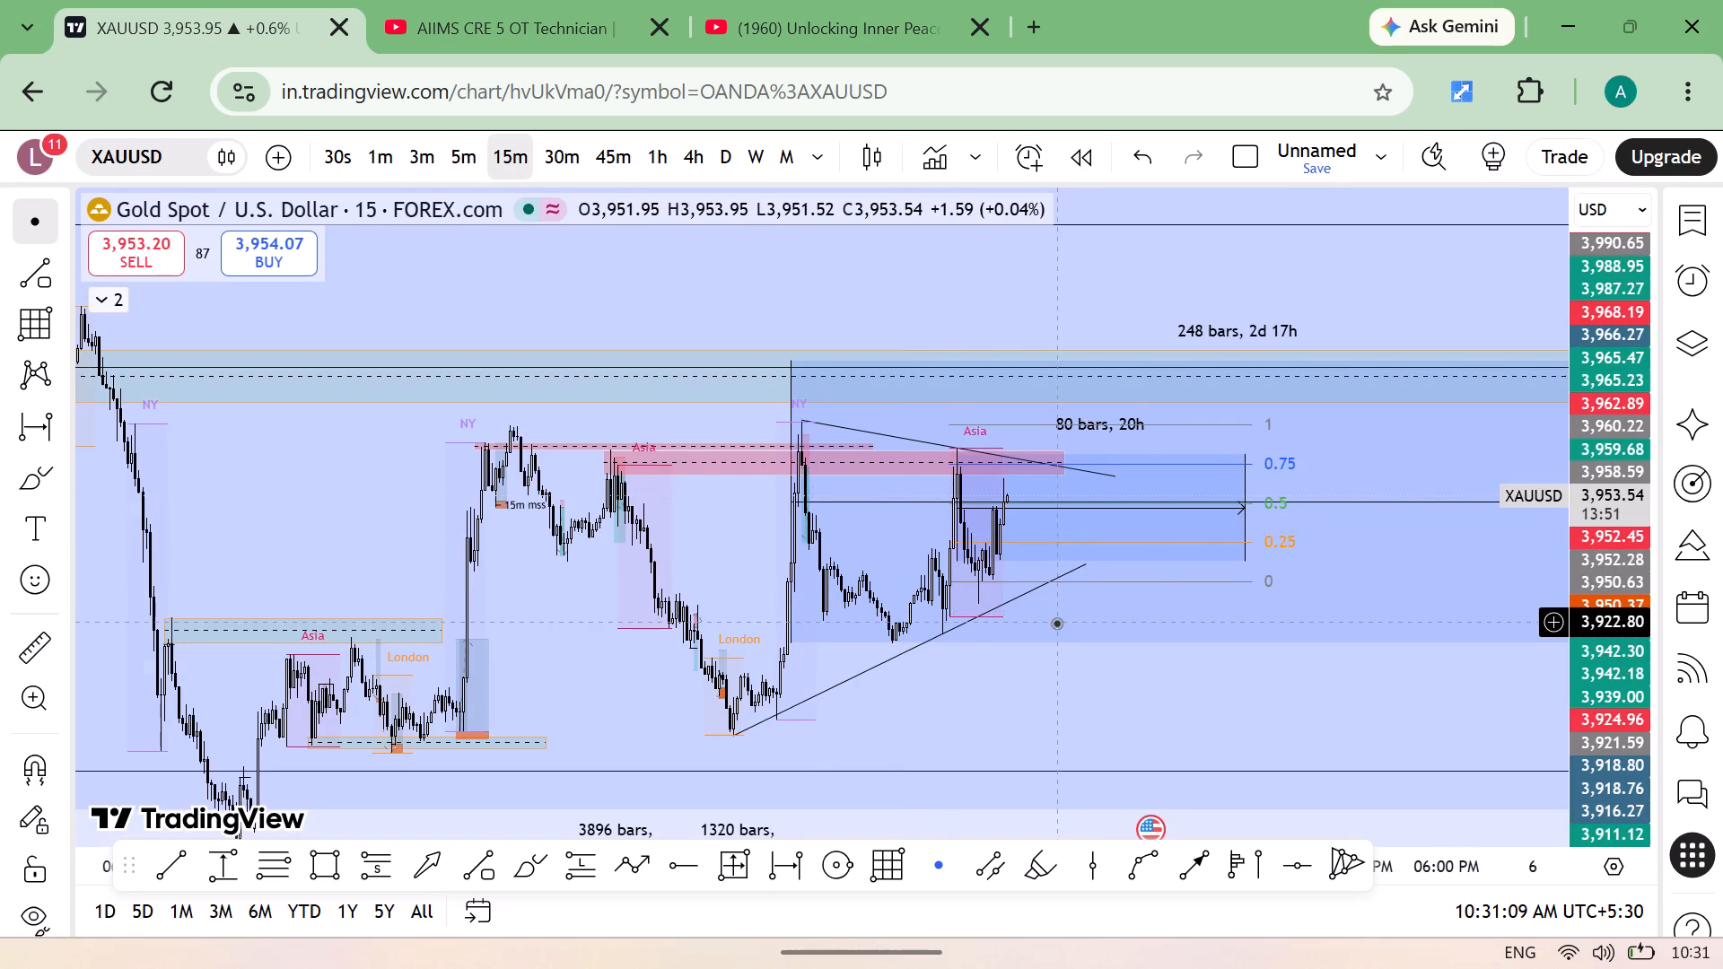
{"action": "scroll", "coordinate": [1056, 623], "scroll_direction": "left", "scroll_amount": 1}
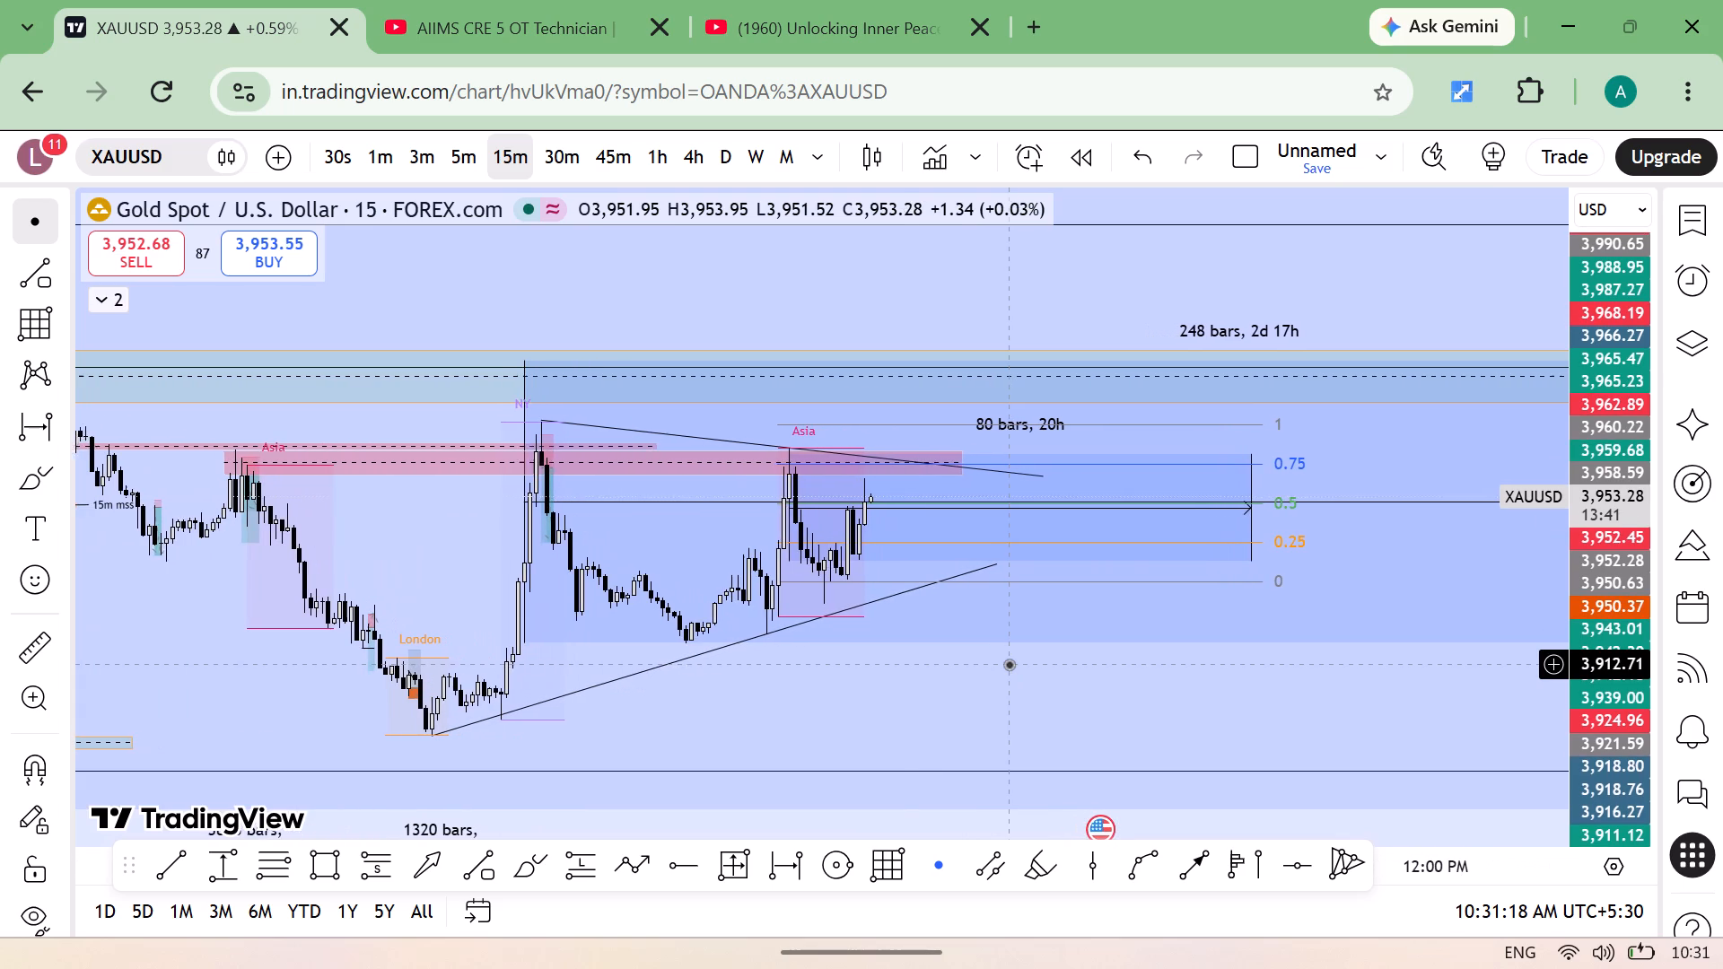
{"action": "scroll", "coordinate": [904, 633], "scroll_direction": "right", "scroll_amount": 1}
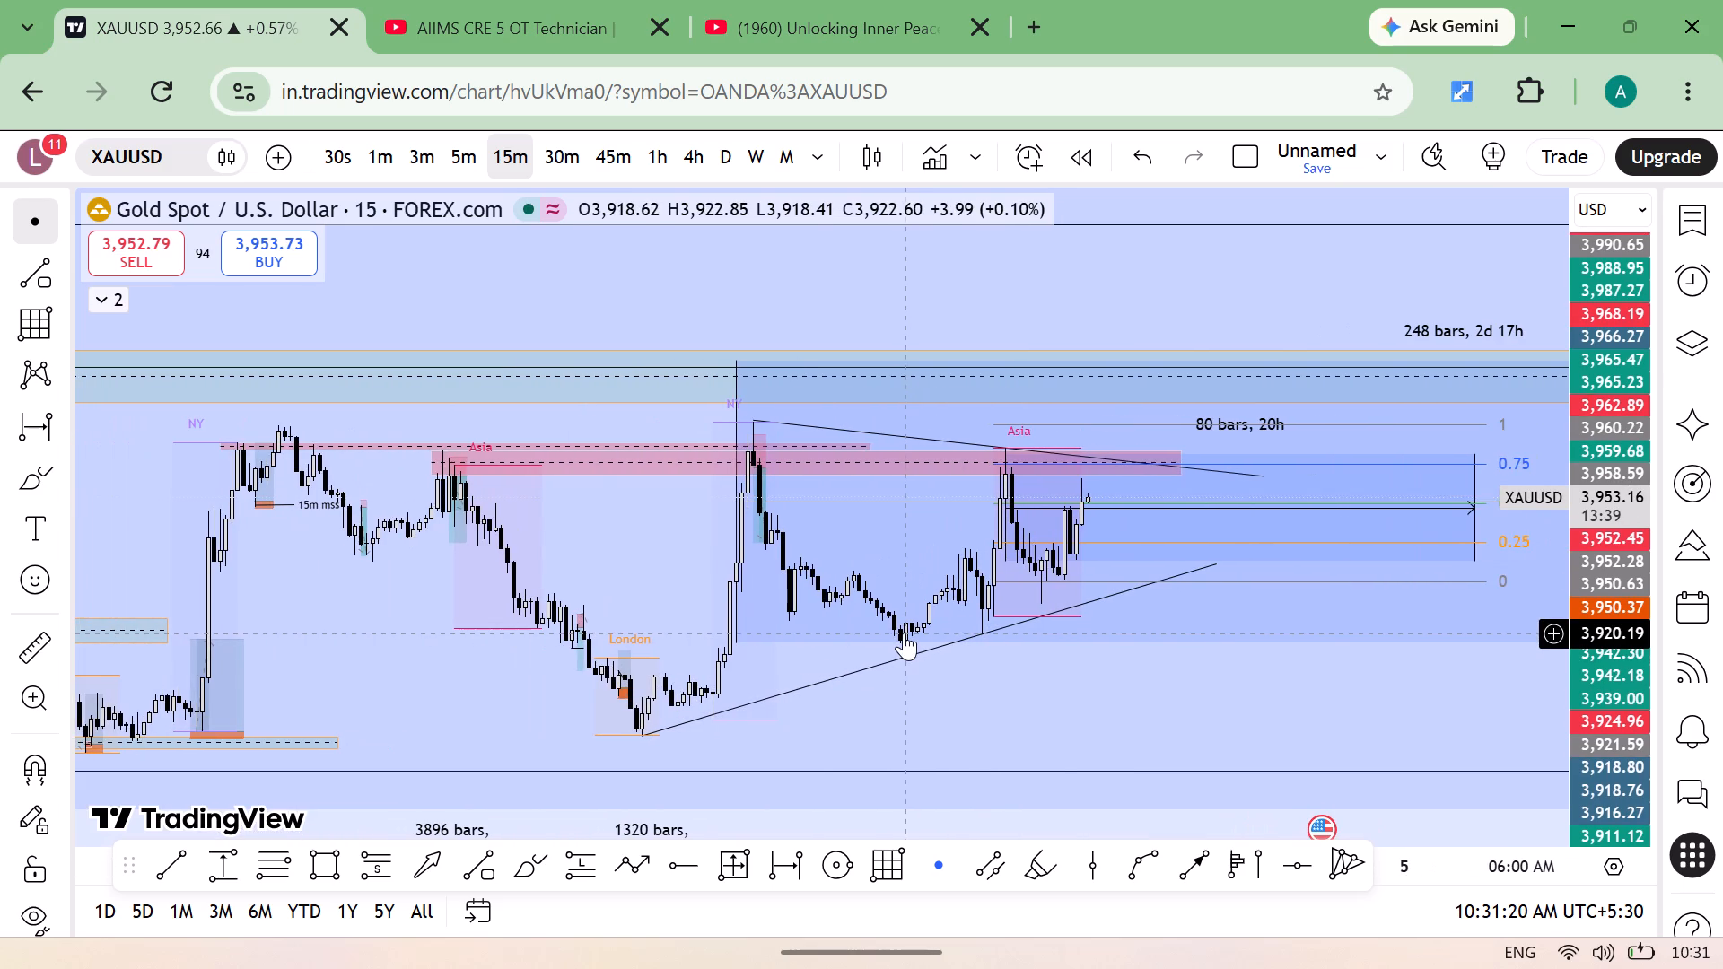
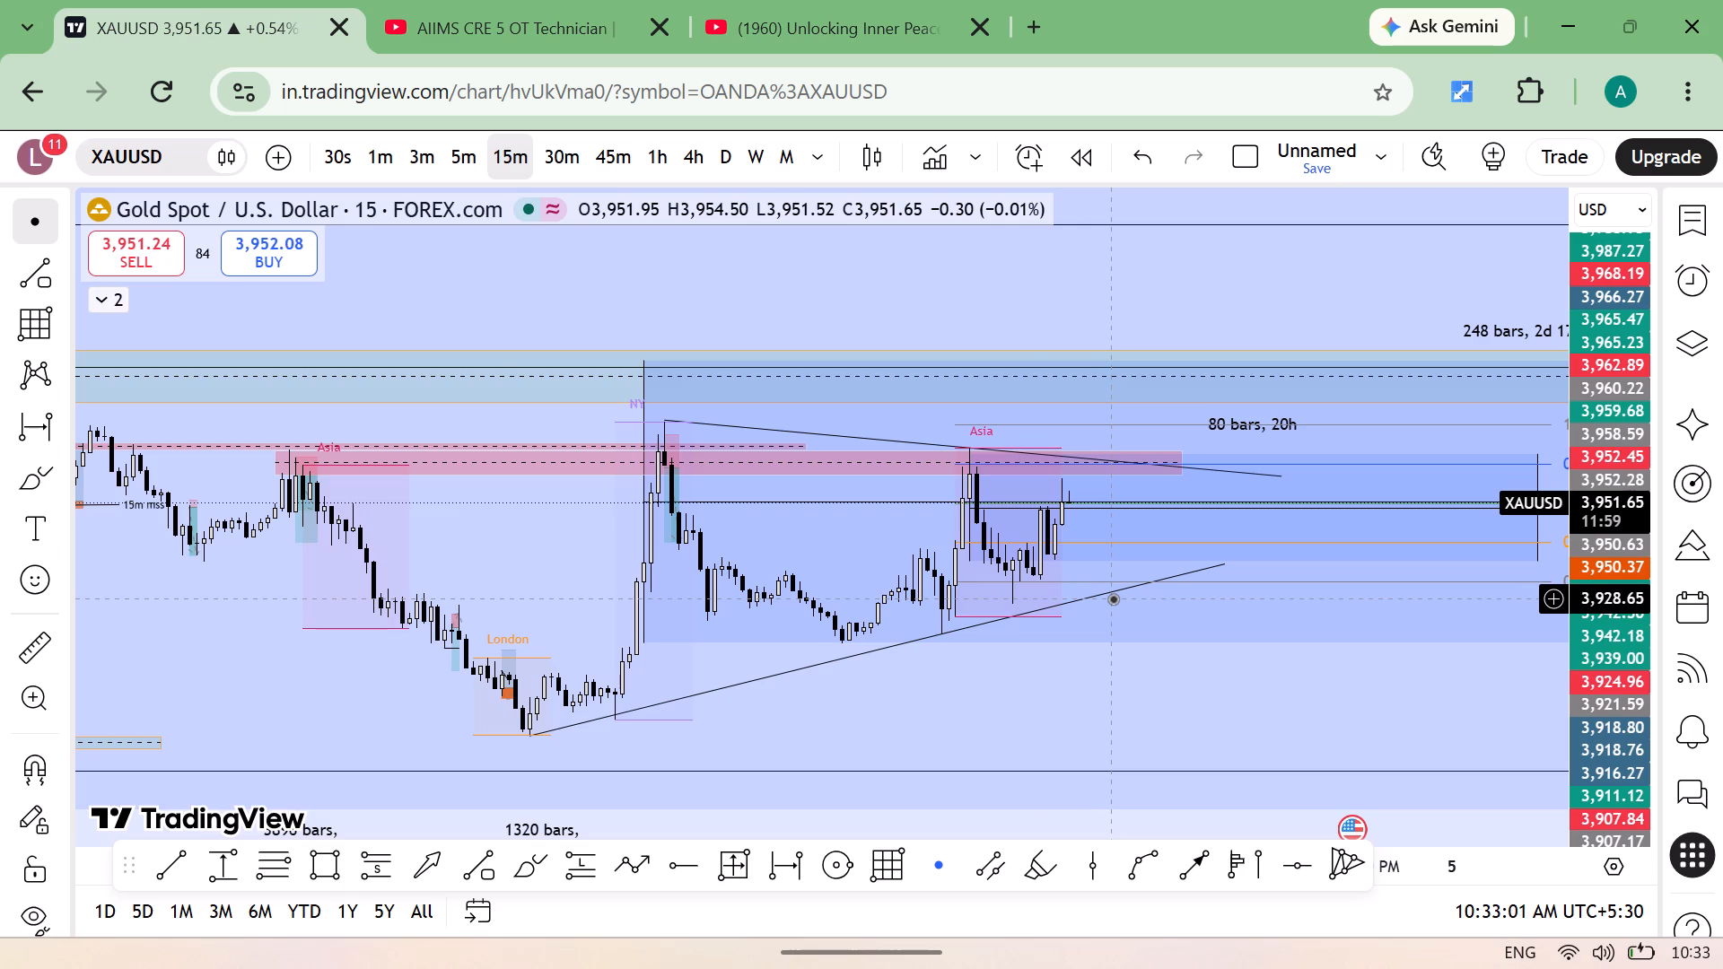
Close the Astagfirullah Zikr and AIIMS CRE 5 OT Technician YouTube pages, leaving only the XAUUSD chart open.
{"action": "left_click", "coordinate": [842, 0]}
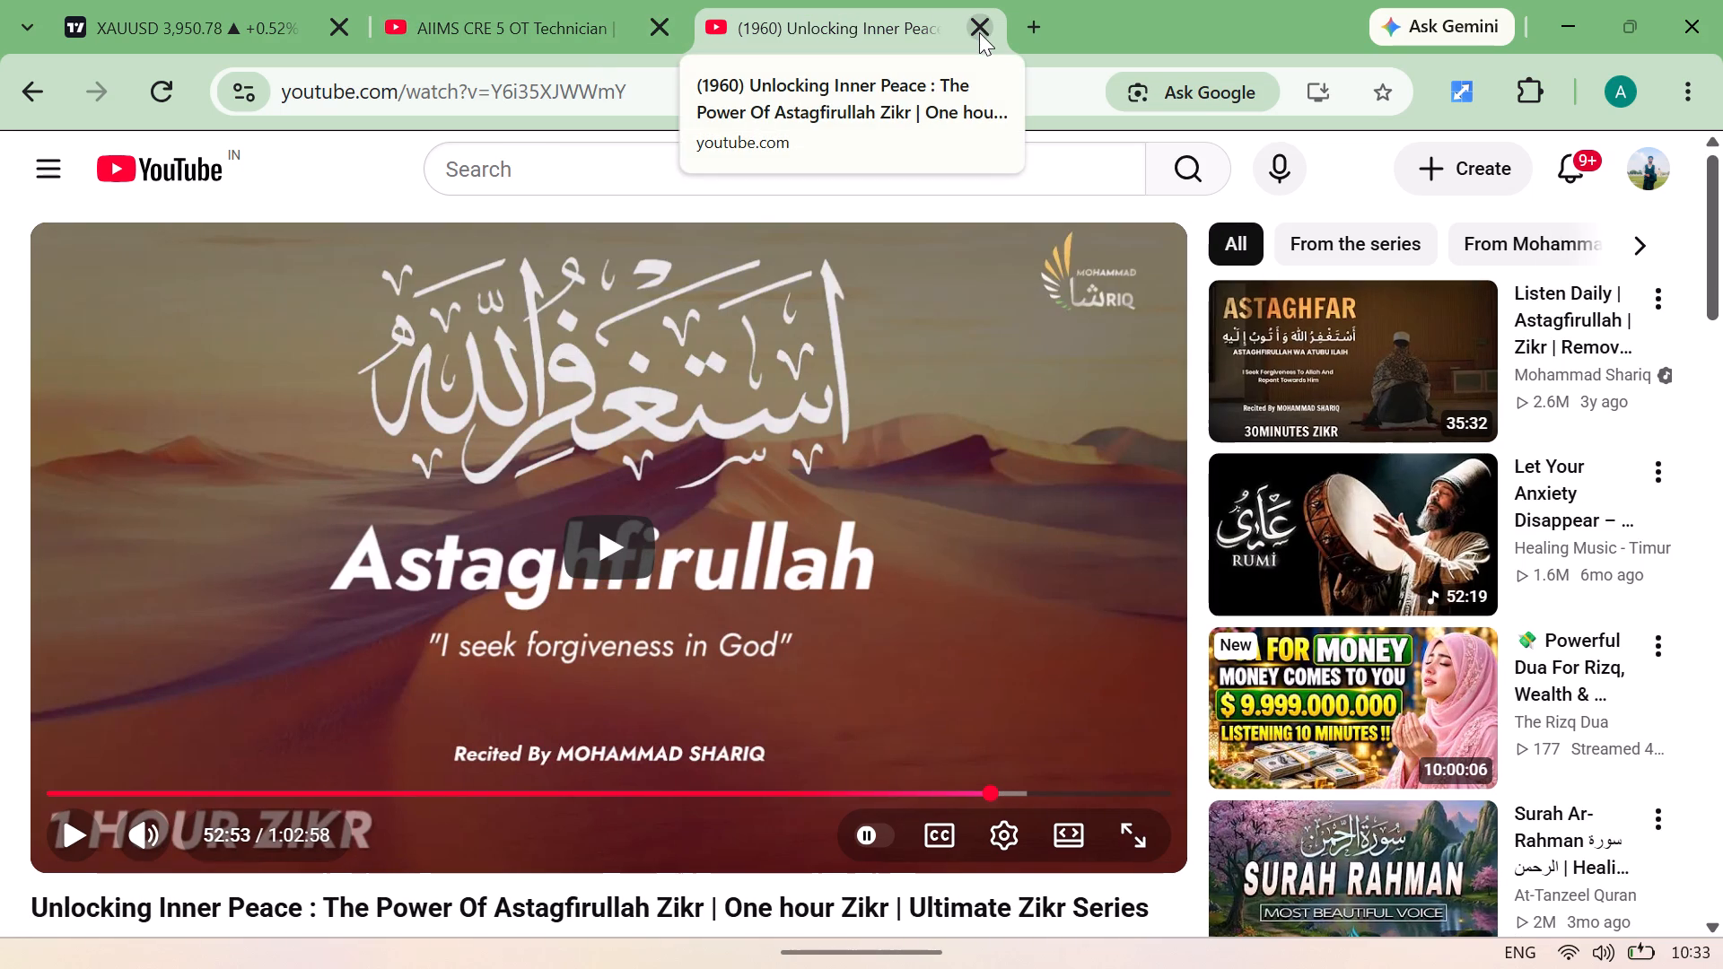
{"action": "left_click", "coordinate": [979, 32]}
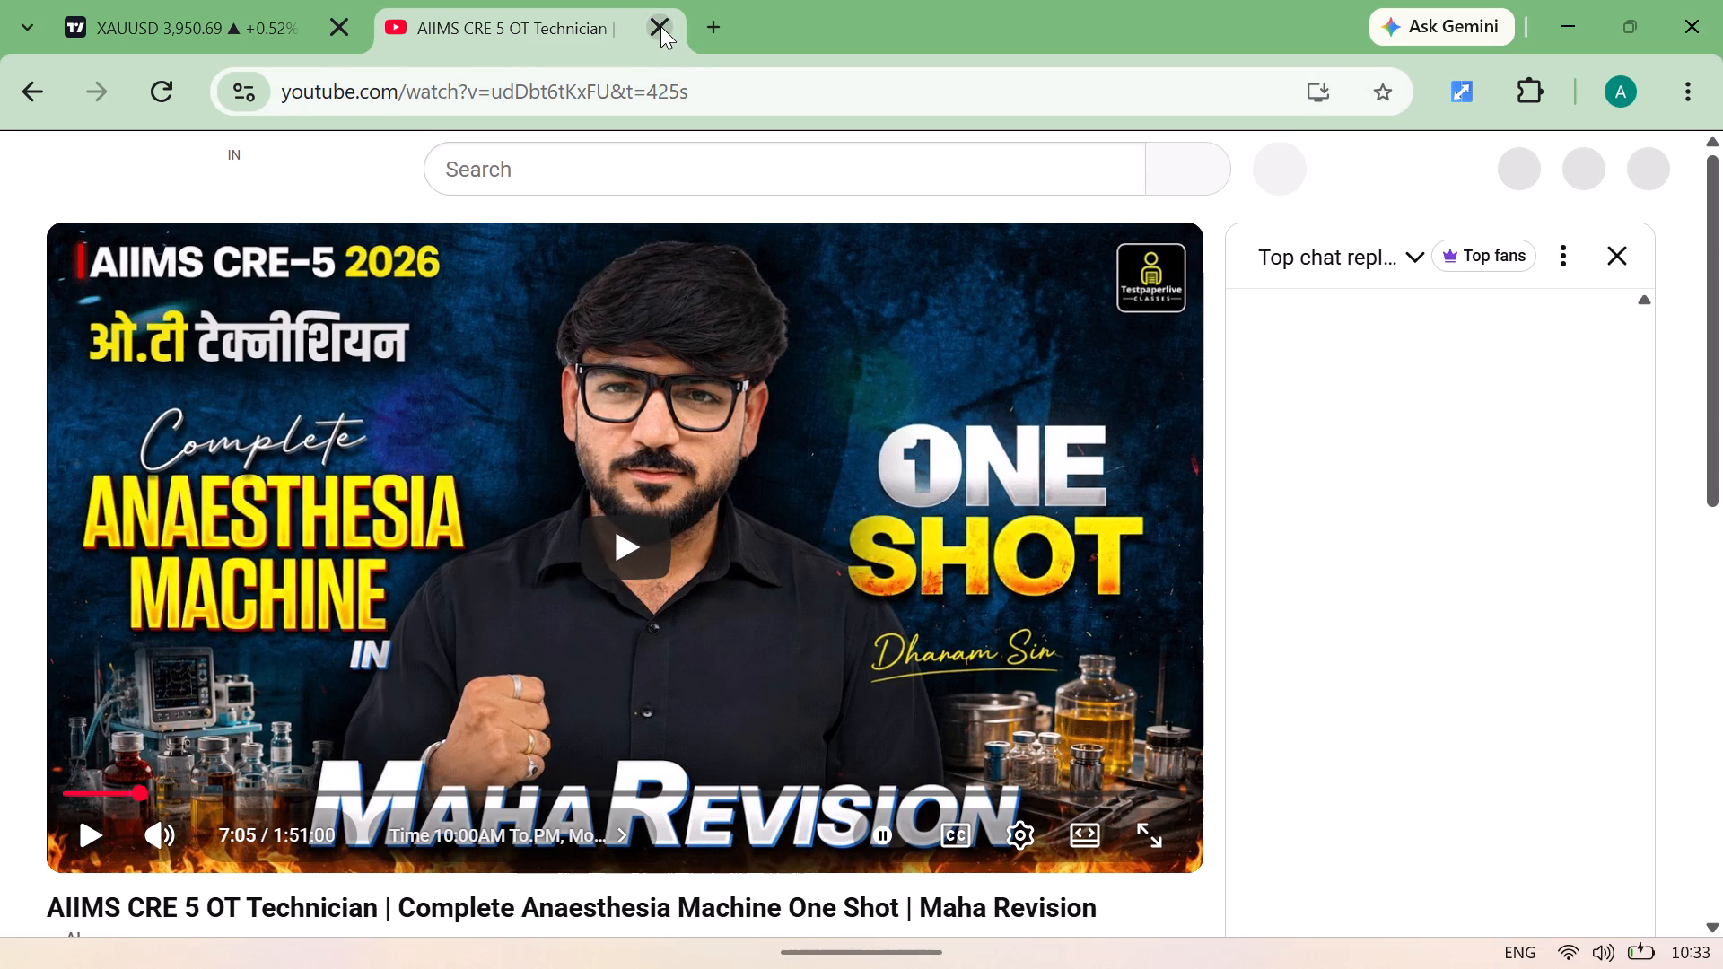
{"action": "left_click", "coordinate": [660, 26]}
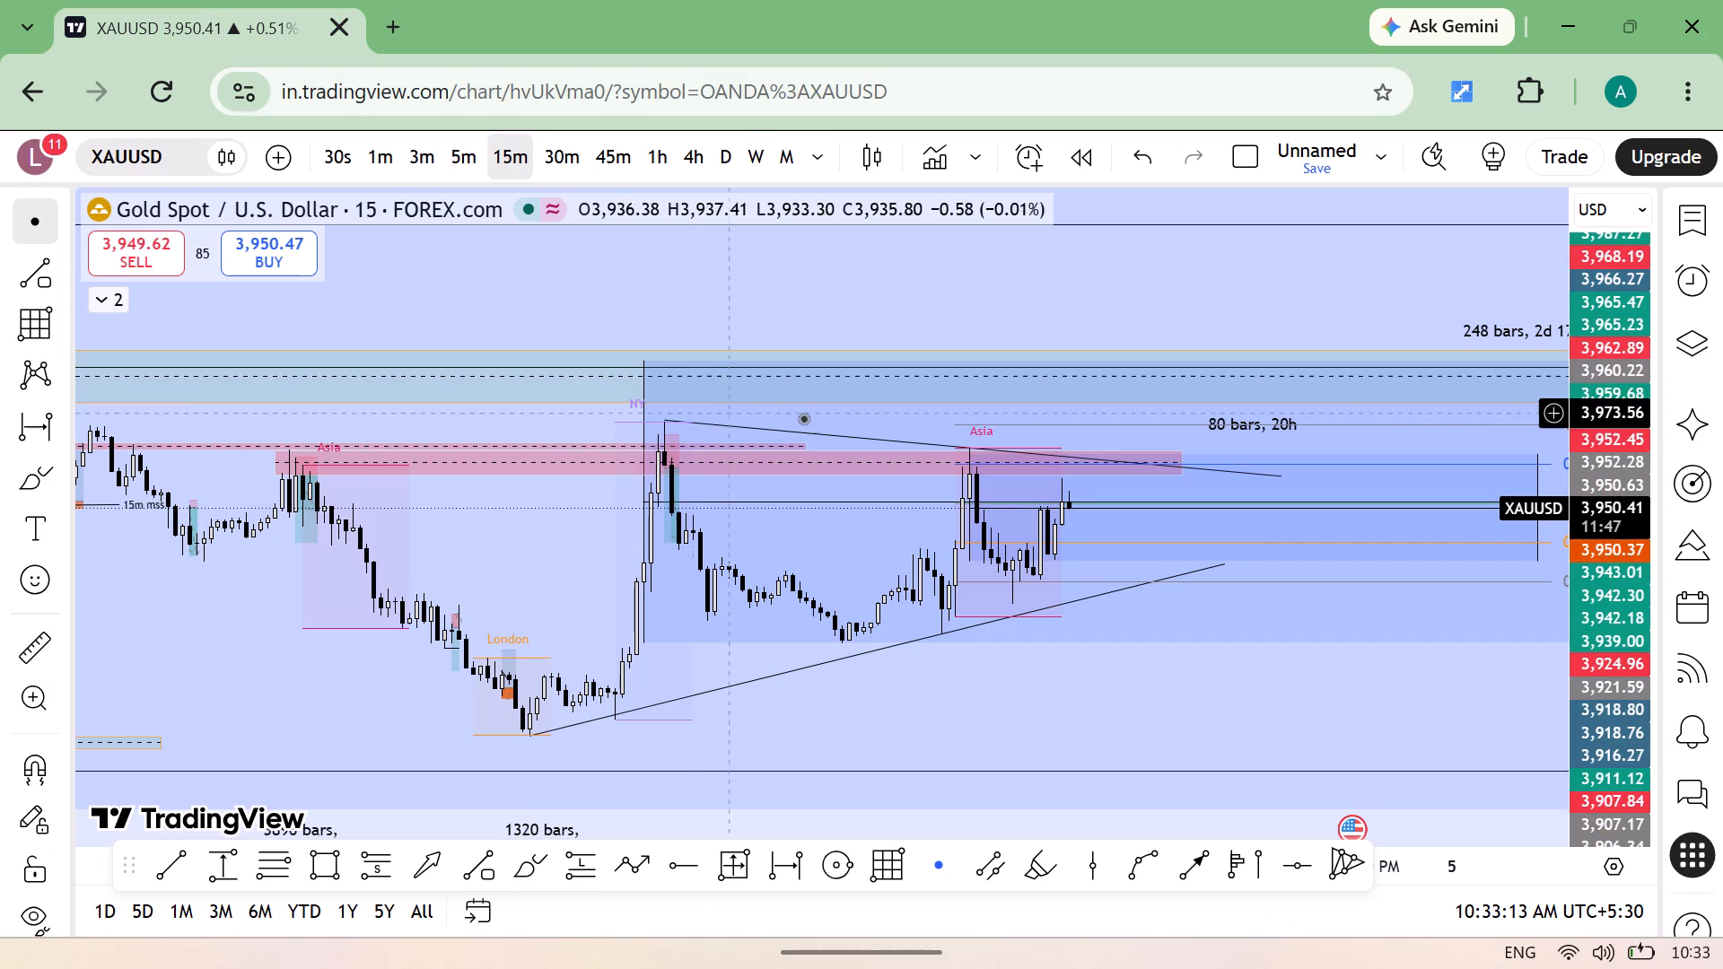
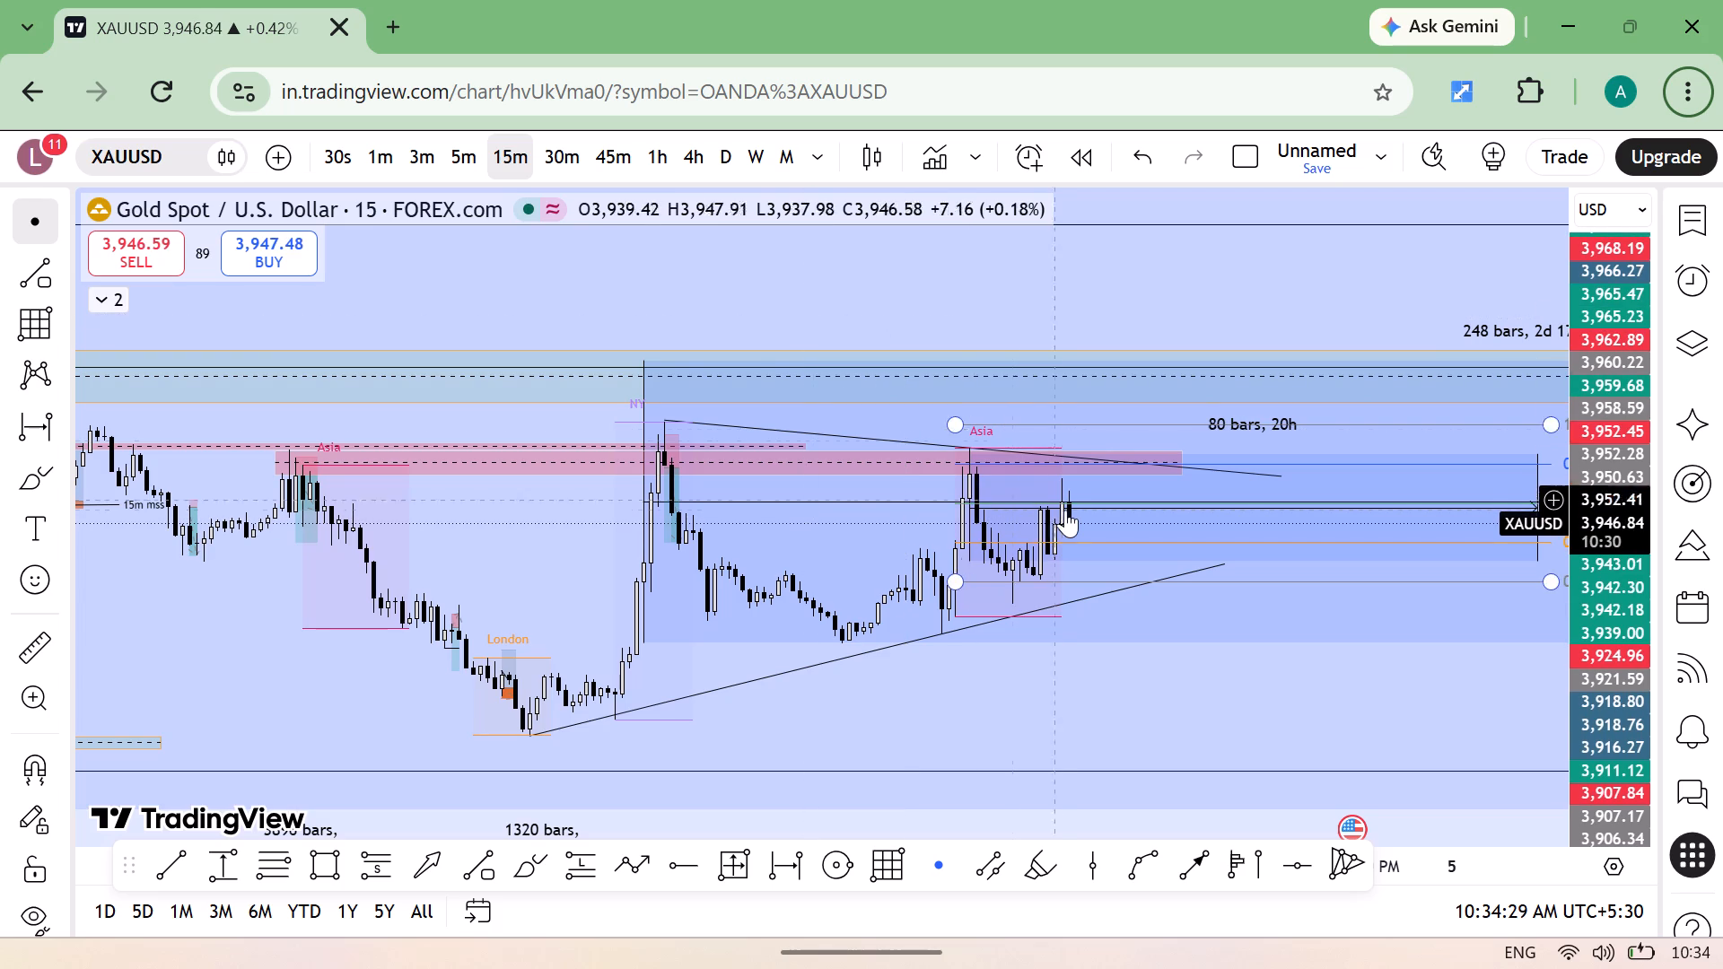
Resize the Gann box on the Asia session range, with level 0 at about 3,933.12 and level 1 at about 3,964.91, extending it forward slightly.
{"action": "scroll", "coordinate": [1065, 510], "scroll_direction": "left", "scroll_amount": 1}
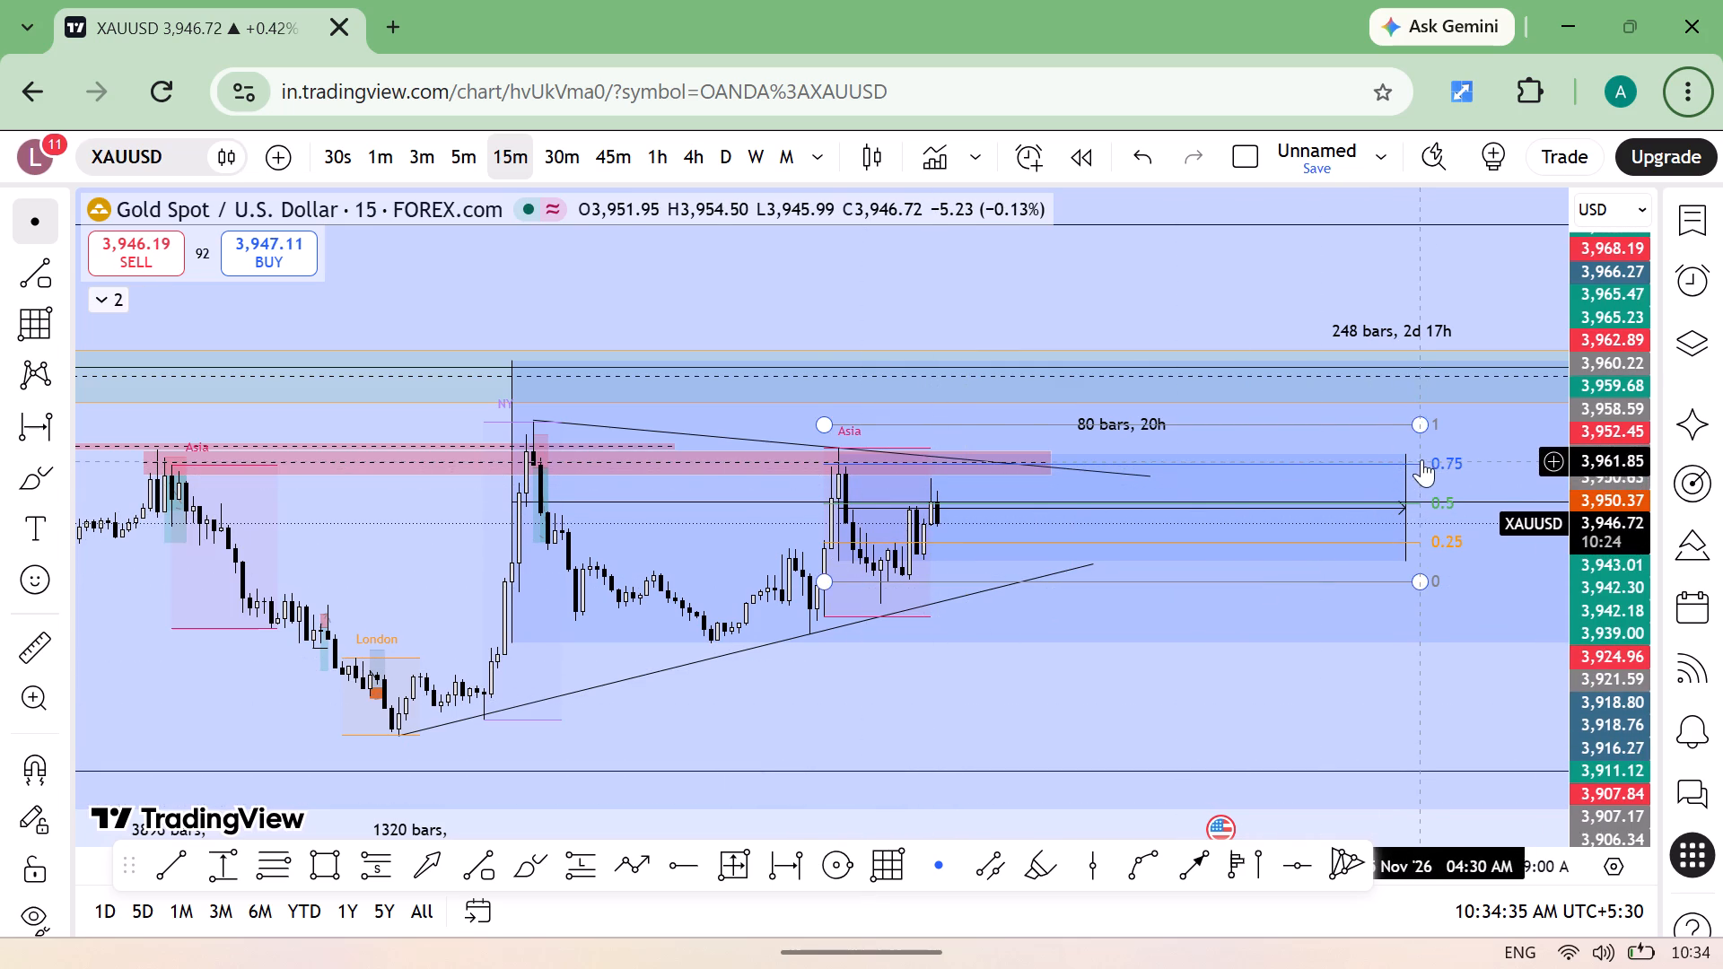
{"action": "left_click", "coordinate": [1421, 427]}
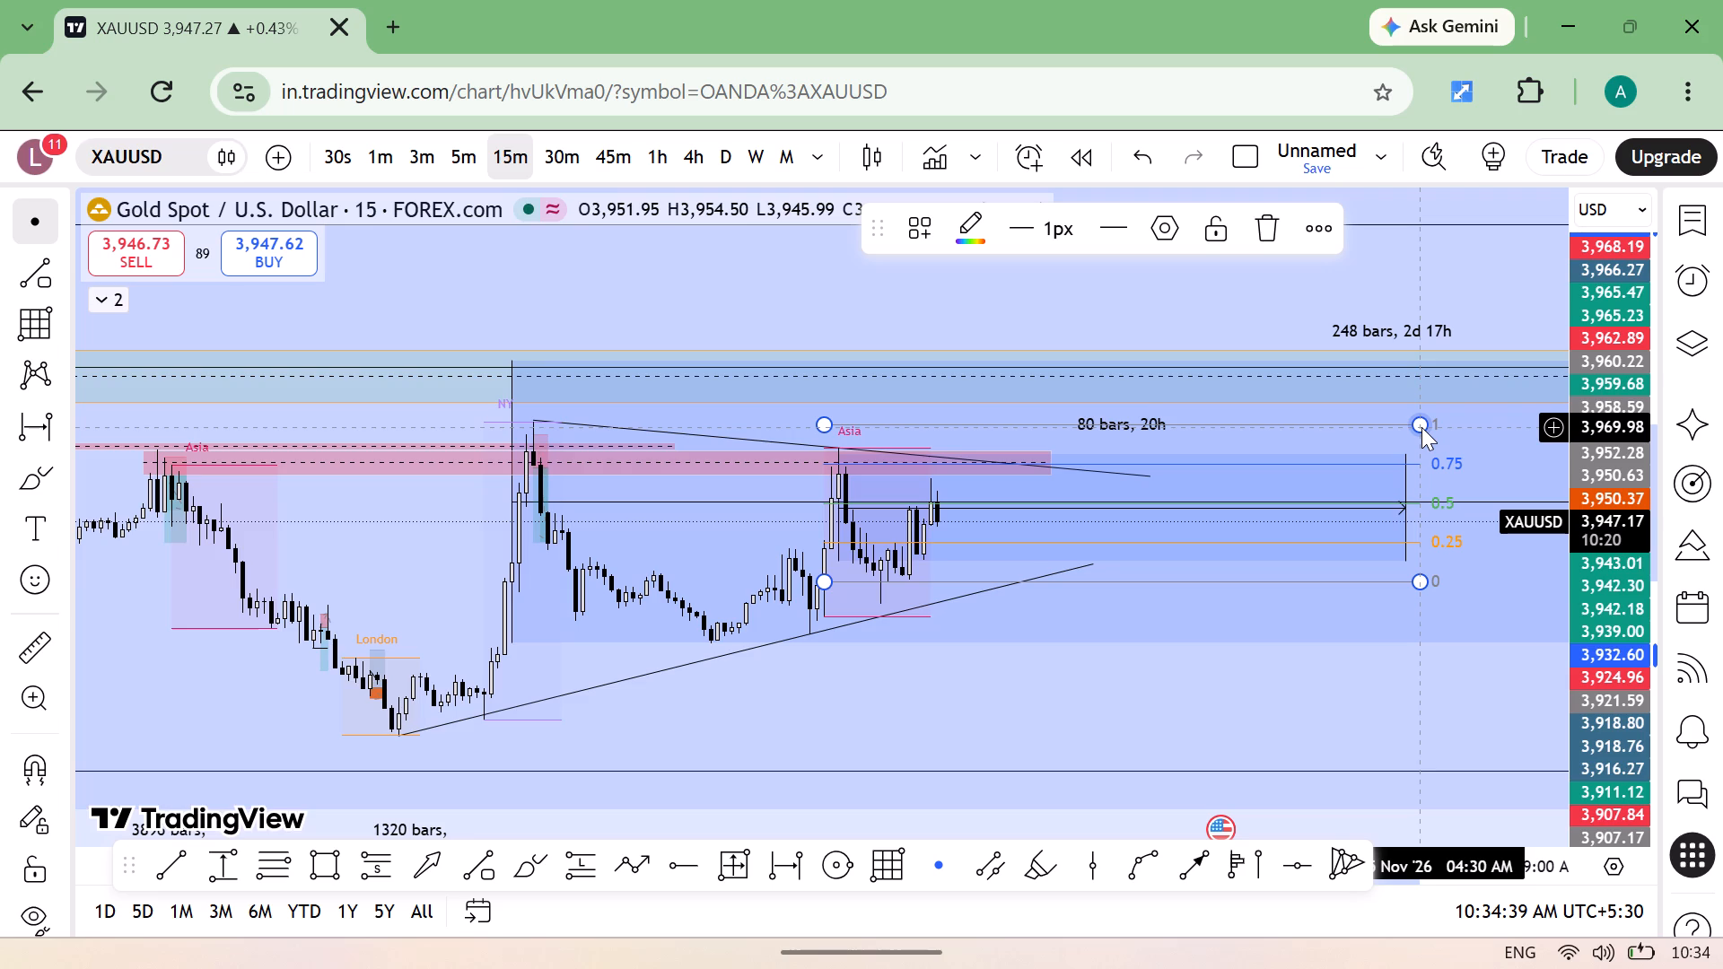
{"action": "scroll", "coordinate": [1333, 647], "scroll_direction": "left", "scroll_amount": 1}
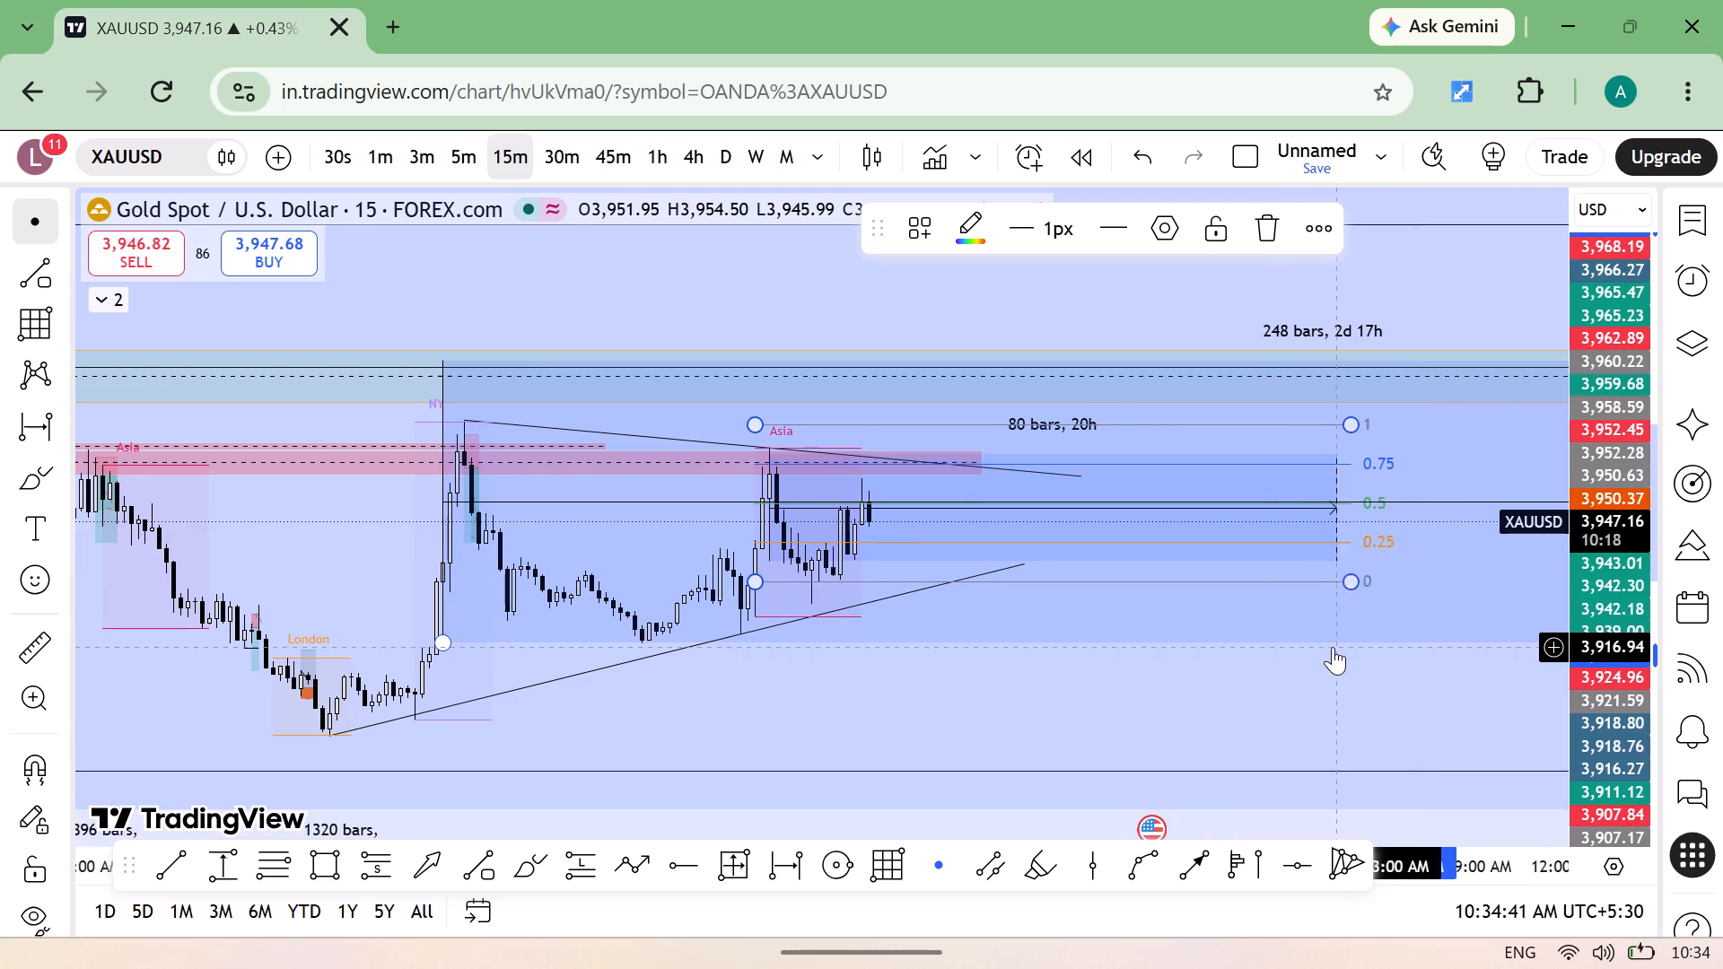
{"action": "left_click_drag", "start_coordinate": [1617, 695], "coordinate": [1618, 412]}
{"action": "left_click_drag", "start_coordinate": [1455, 579], "coordinate": [1344, 707]}
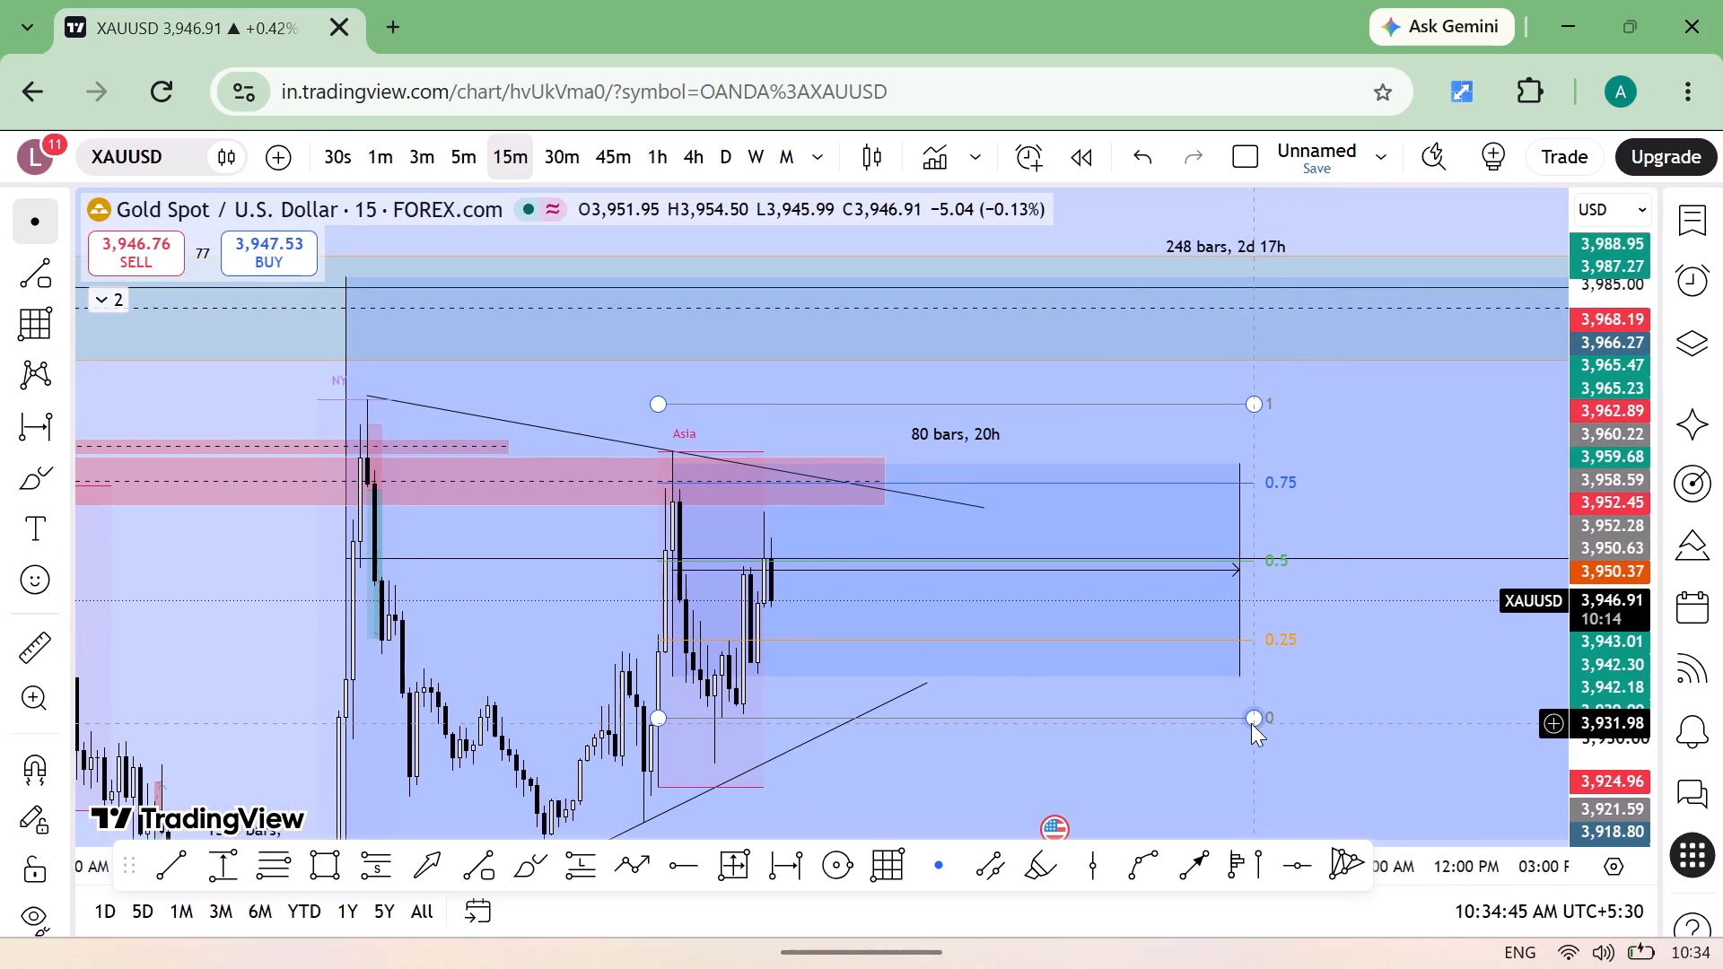
{"action": "left_click_drag", "start_coordinate": [1251, 723], "coordinate": [1262, 719]}
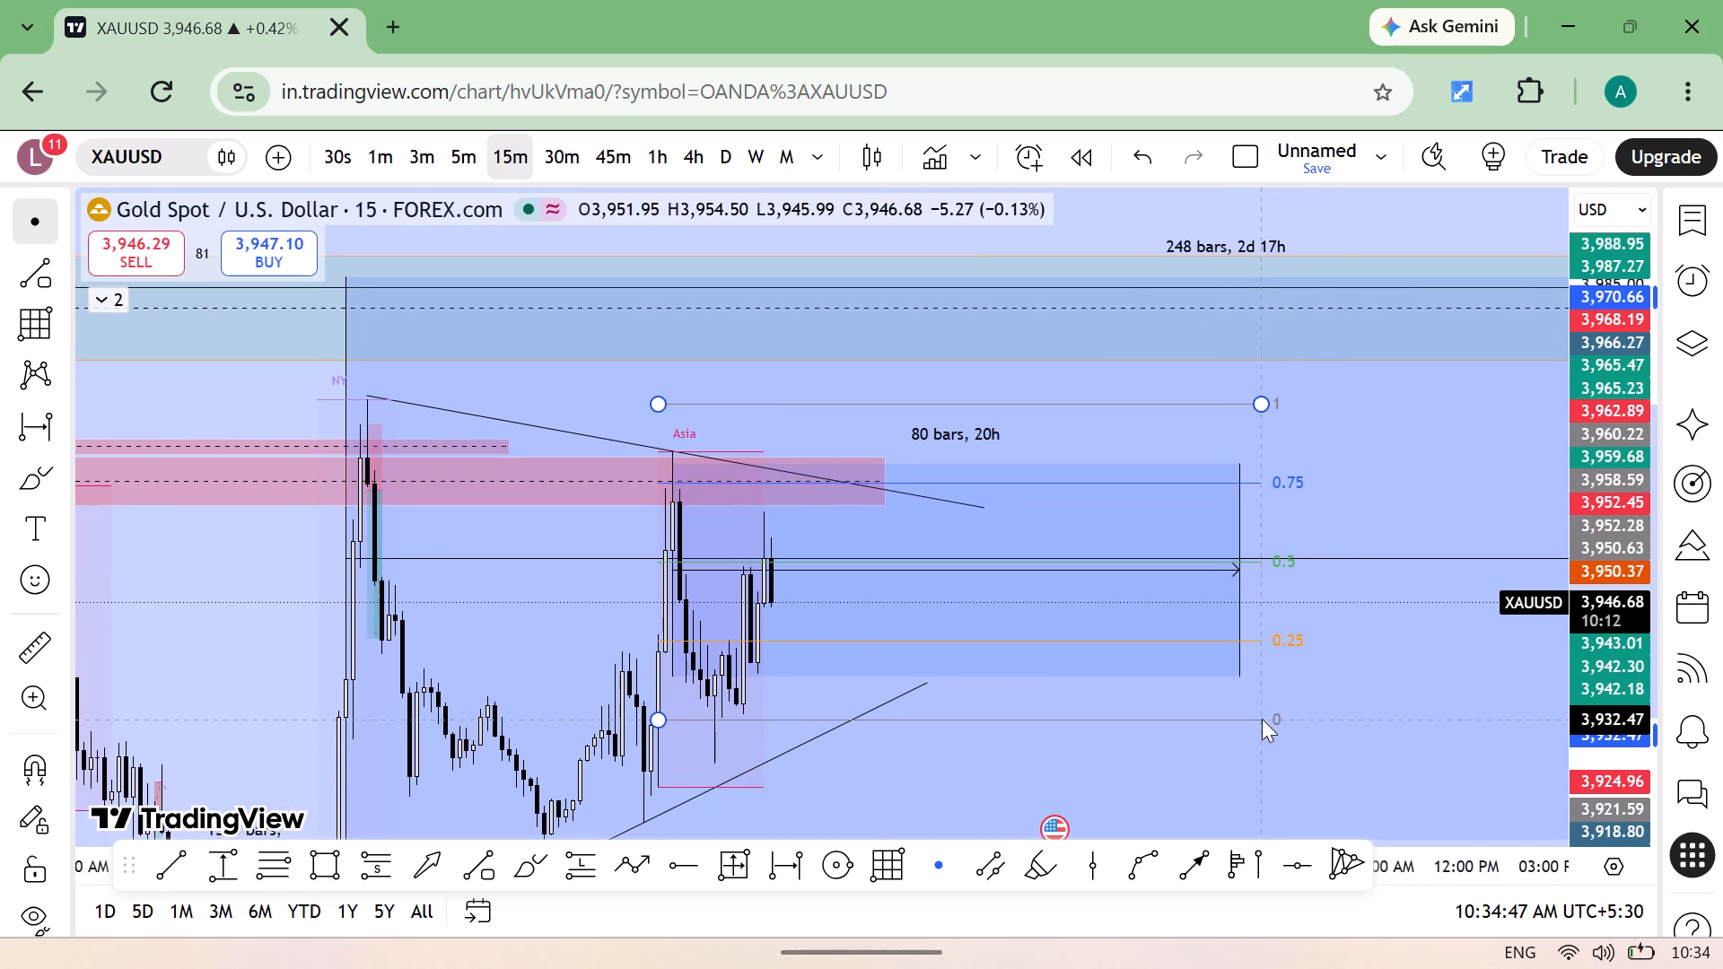
{"action": "left_click_drag", "start_coordinate": [1262, 719], "coordinate": [1271, 712]}
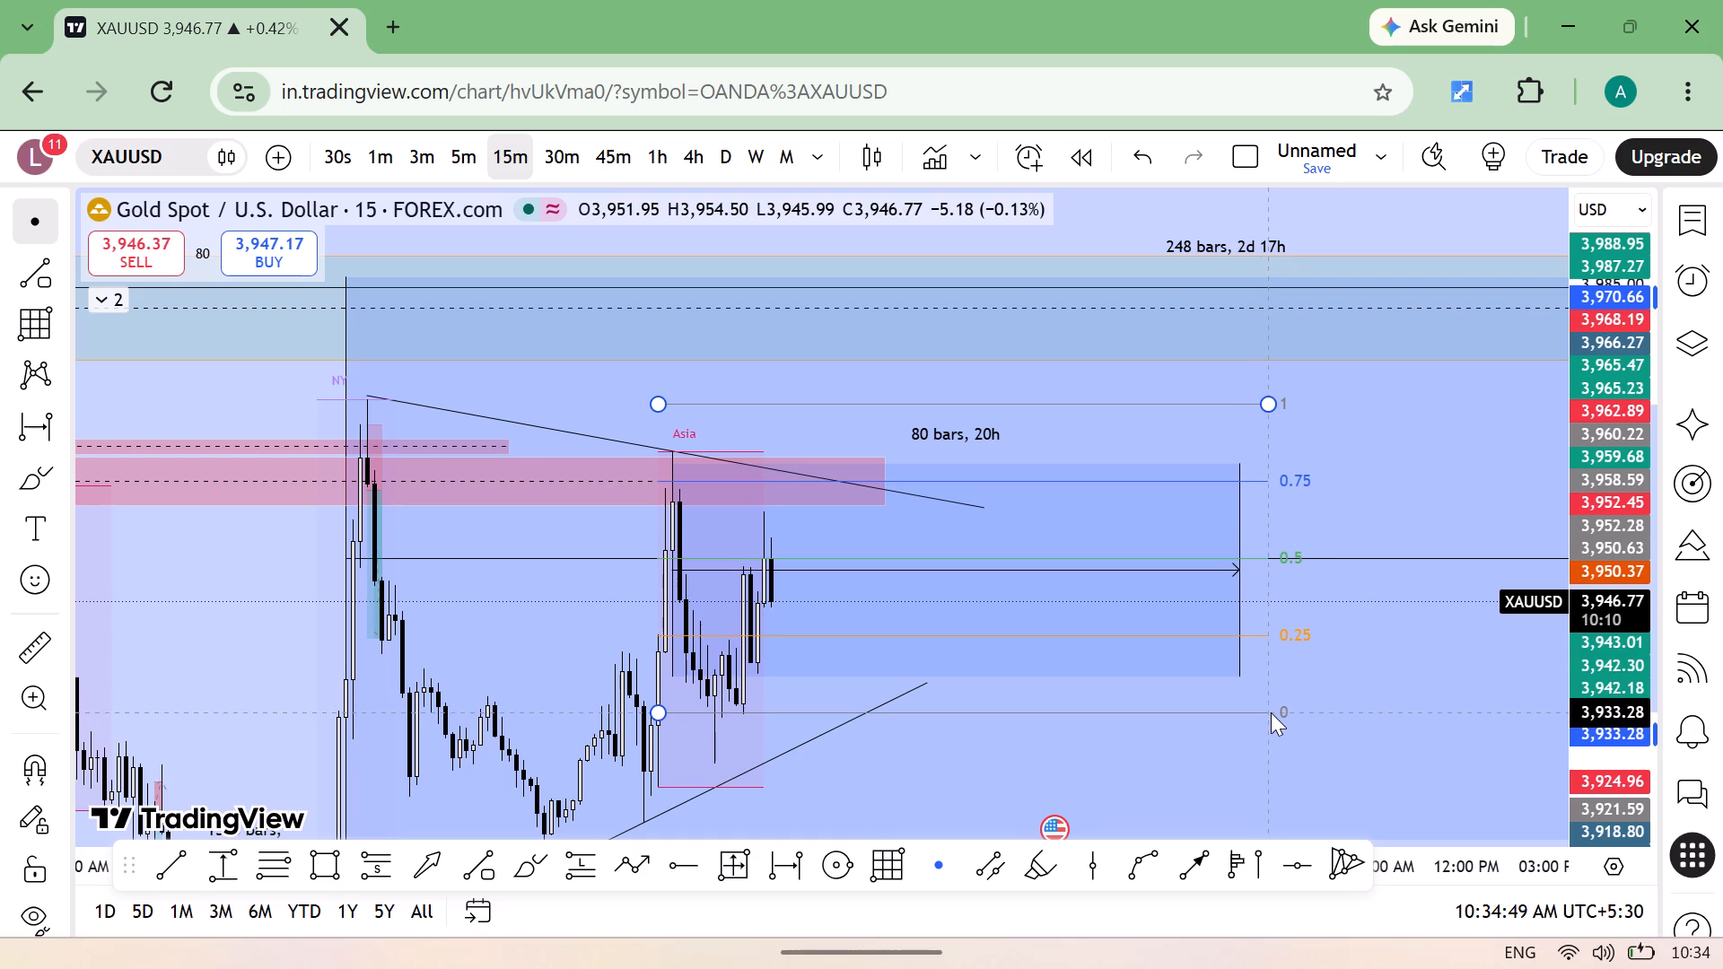
{"action": "left_click_drag", "start_coordinate": [1271, 712], "coordinate": [1269, 713]}
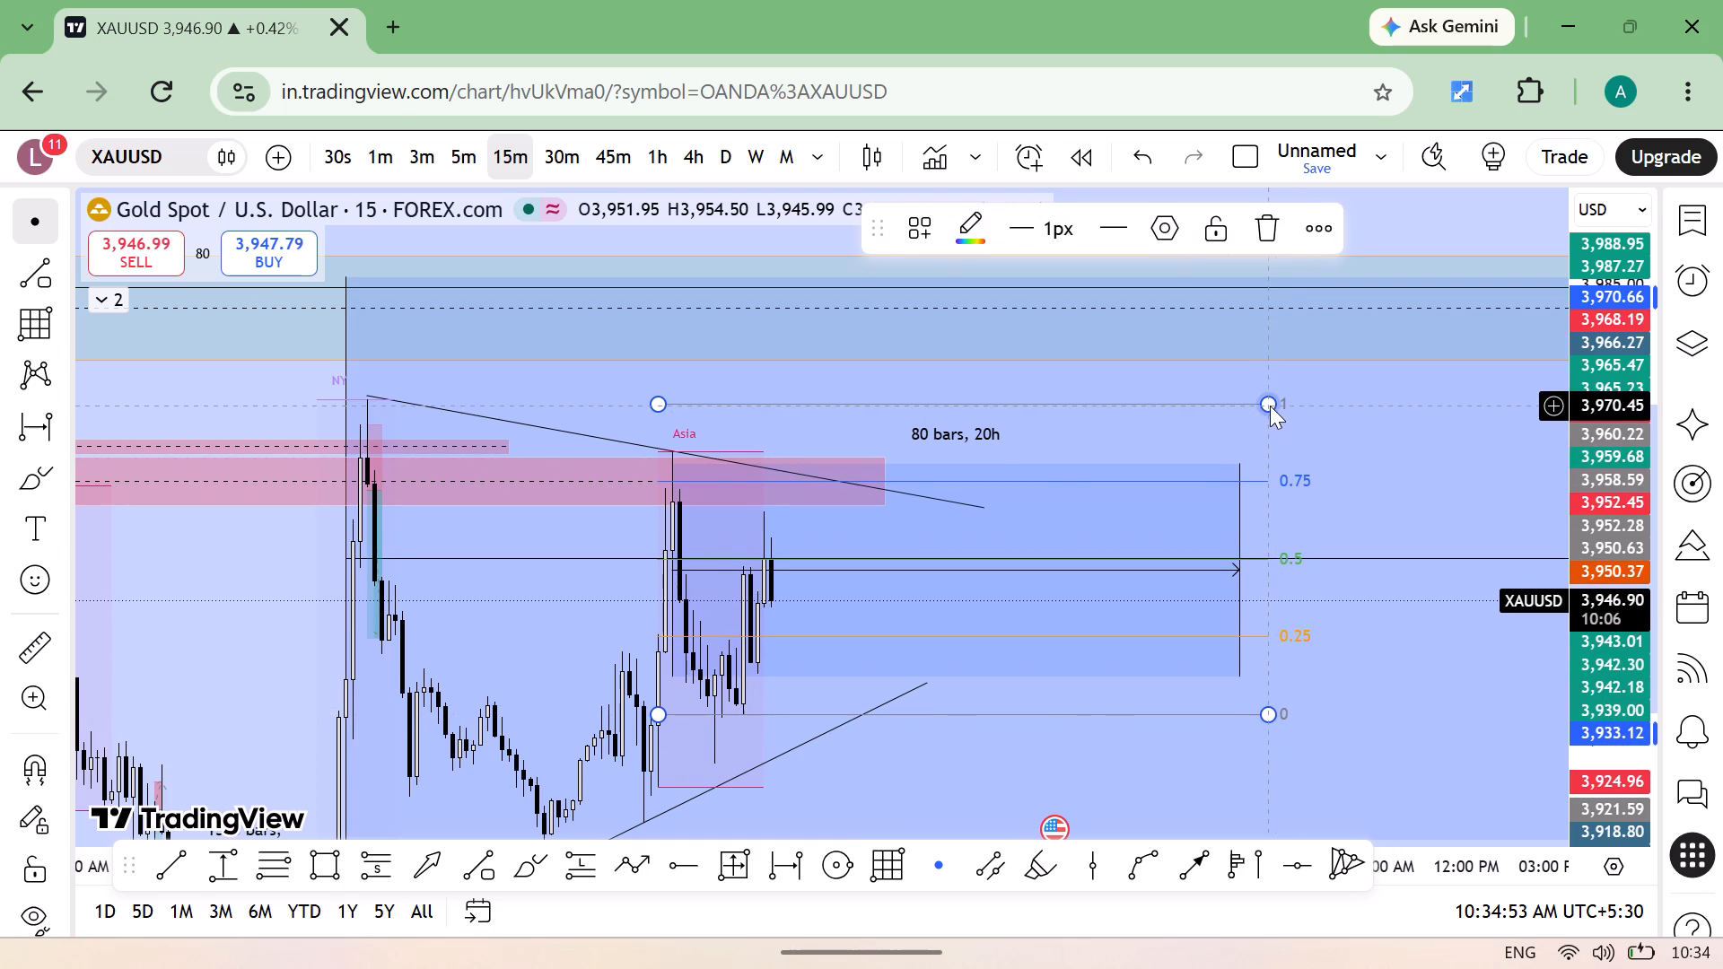
{"action": "left_click_drag", "start_coordinate": [1270, 406], "coordinate": [1290, 452]}
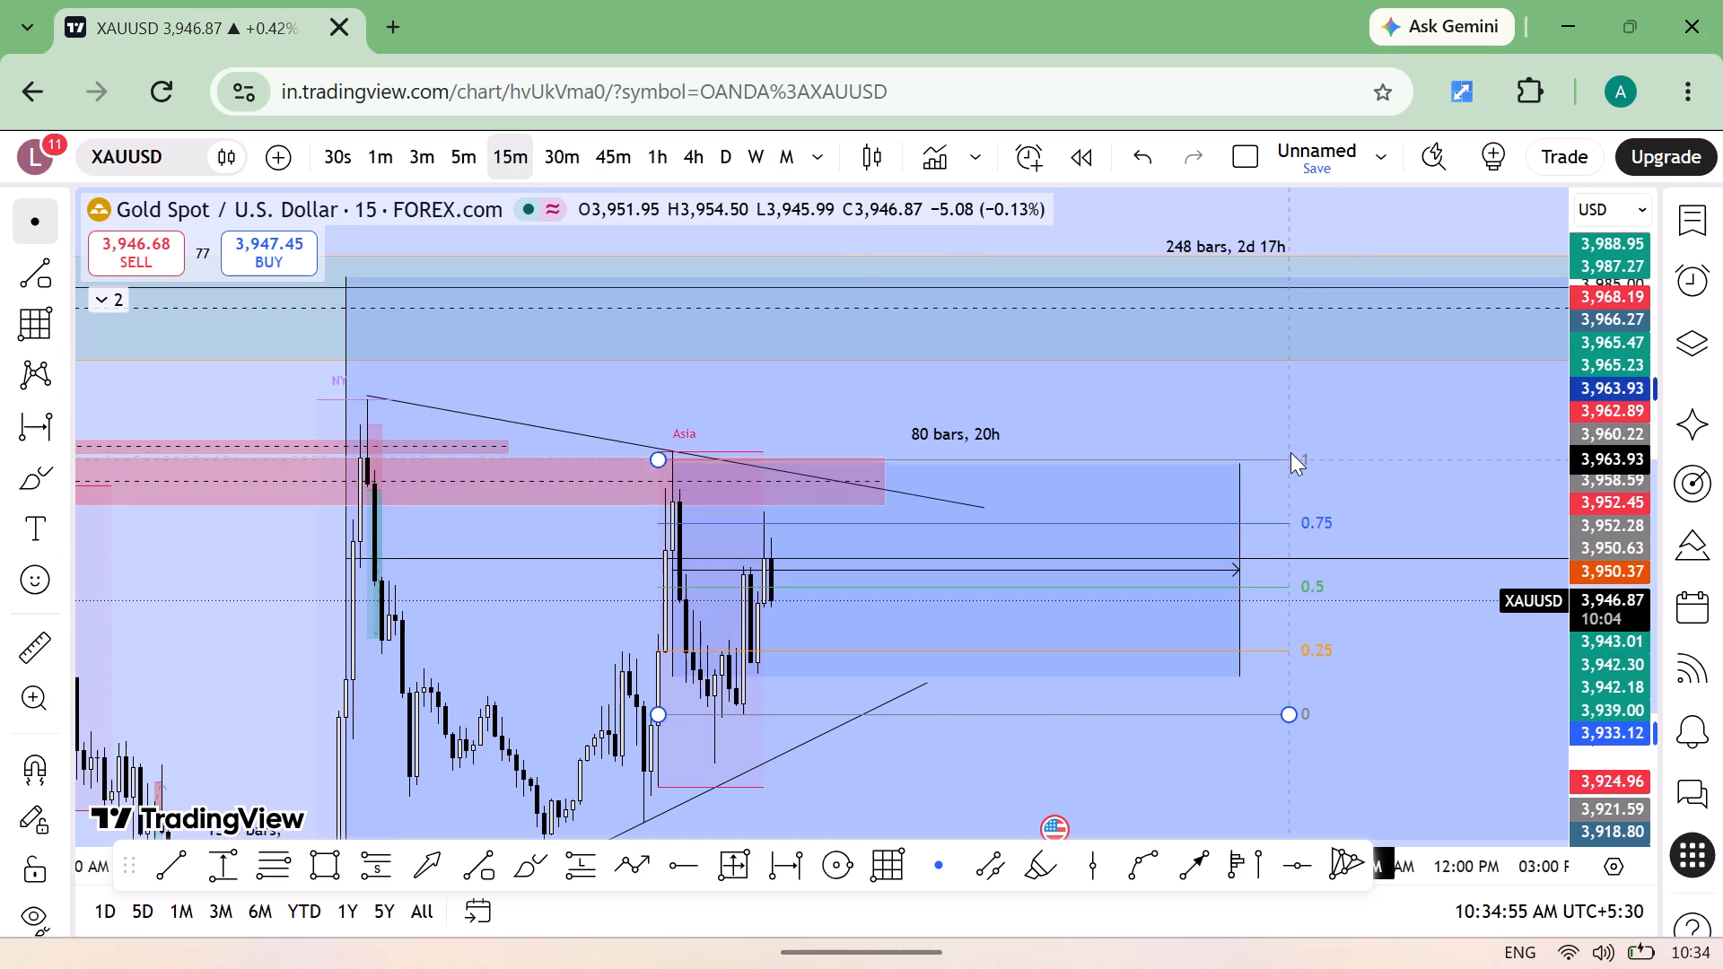
{"action": "left_click_drag", "start_coordinate": [1290, 452], "coordinate": [1294, 453]}
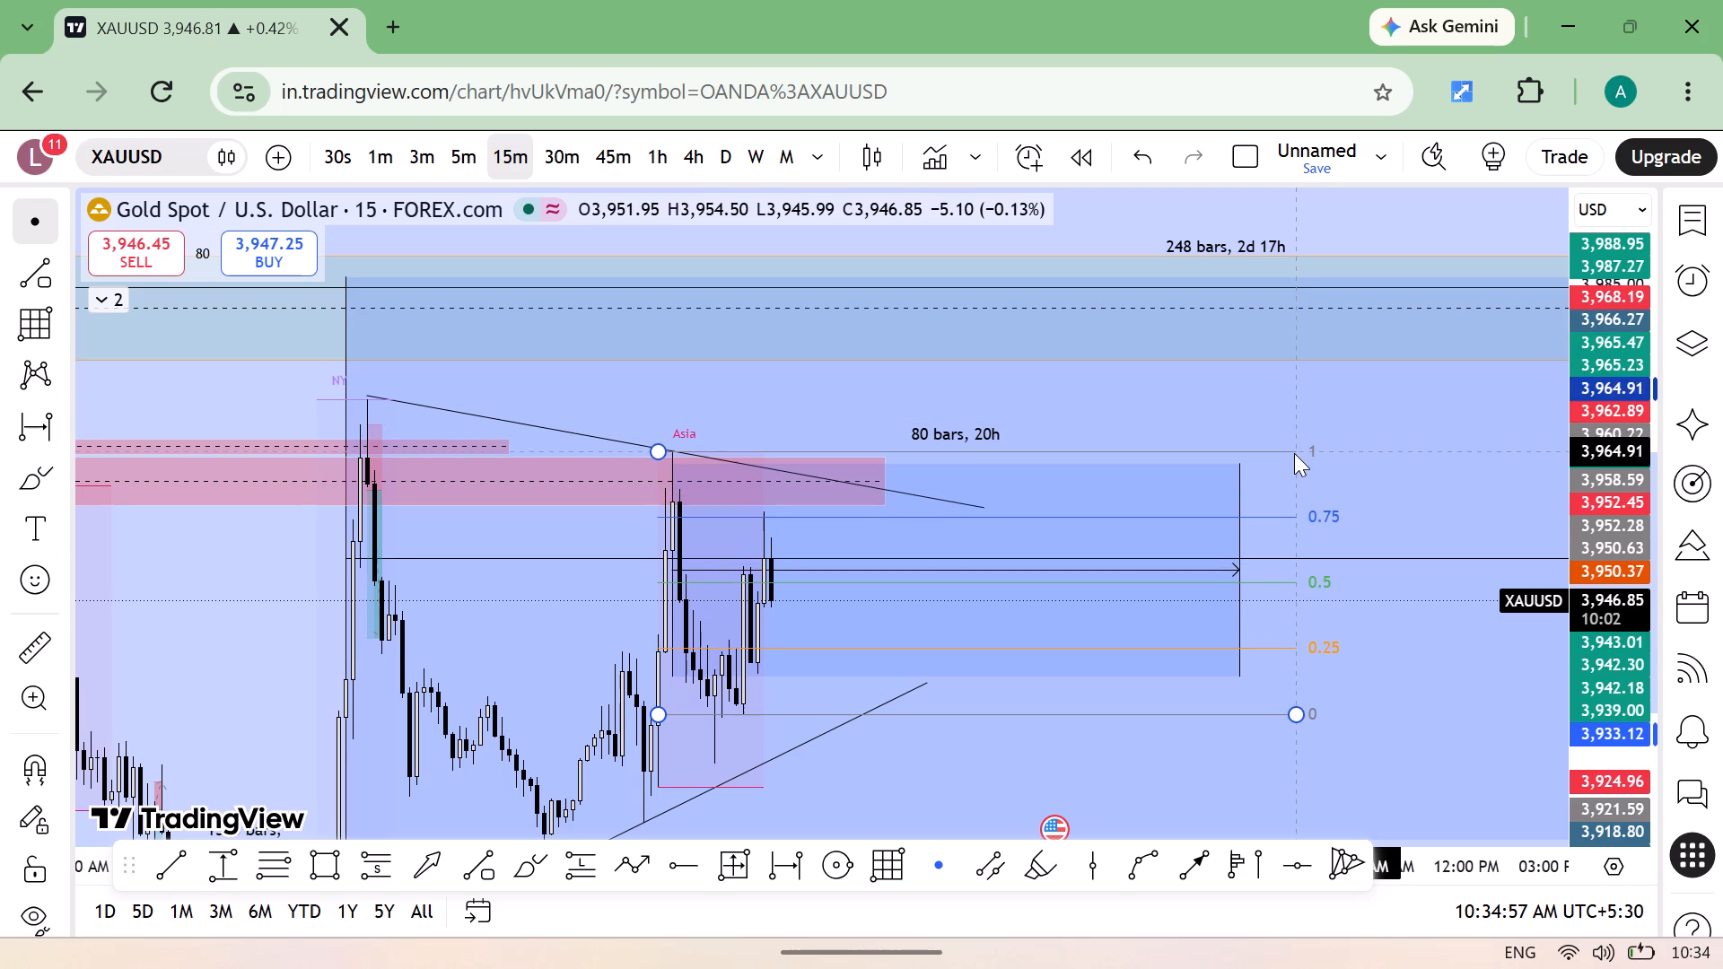
{"action": "left_click_drag", "start_coordinate": [1294, 453], "coordinate": [1294, 451]}
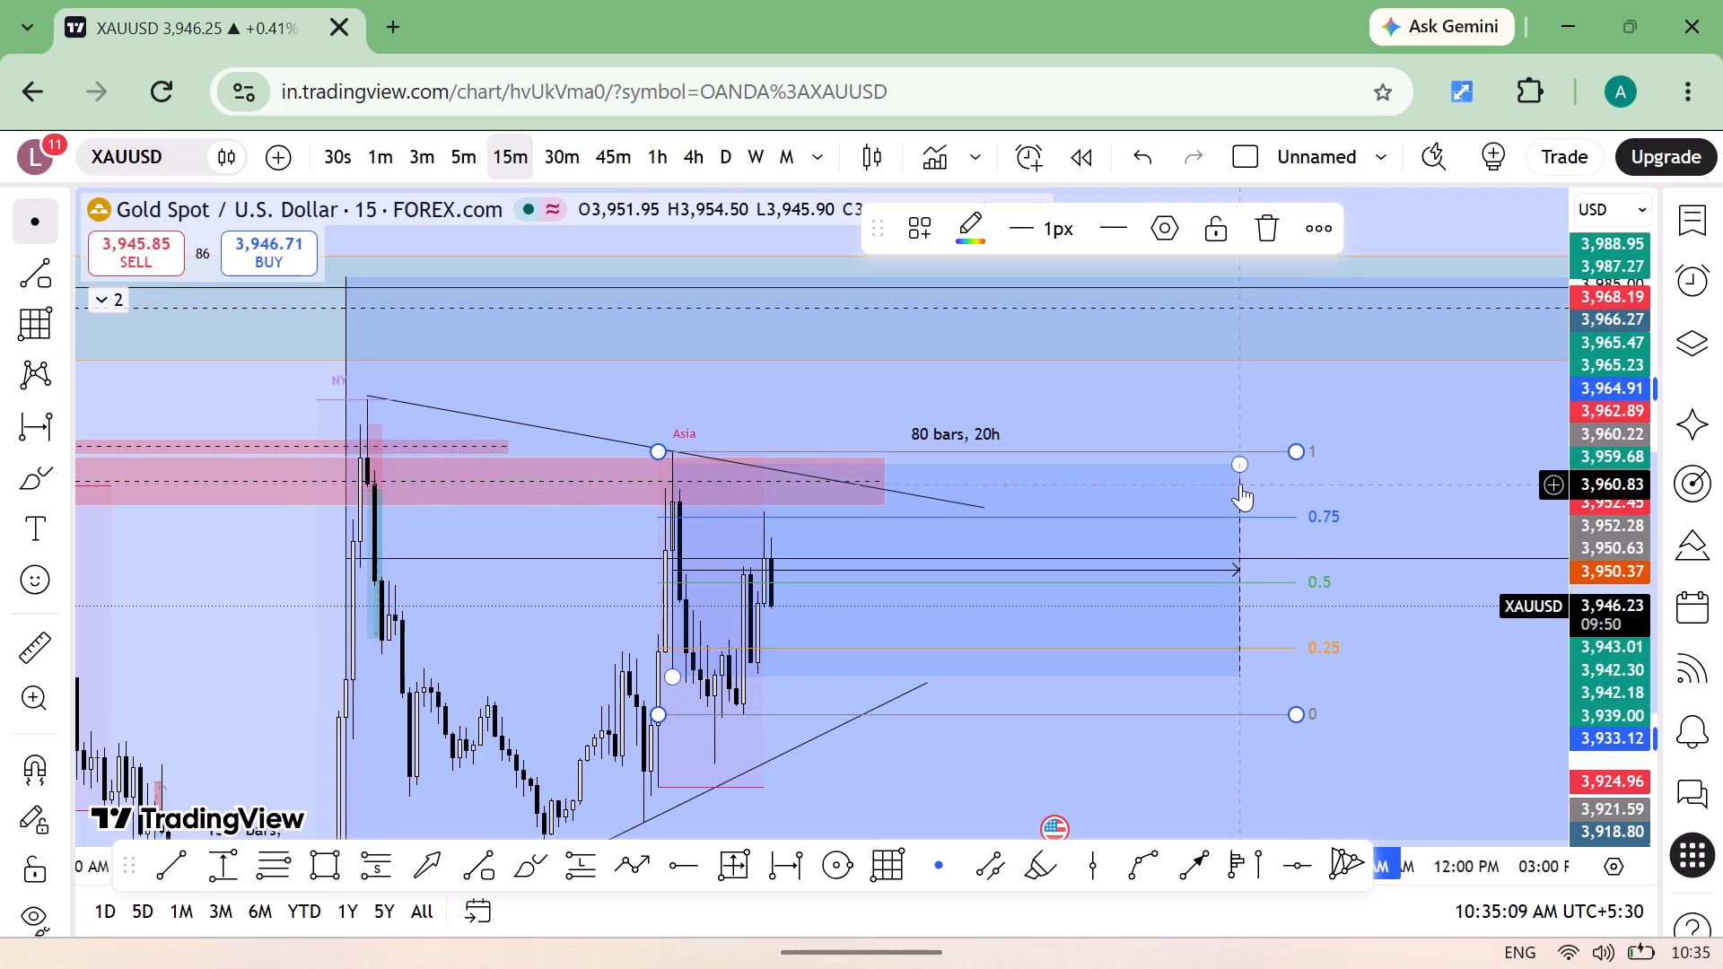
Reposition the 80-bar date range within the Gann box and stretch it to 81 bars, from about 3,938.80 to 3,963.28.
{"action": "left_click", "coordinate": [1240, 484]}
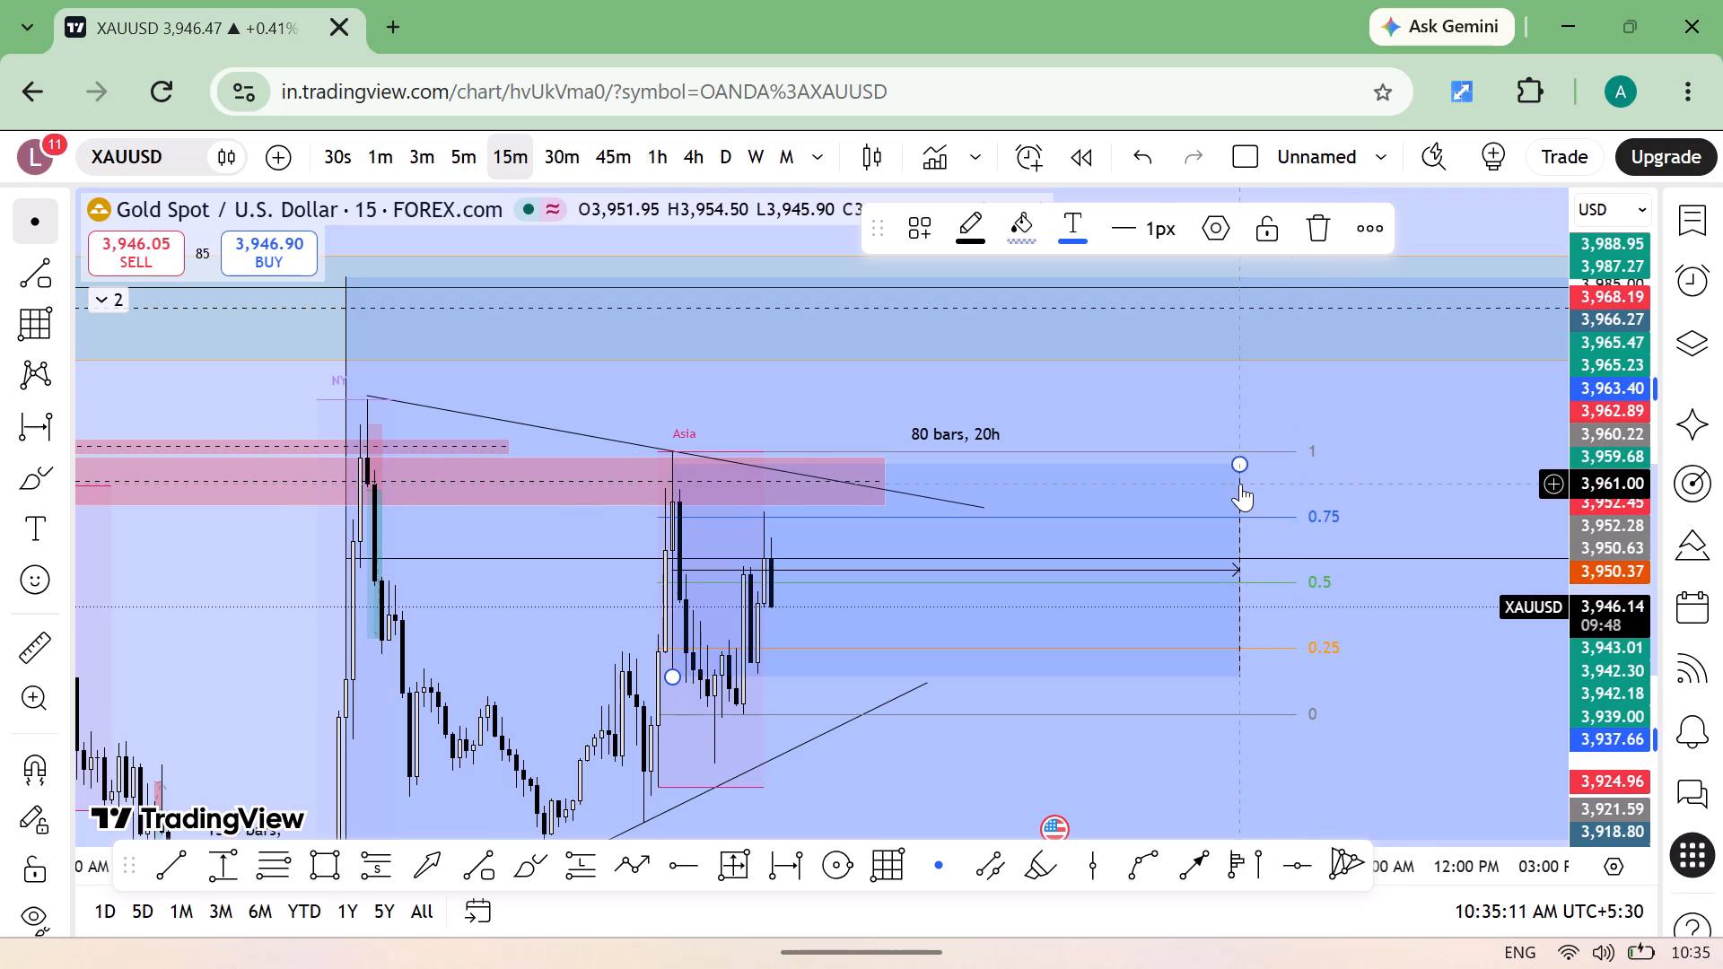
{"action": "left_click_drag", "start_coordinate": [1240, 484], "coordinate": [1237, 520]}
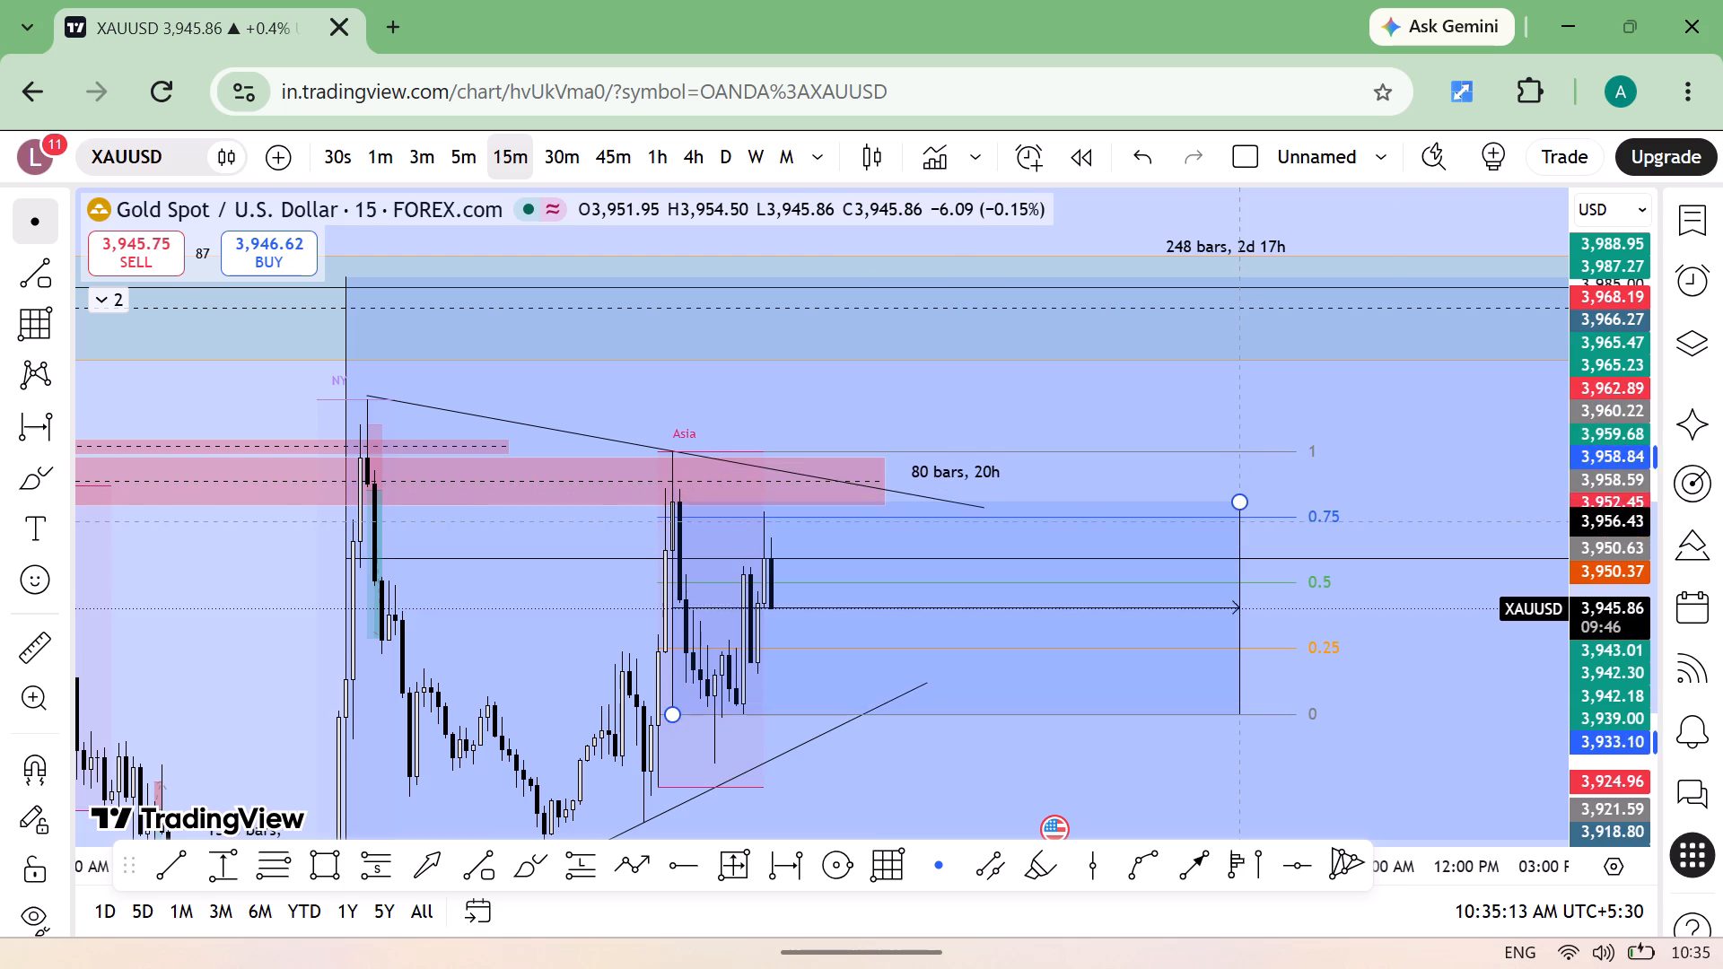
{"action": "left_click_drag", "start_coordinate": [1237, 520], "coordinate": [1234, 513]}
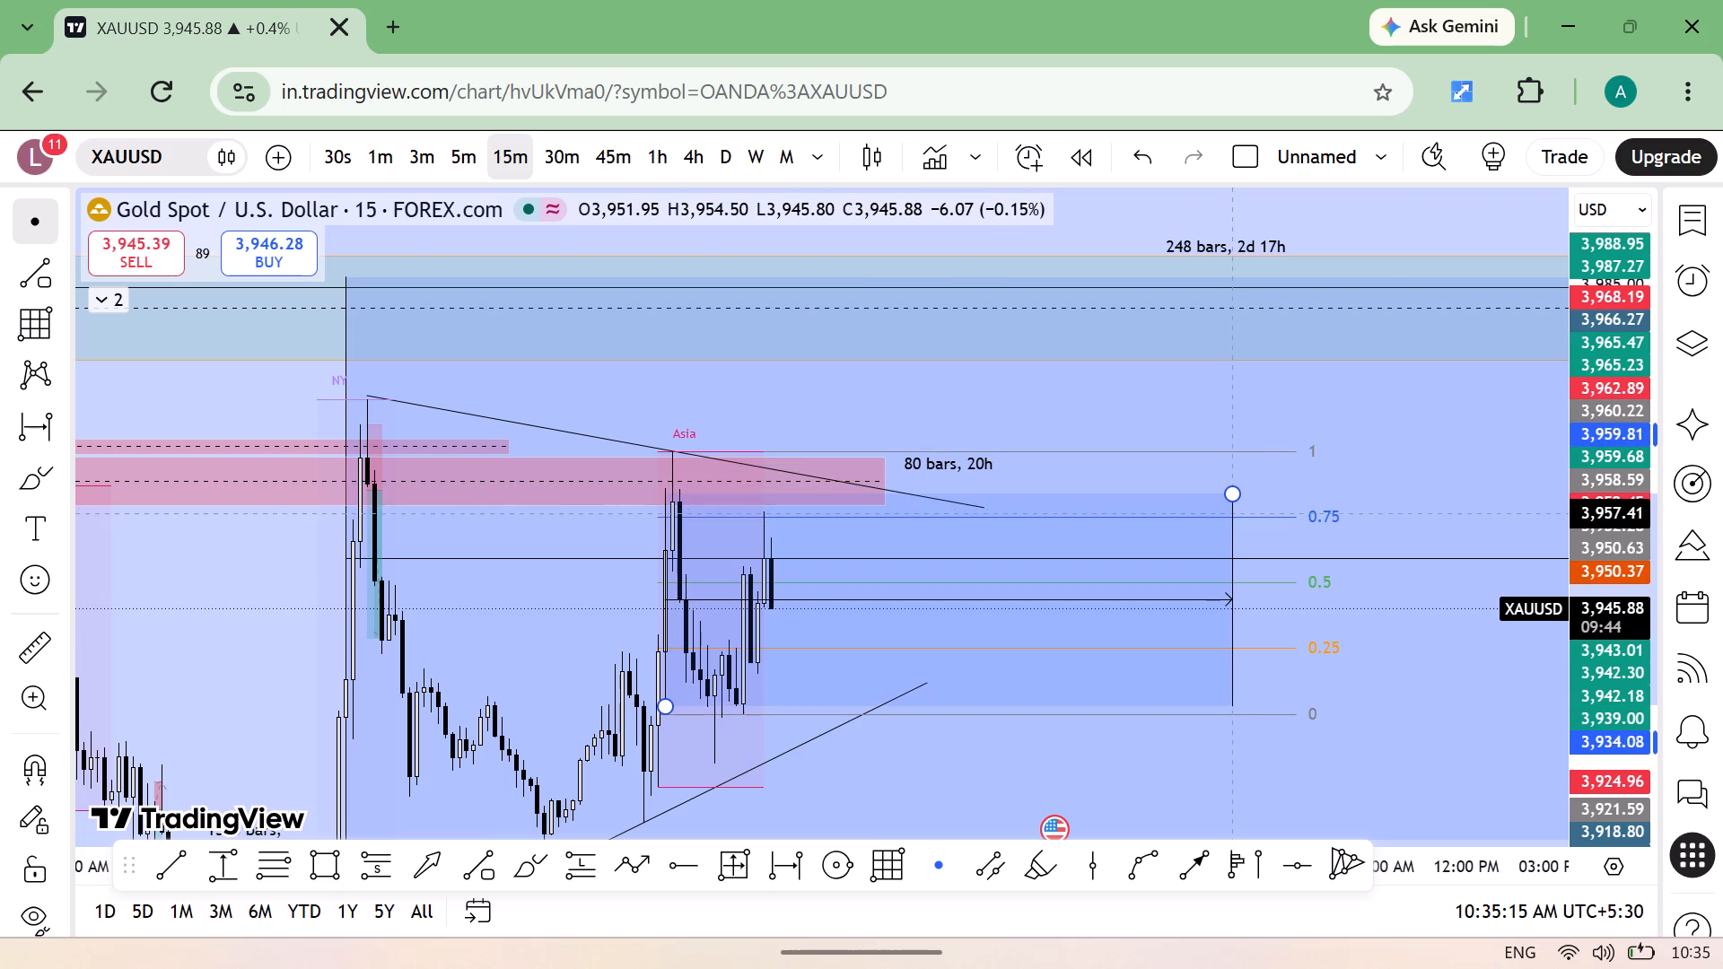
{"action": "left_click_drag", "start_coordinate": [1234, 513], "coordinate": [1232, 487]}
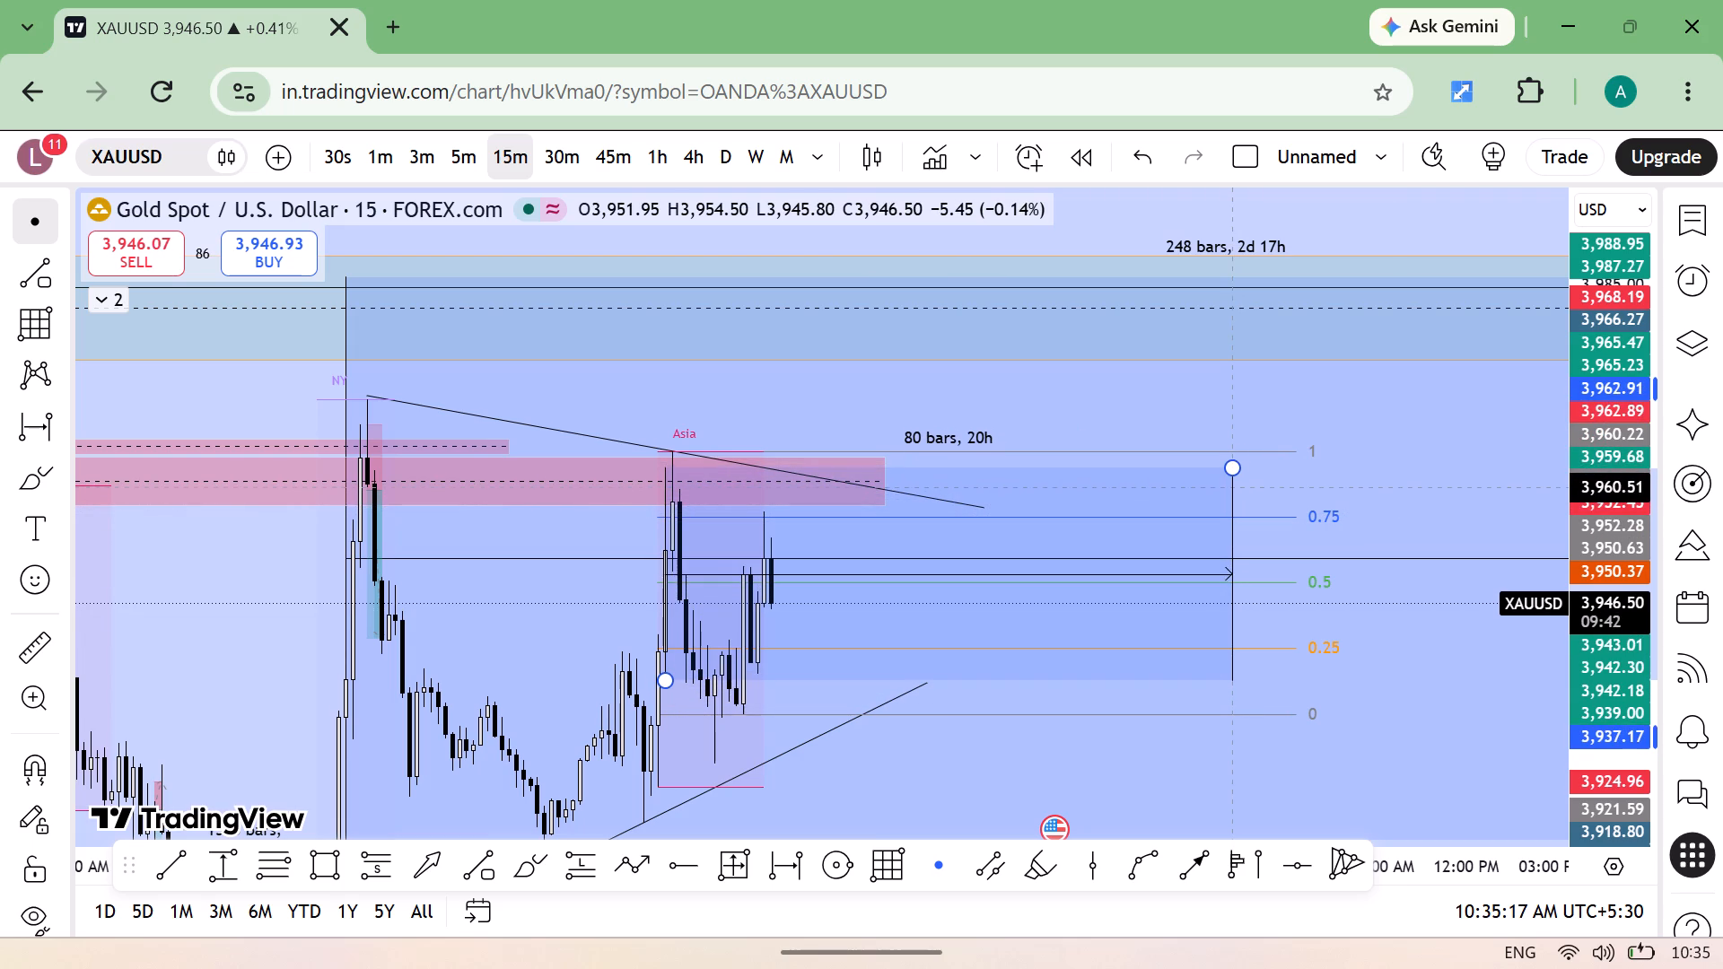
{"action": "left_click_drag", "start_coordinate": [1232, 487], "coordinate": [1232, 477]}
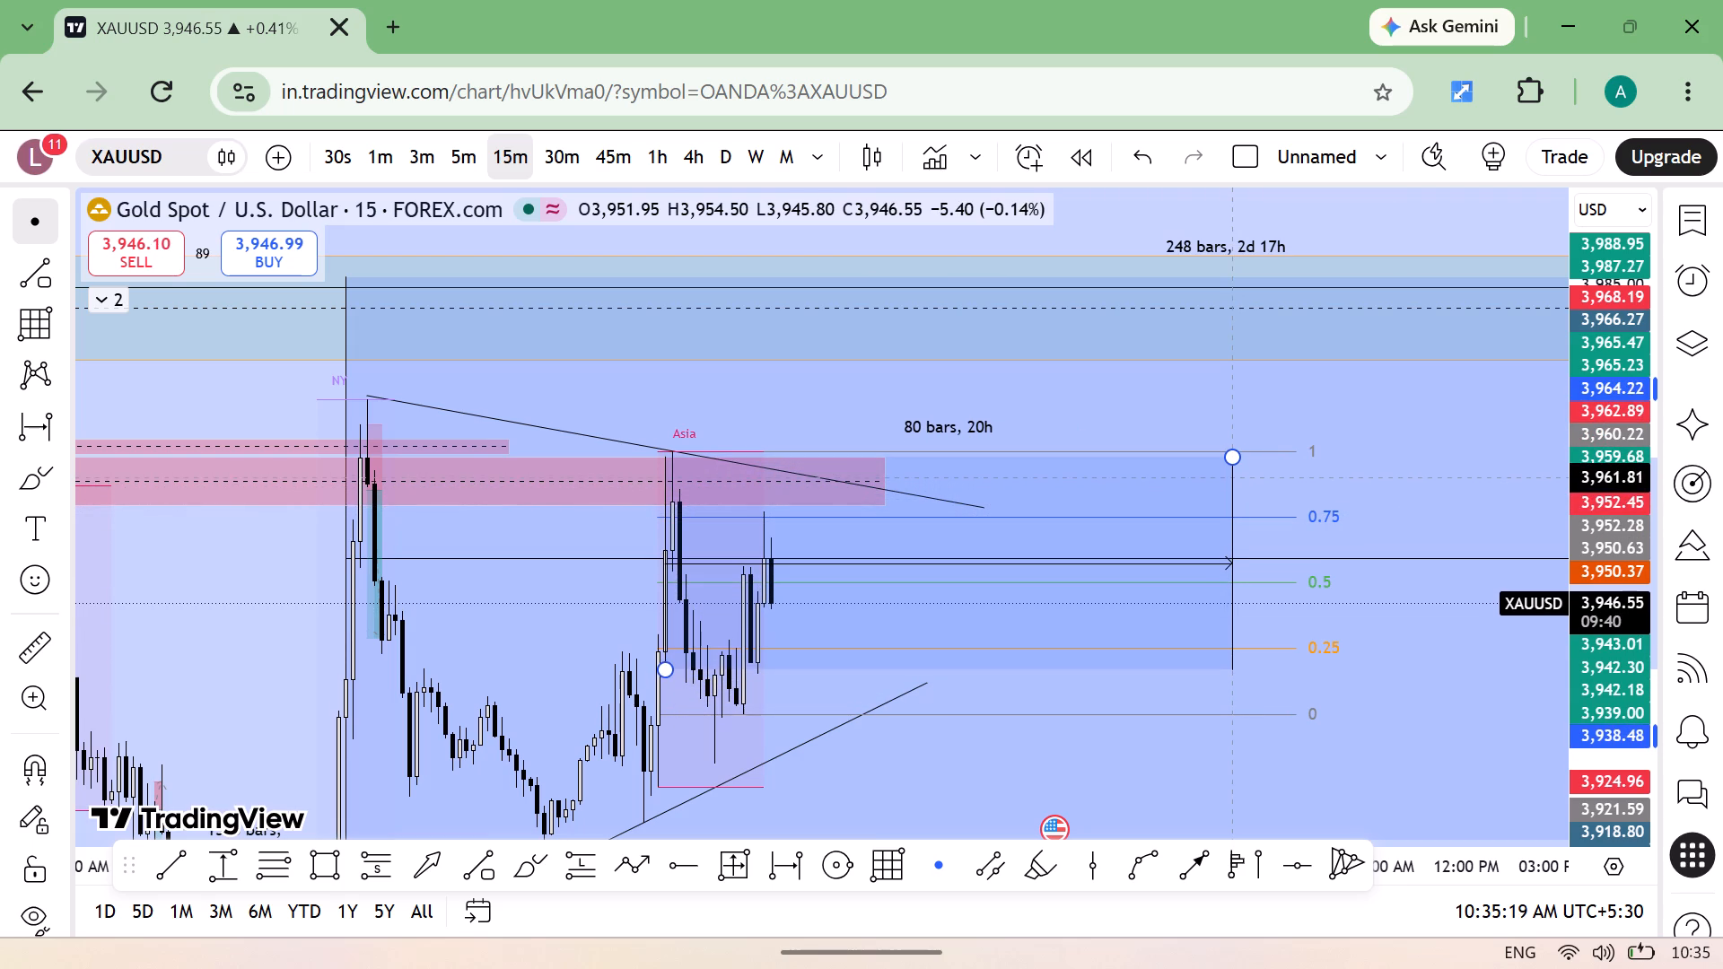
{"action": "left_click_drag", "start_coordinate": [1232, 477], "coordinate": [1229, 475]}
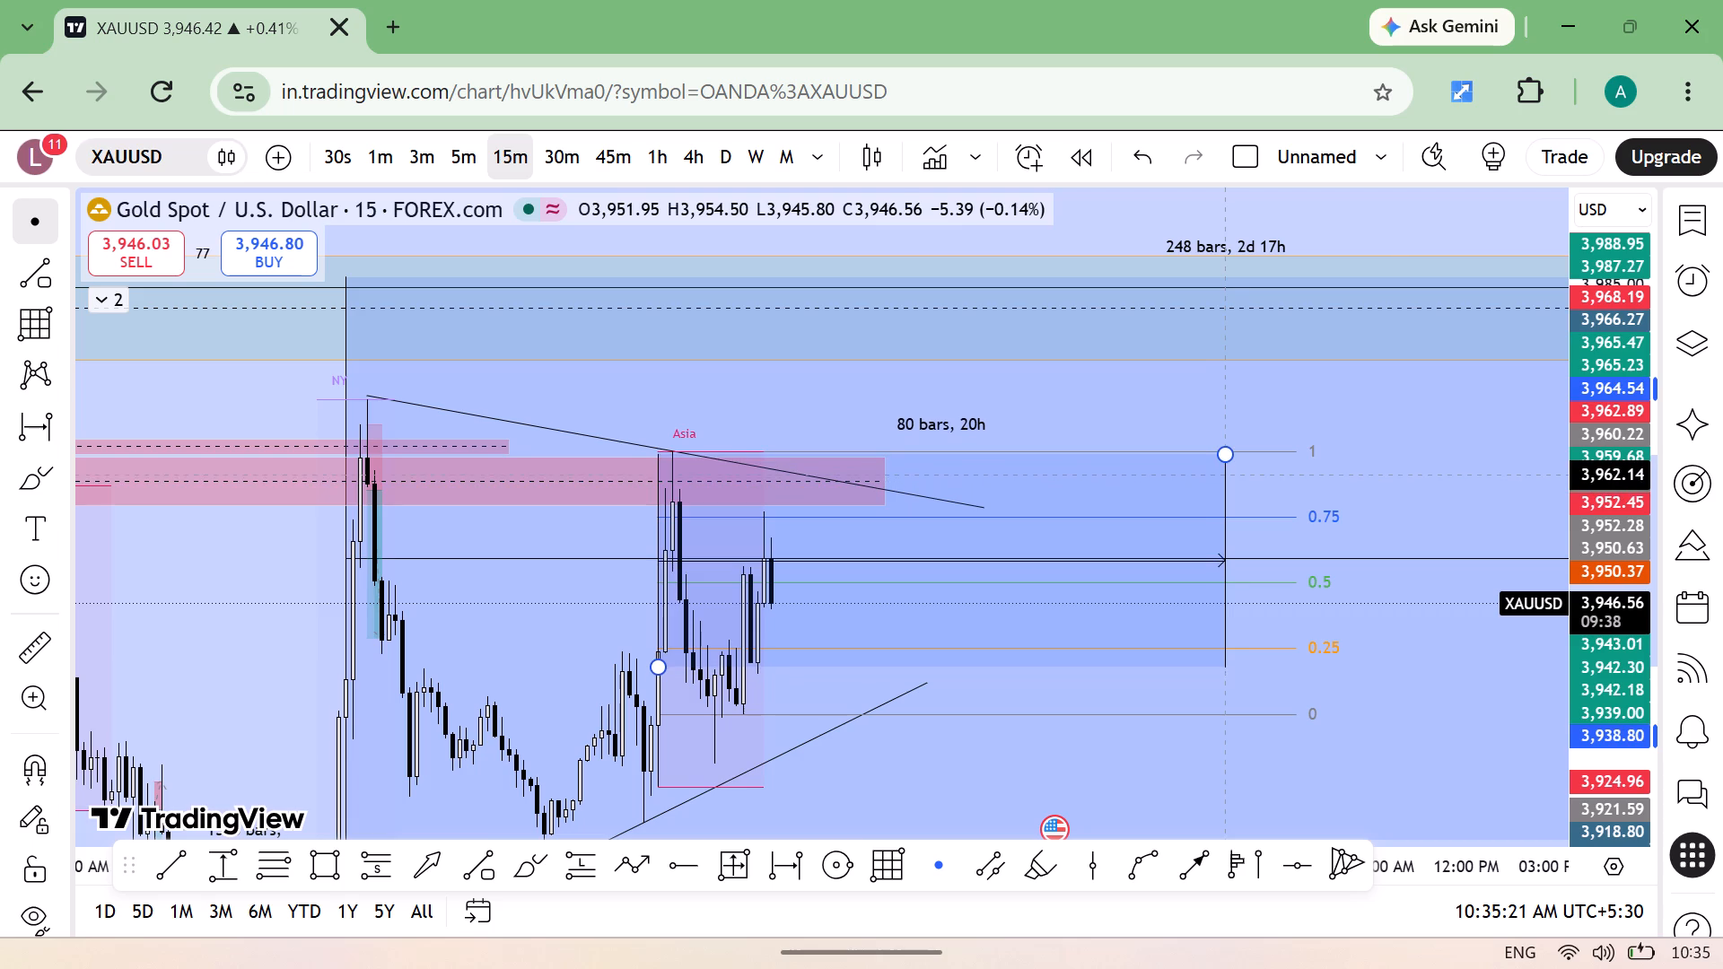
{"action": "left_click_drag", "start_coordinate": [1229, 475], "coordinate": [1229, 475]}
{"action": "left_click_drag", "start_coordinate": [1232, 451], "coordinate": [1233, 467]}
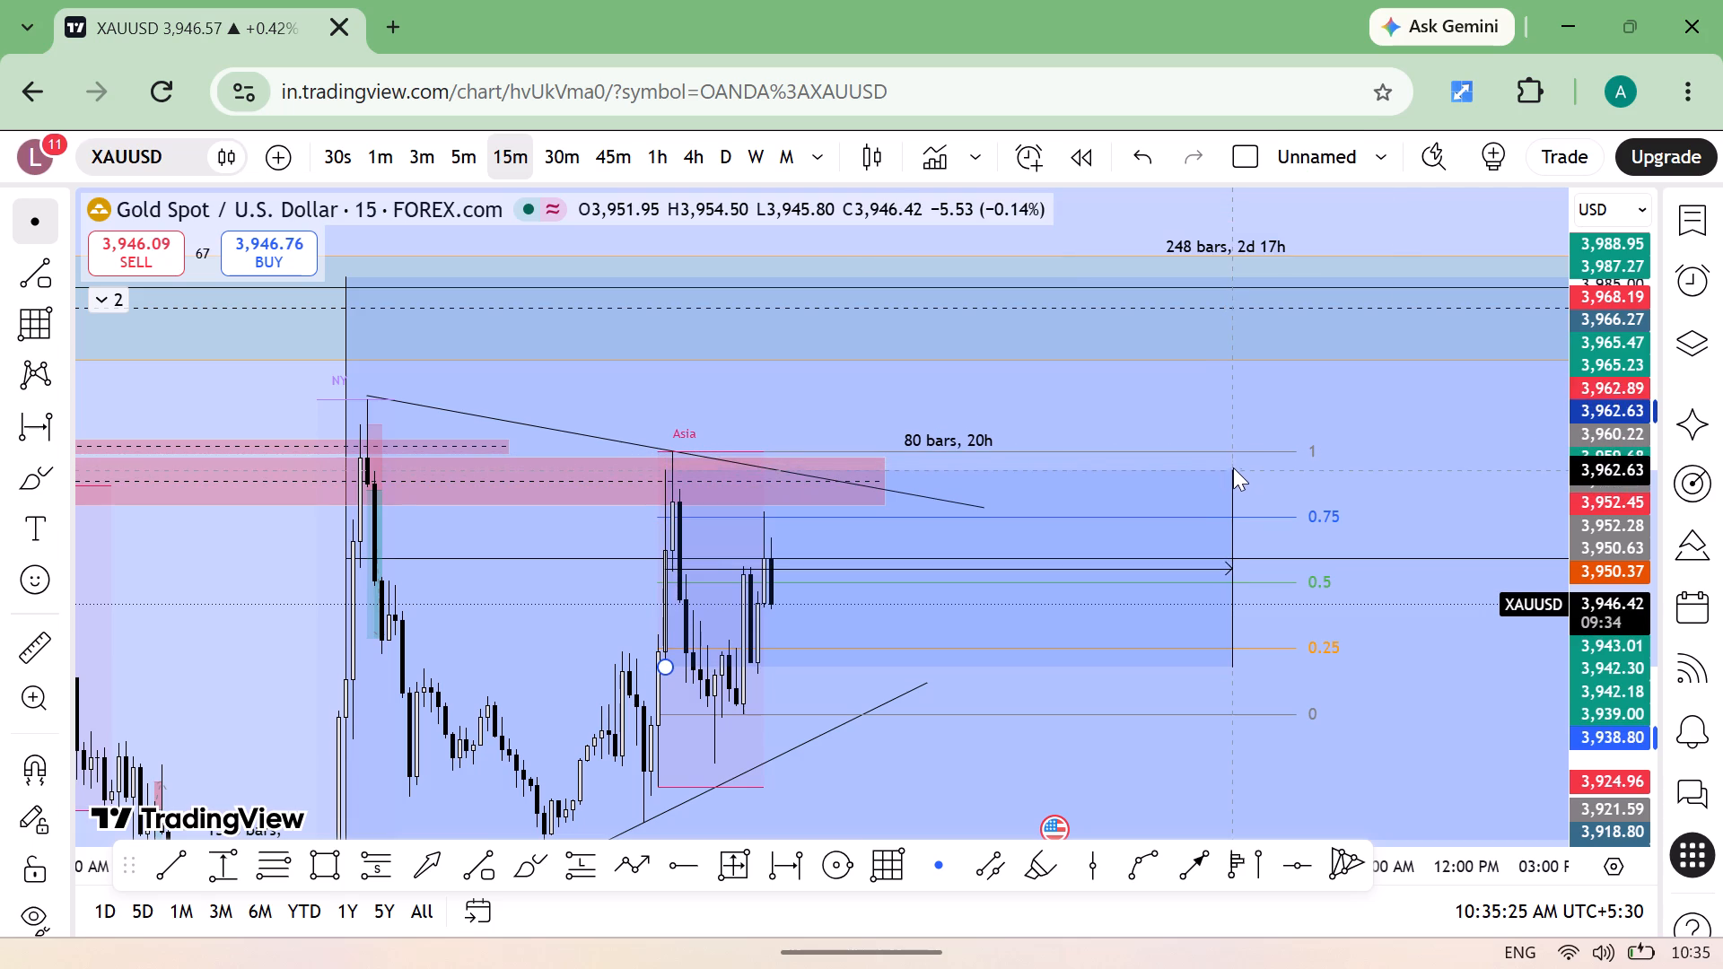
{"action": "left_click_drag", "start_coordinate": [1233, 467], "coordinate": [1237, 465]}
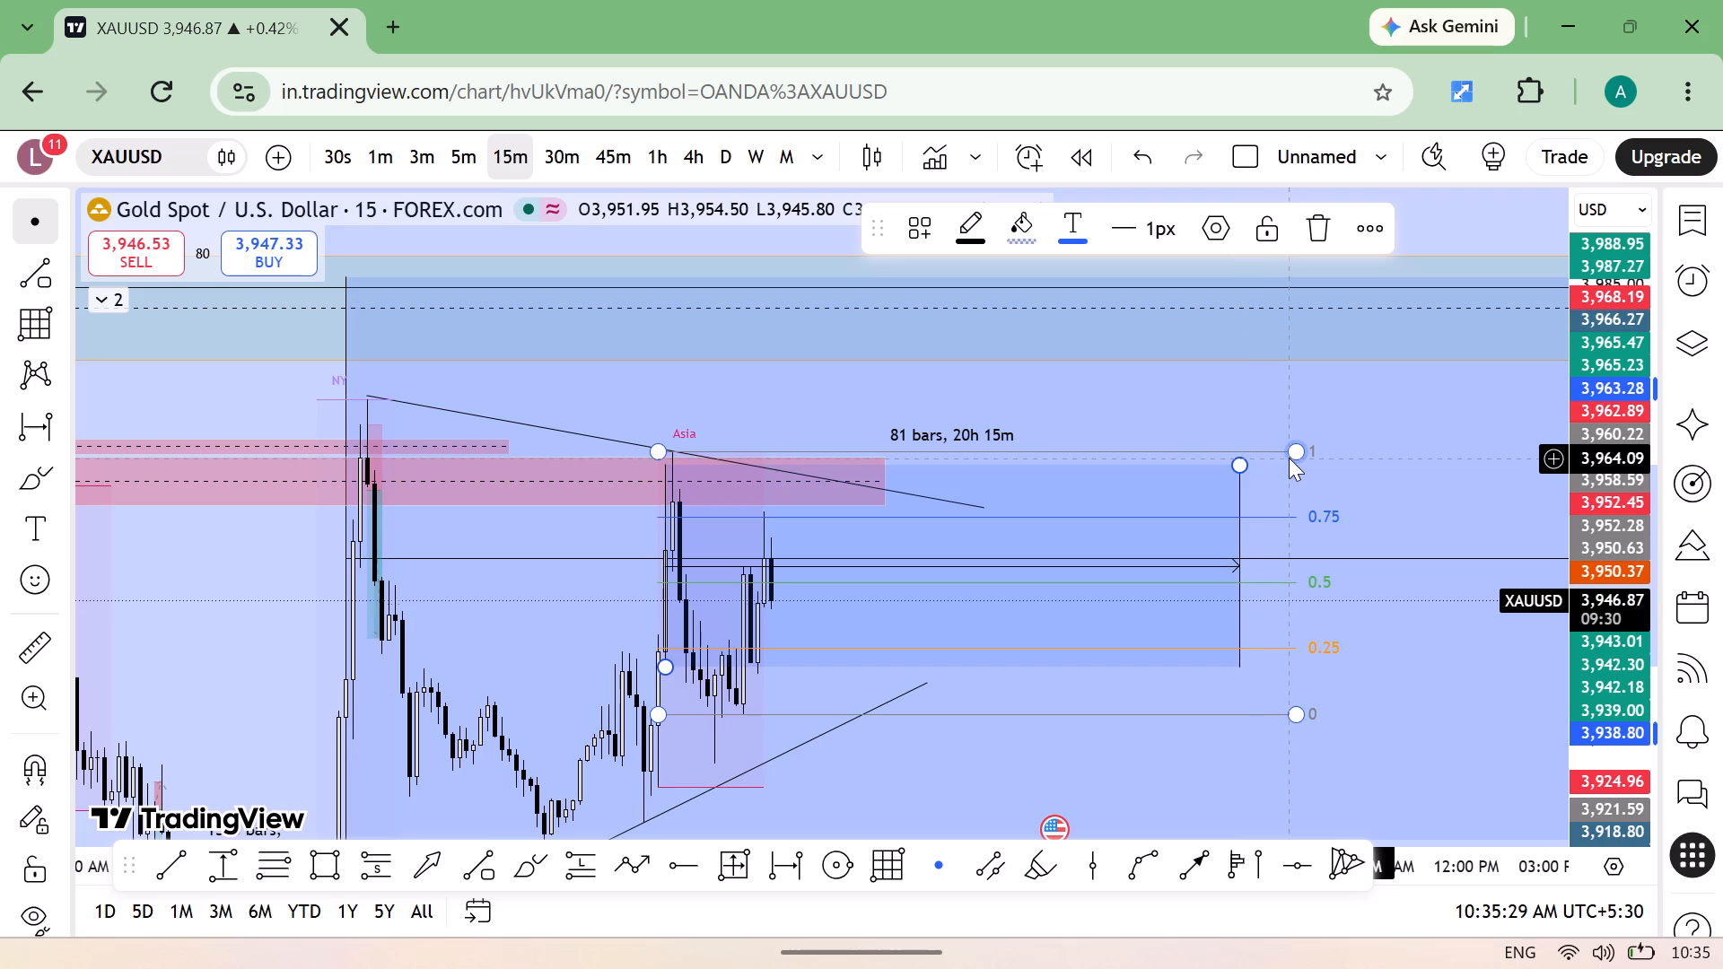
Cut the date range overlapping the Gann box from the chart.
{"action": "key", "text": "ctrl+x"}
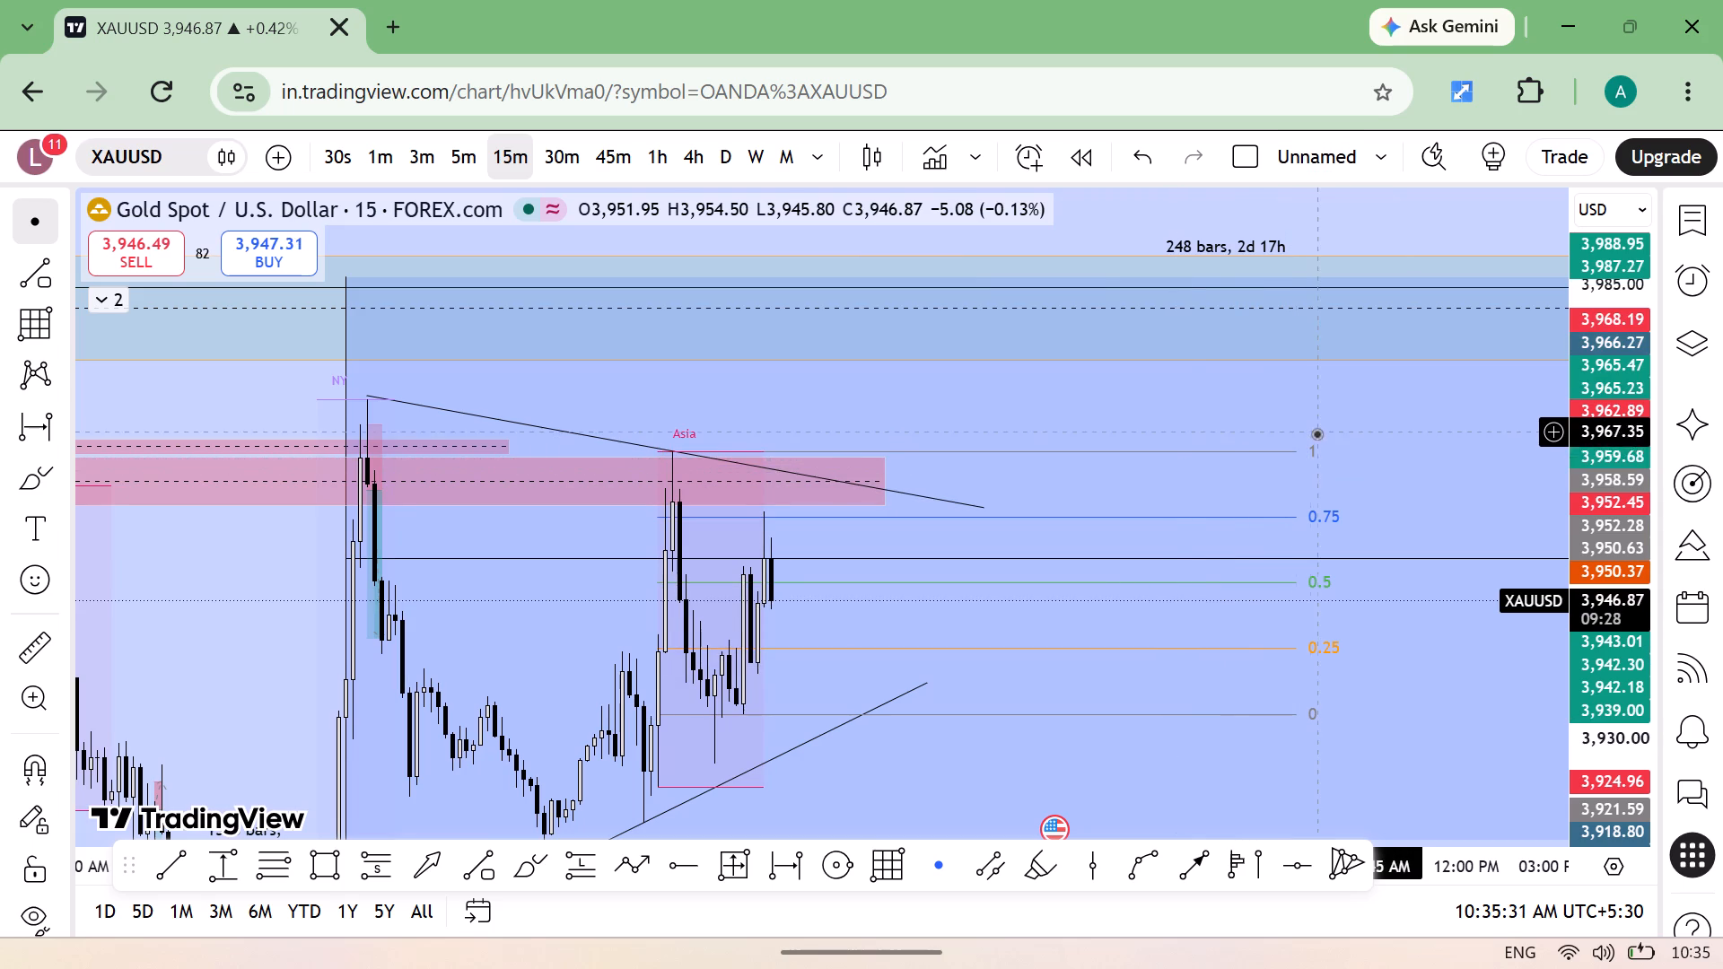
Set the Gann box's line thickness to 2px.
{"action": "left_click", "coordinate": [1313, 449]}
{"action": "left_click", "coordinate": [1054, 232]}
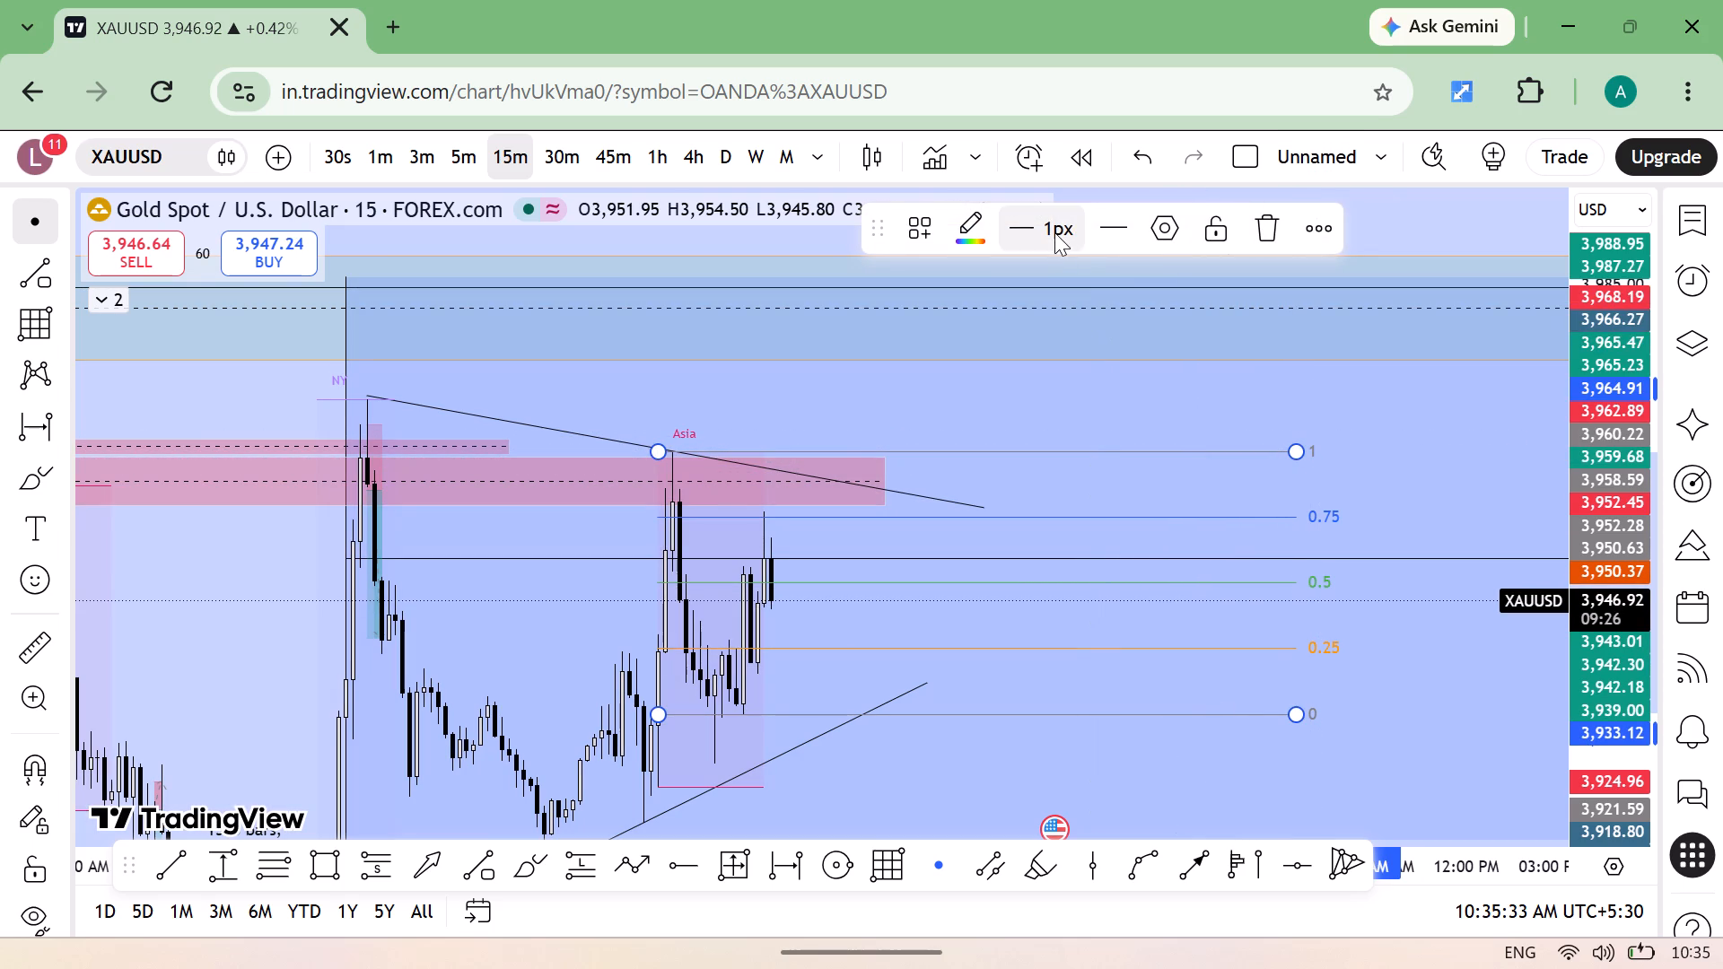
{"action": "left_click", "coordinate": [1046, 320]}
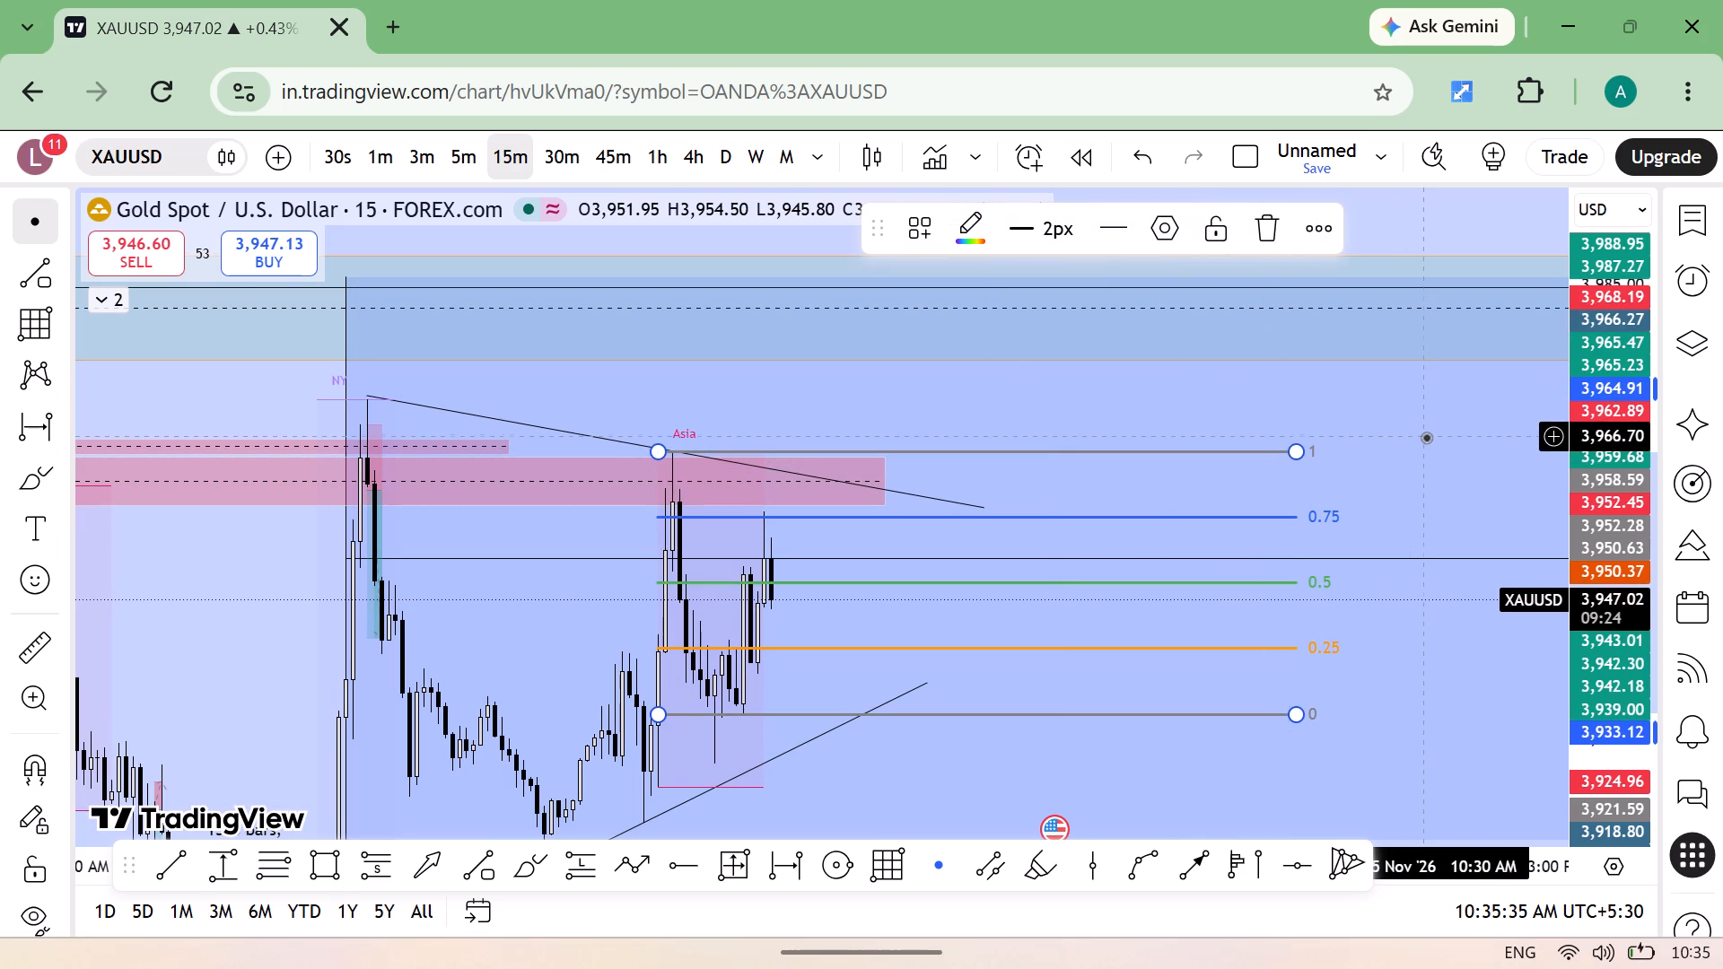
{"action": "left_click", "coordinate": [1426, 437]}
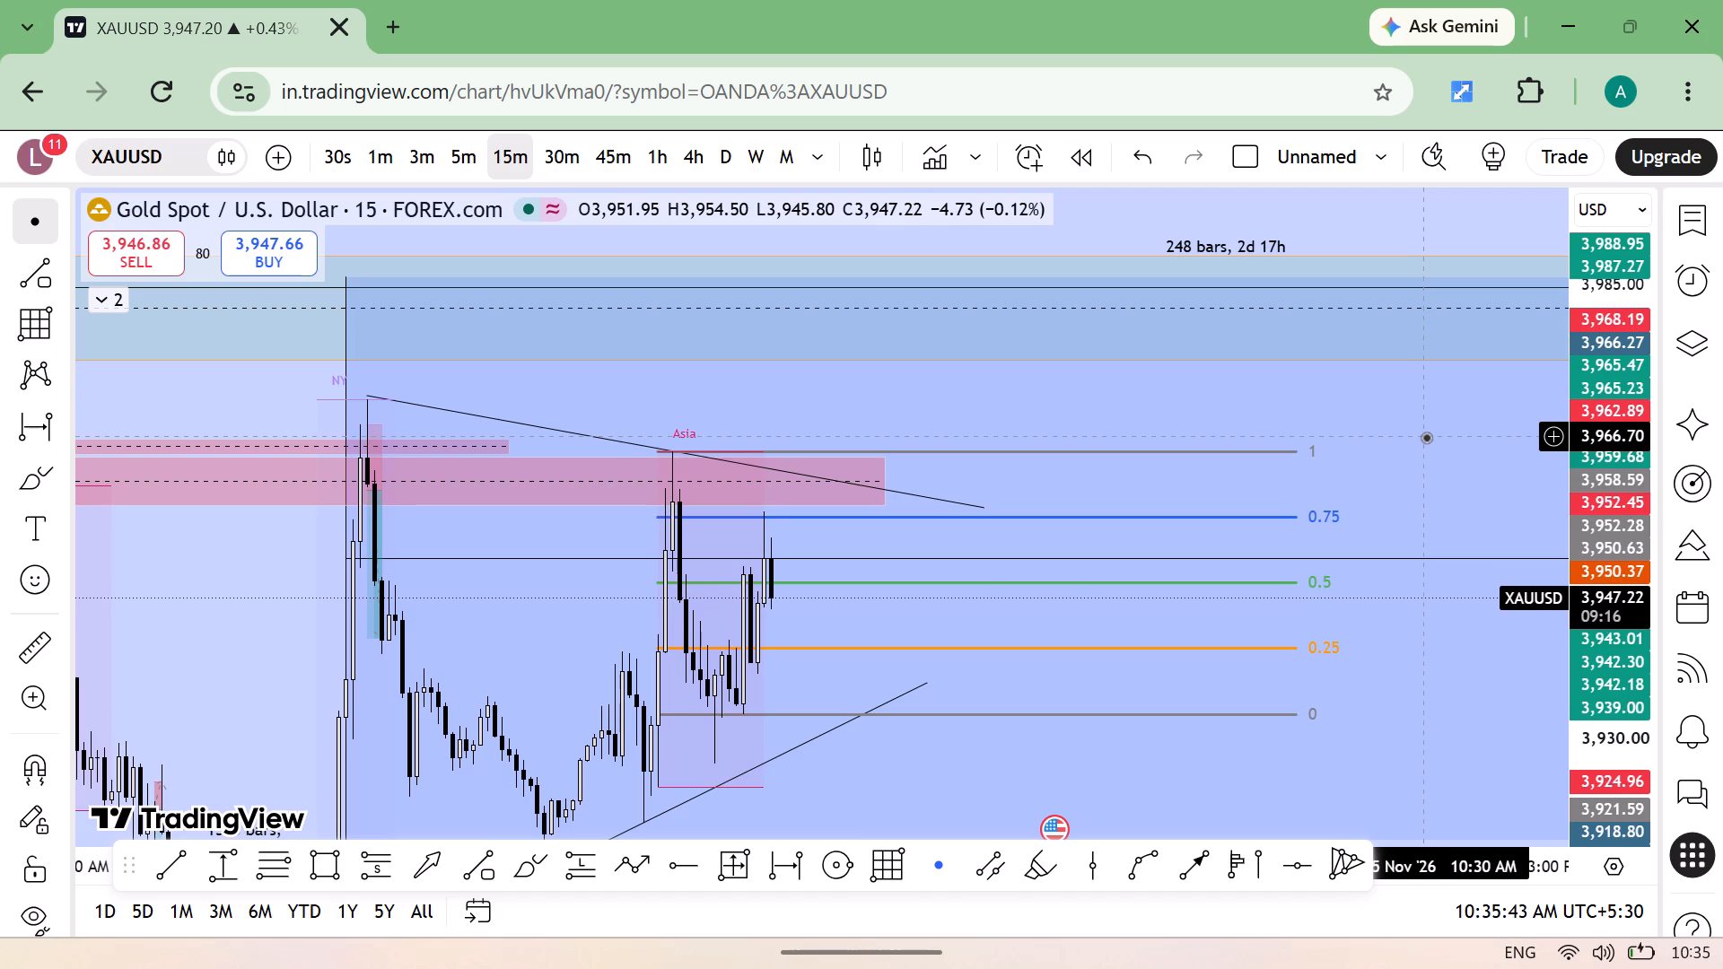
Adjust the Gann box's level 1 to about 3,964.75, lower its level 0 to about 3,927, and extend it slightly forward.
{"action": "left_click", "coordinate": [1302, 448]}
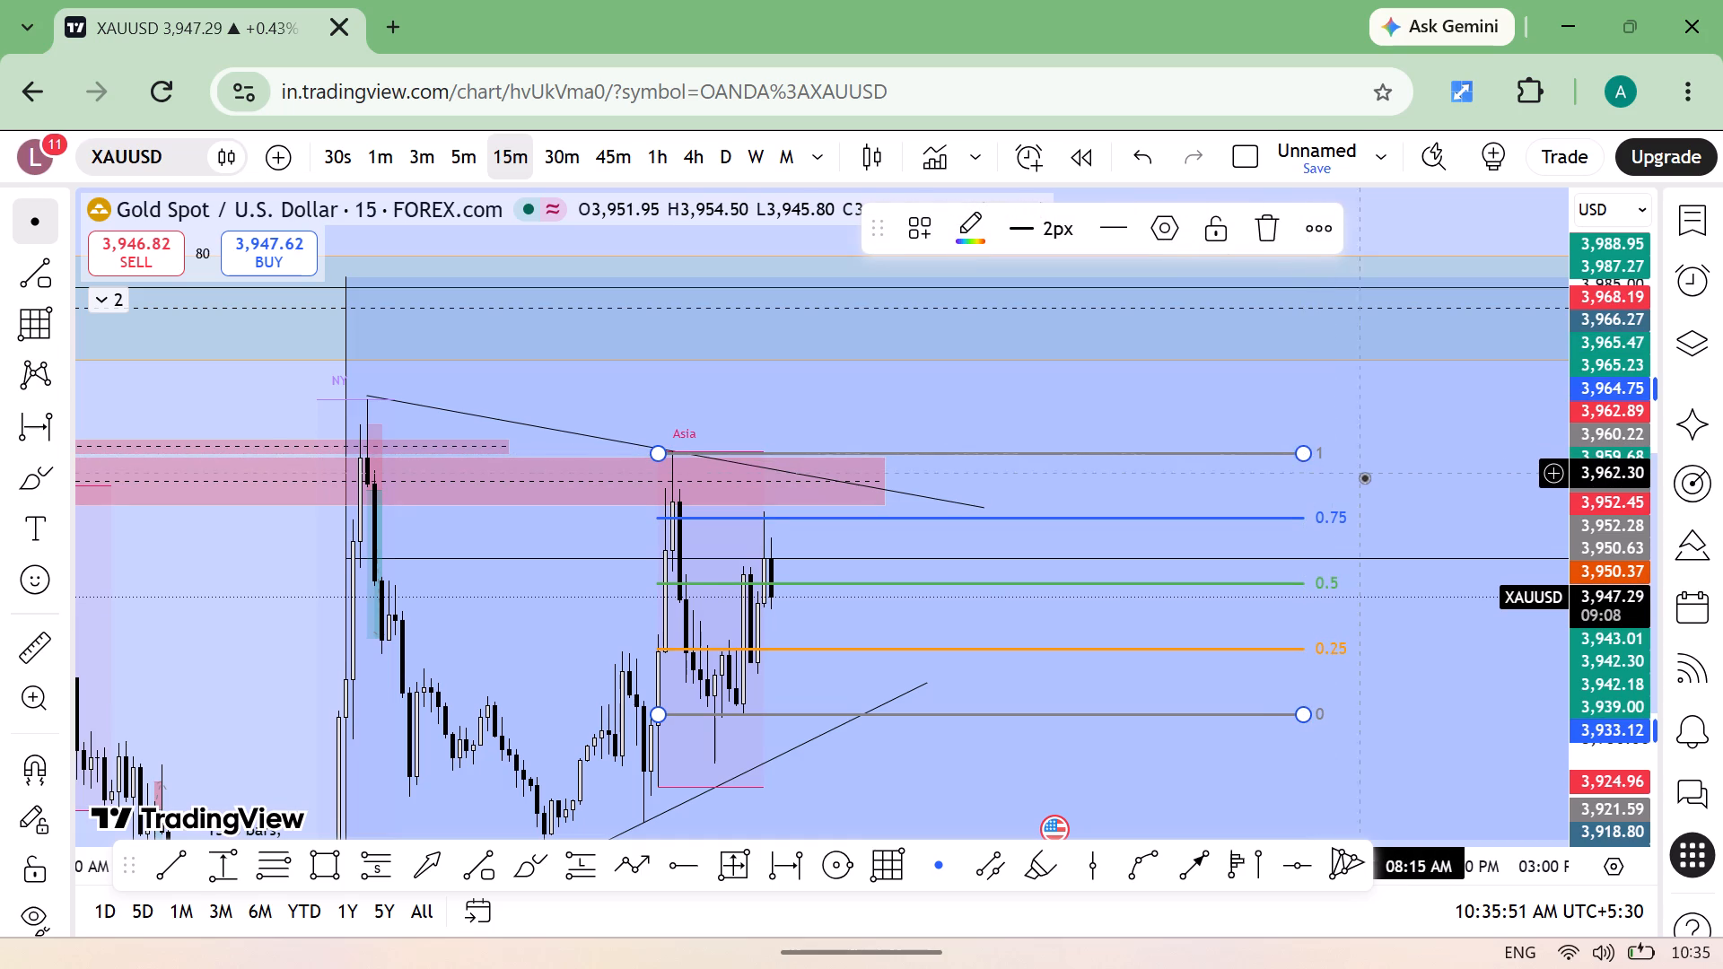
{"action": "left_click", "coordinate": [1364, 479]}
{"action": "left_click_drag", "start_coordinate": [1364, 479], "coordinate": [1370, 446]}
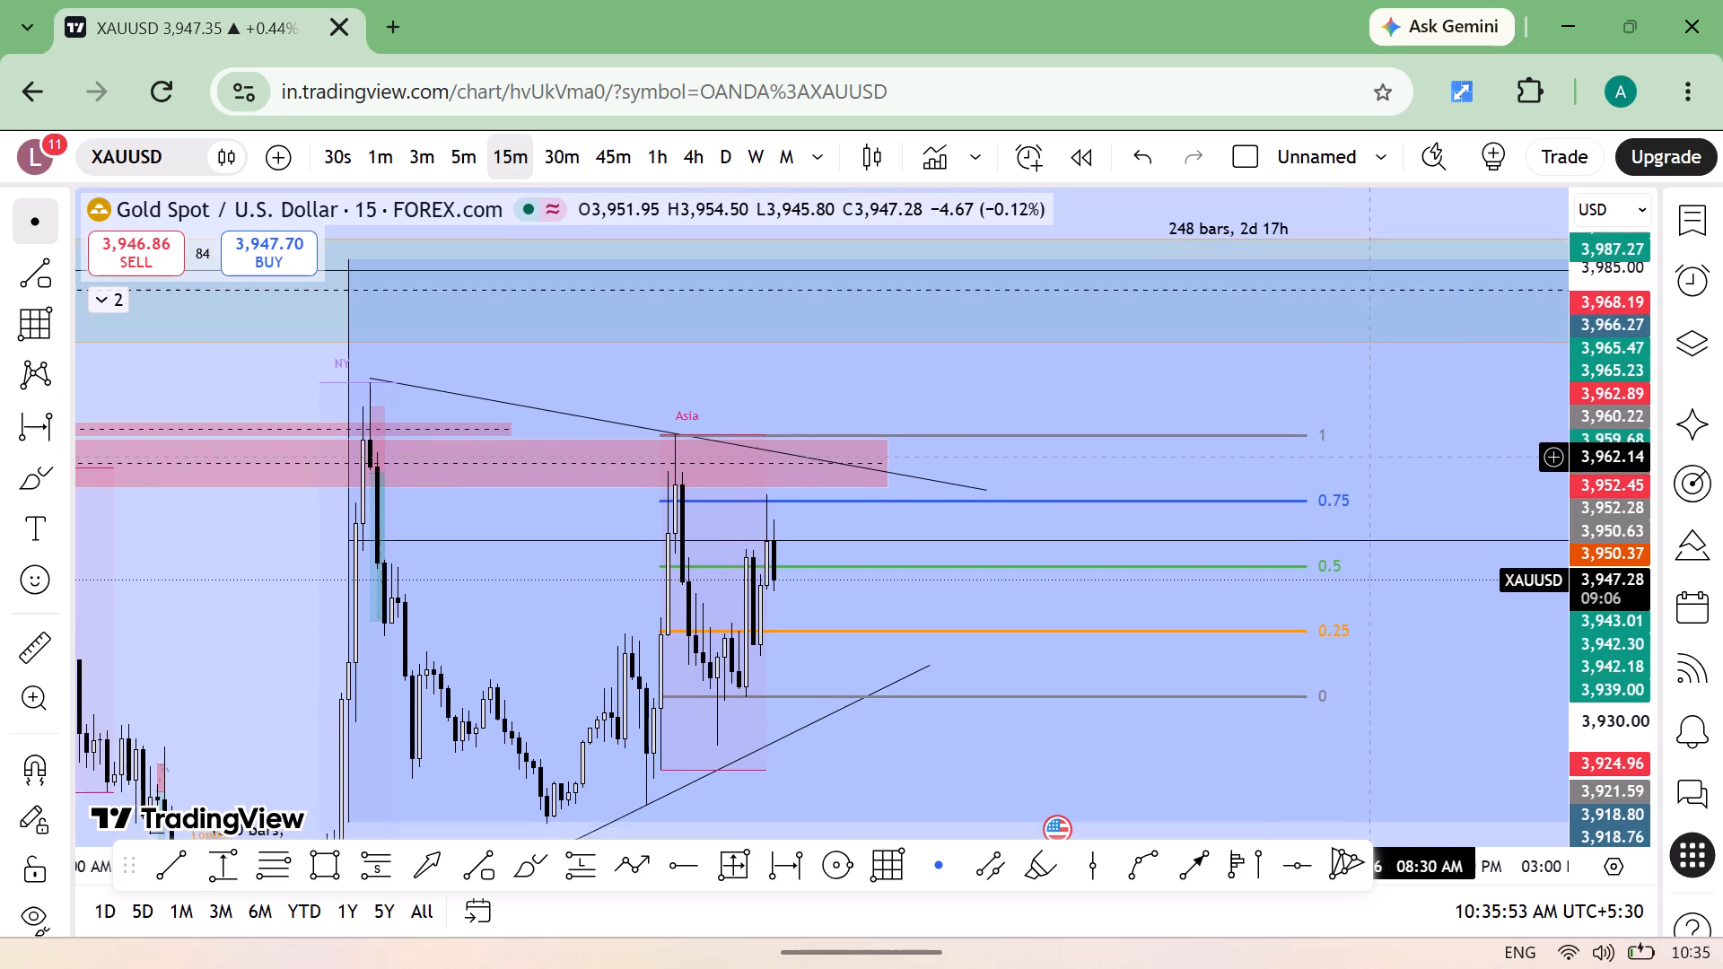
{"action": "left_click_drag", "start_coordinate": [1370, 446], "coordinate": [1345, 420]}
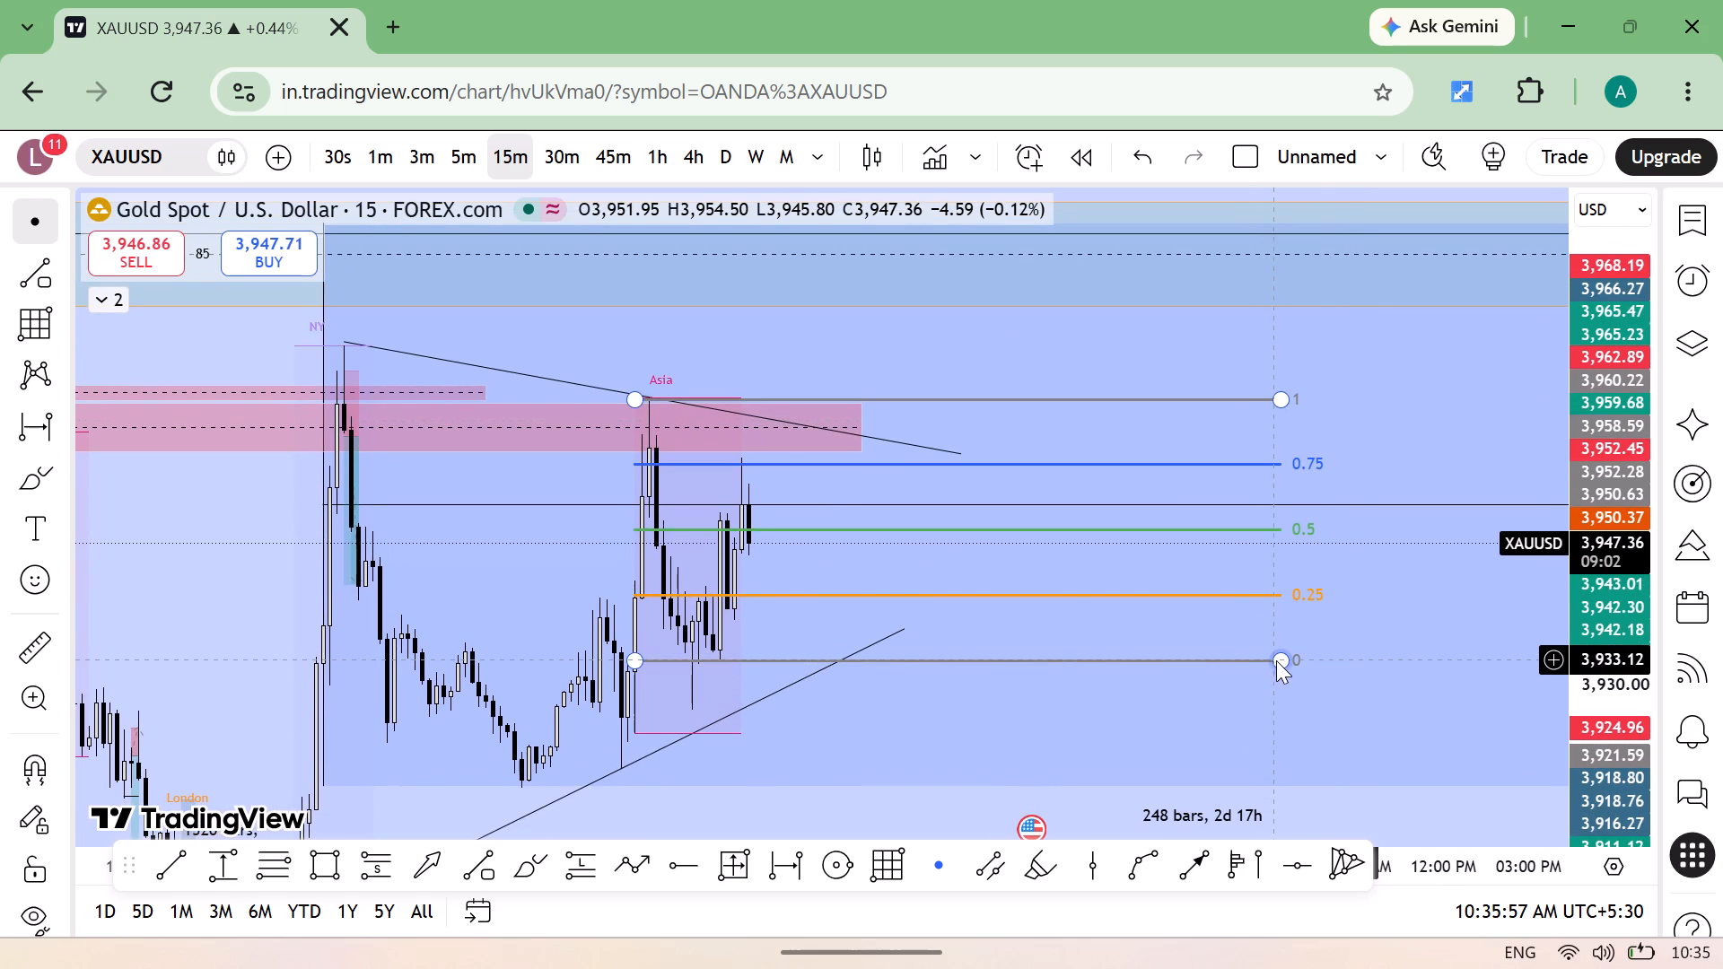
{"action": "left_click_drag", "start_coordinate": [1281, 658], "coordinate": [1299, 688]}
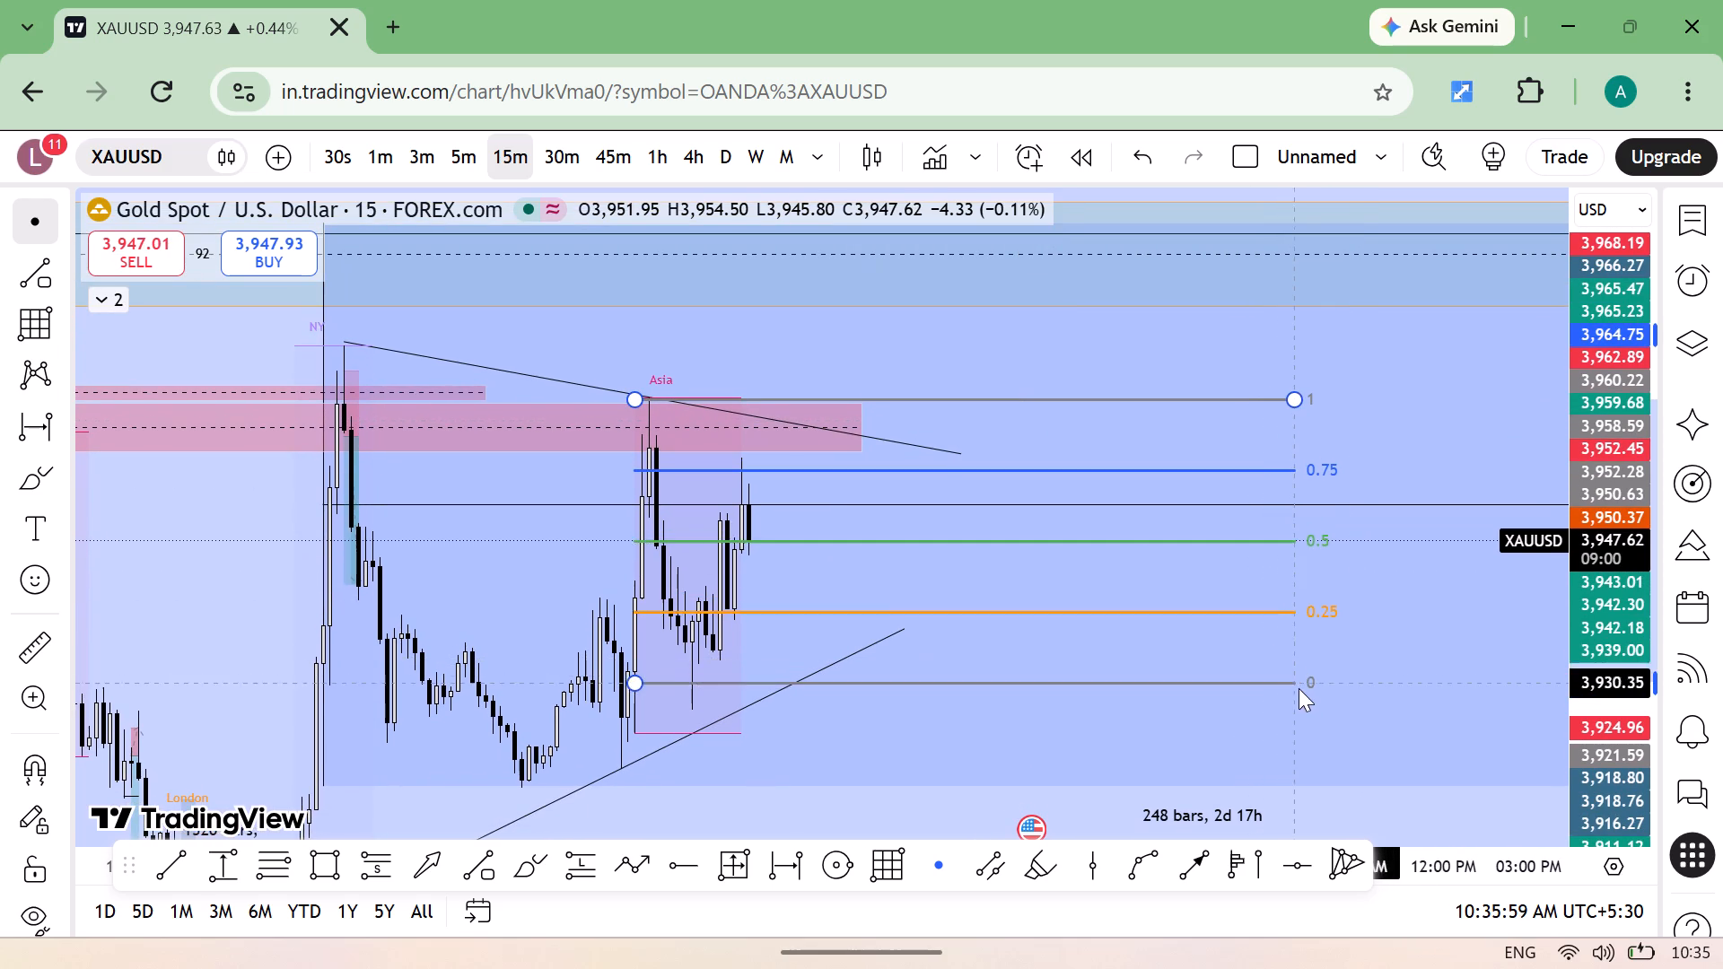
{"action": "left_click_drag", "start_coordinate": [1299, 688], "coordinate": [1306, 711]}
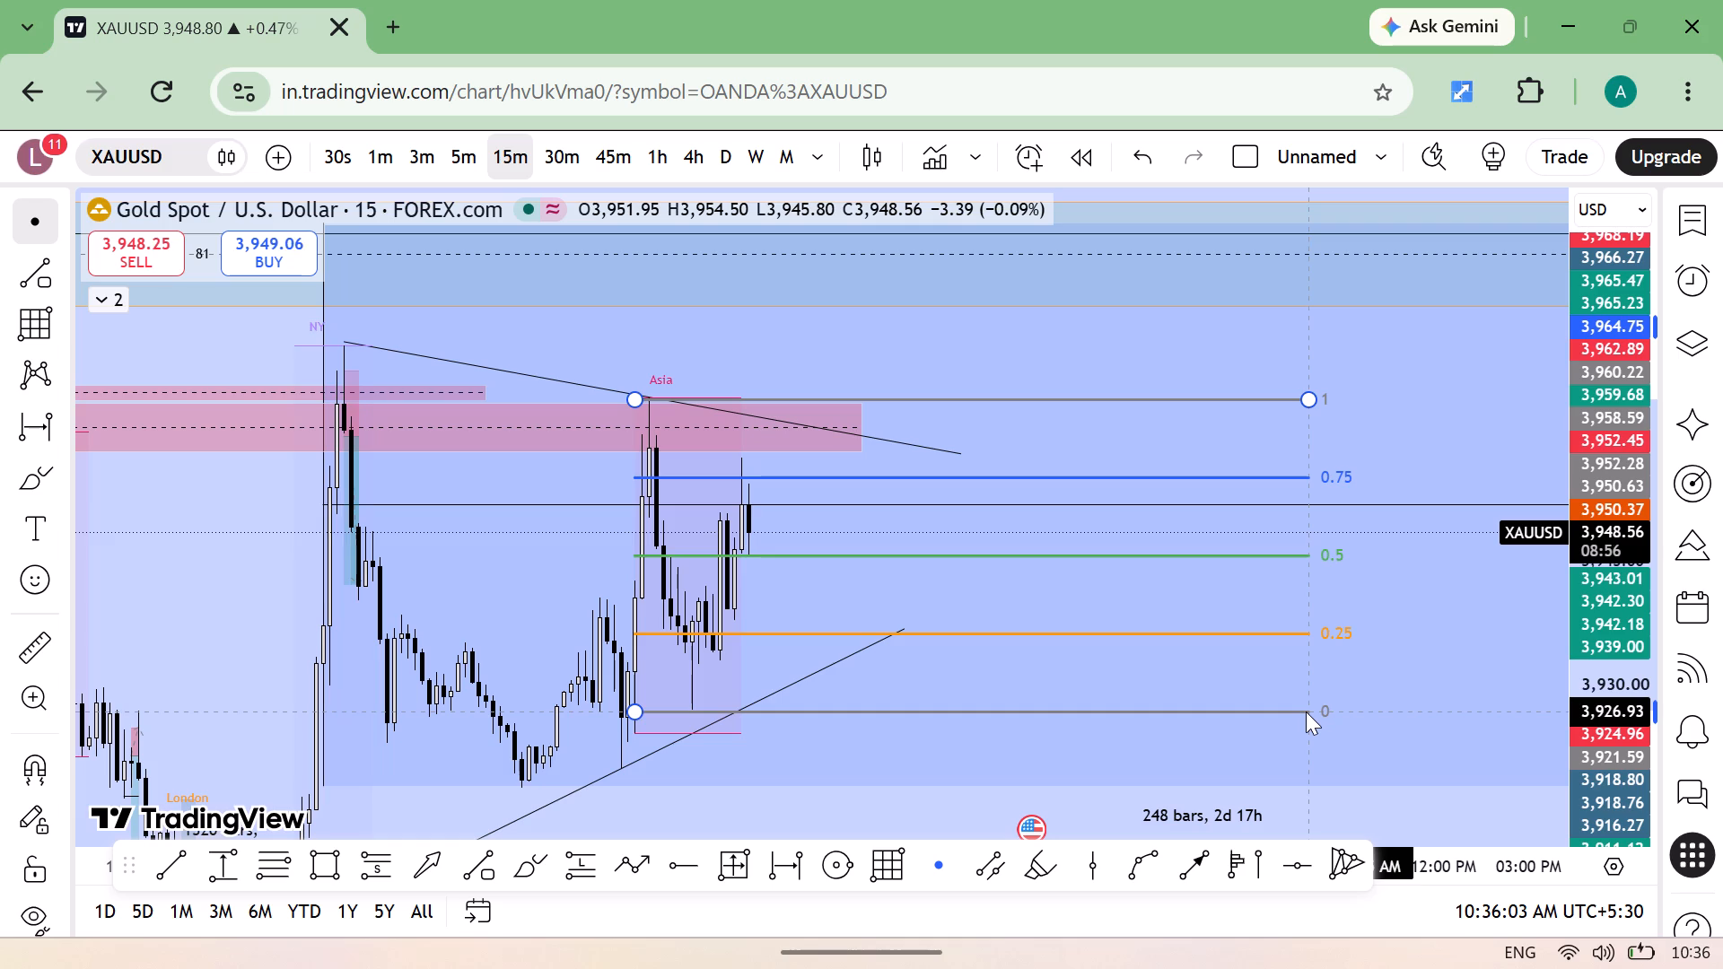
{"action": "left_click_drag", "start_coordinate": [1306, 711], "coordinate": [1306, 710]}
{"action": "left_click", "coordinate": [1391, 619]}
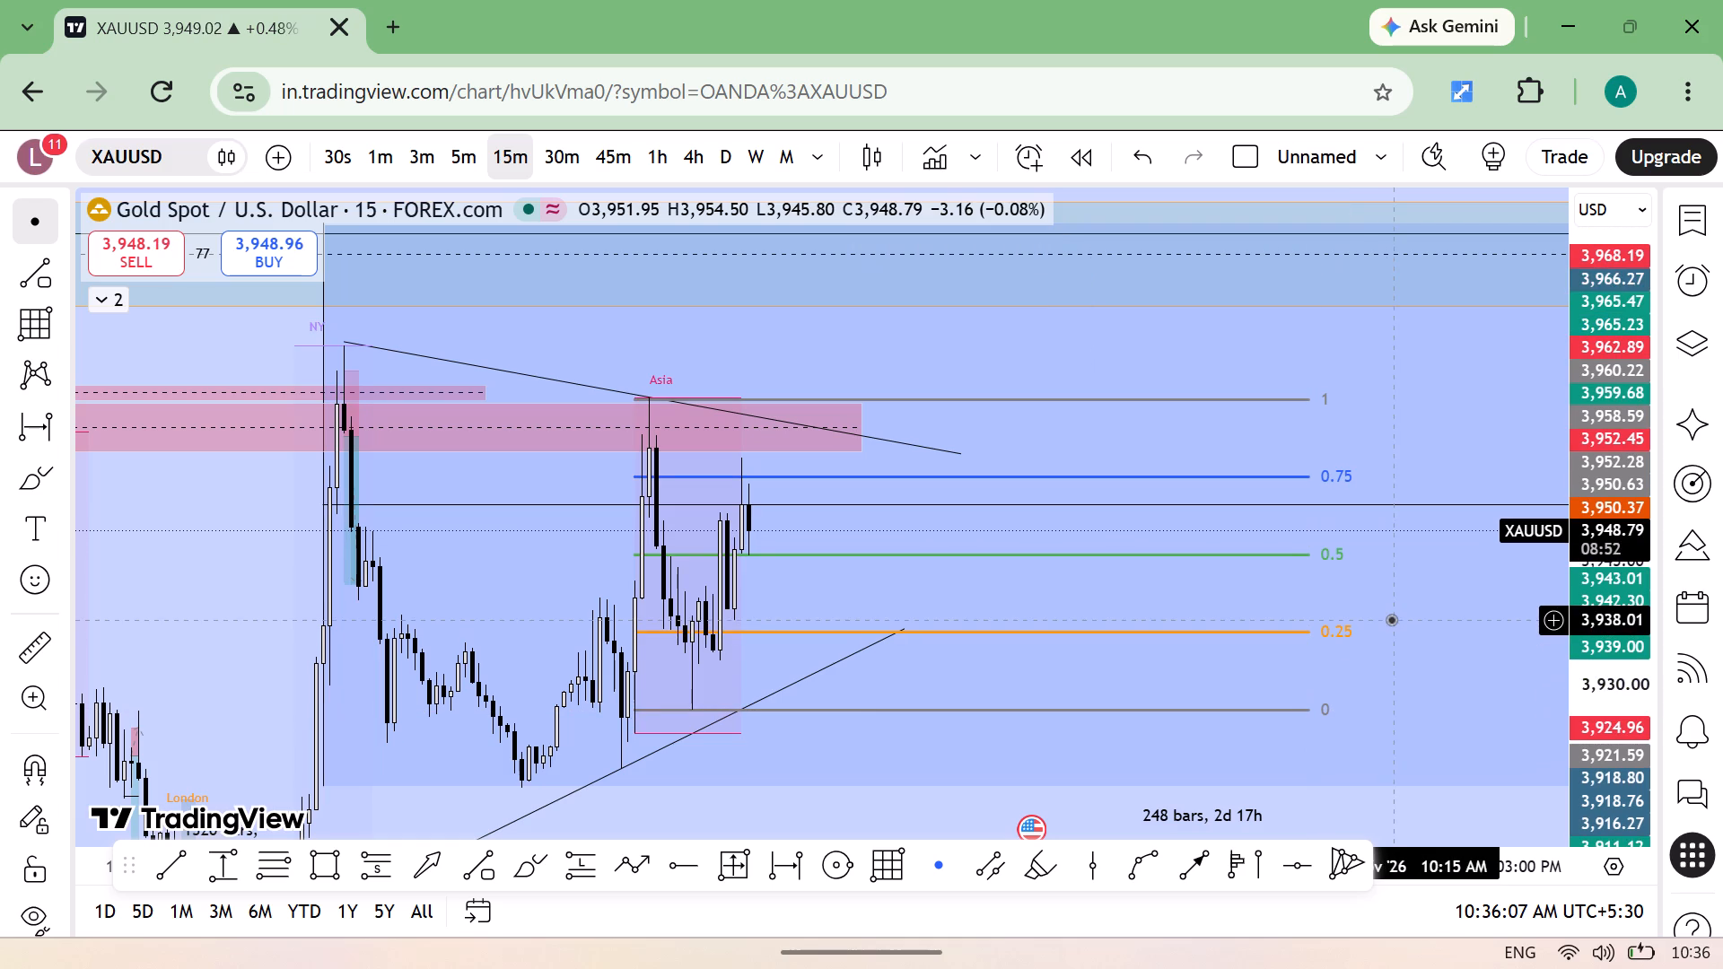
Place a long position at the Gann box's 0.5 level with entry 3,946.00, stop 3,944.70 and target about 3,964.26.
{"action": "left_click", "coordinate": [587, 862]}
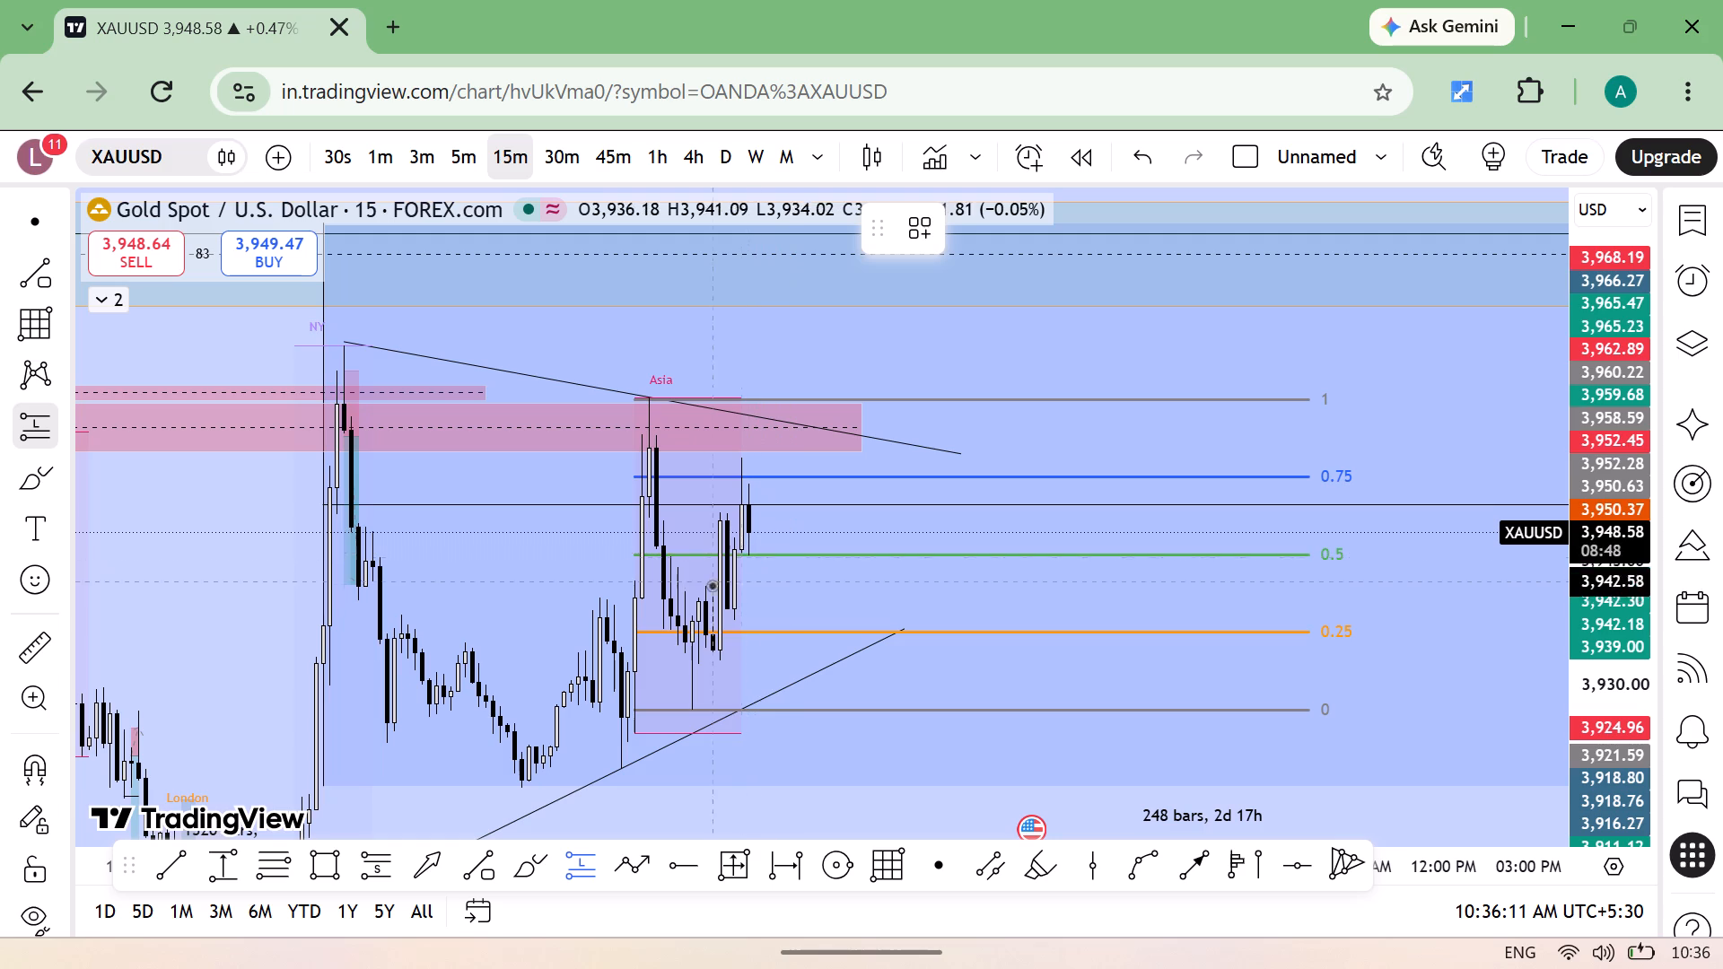
{"action": "left_click", "coordinate": [752, 554]}
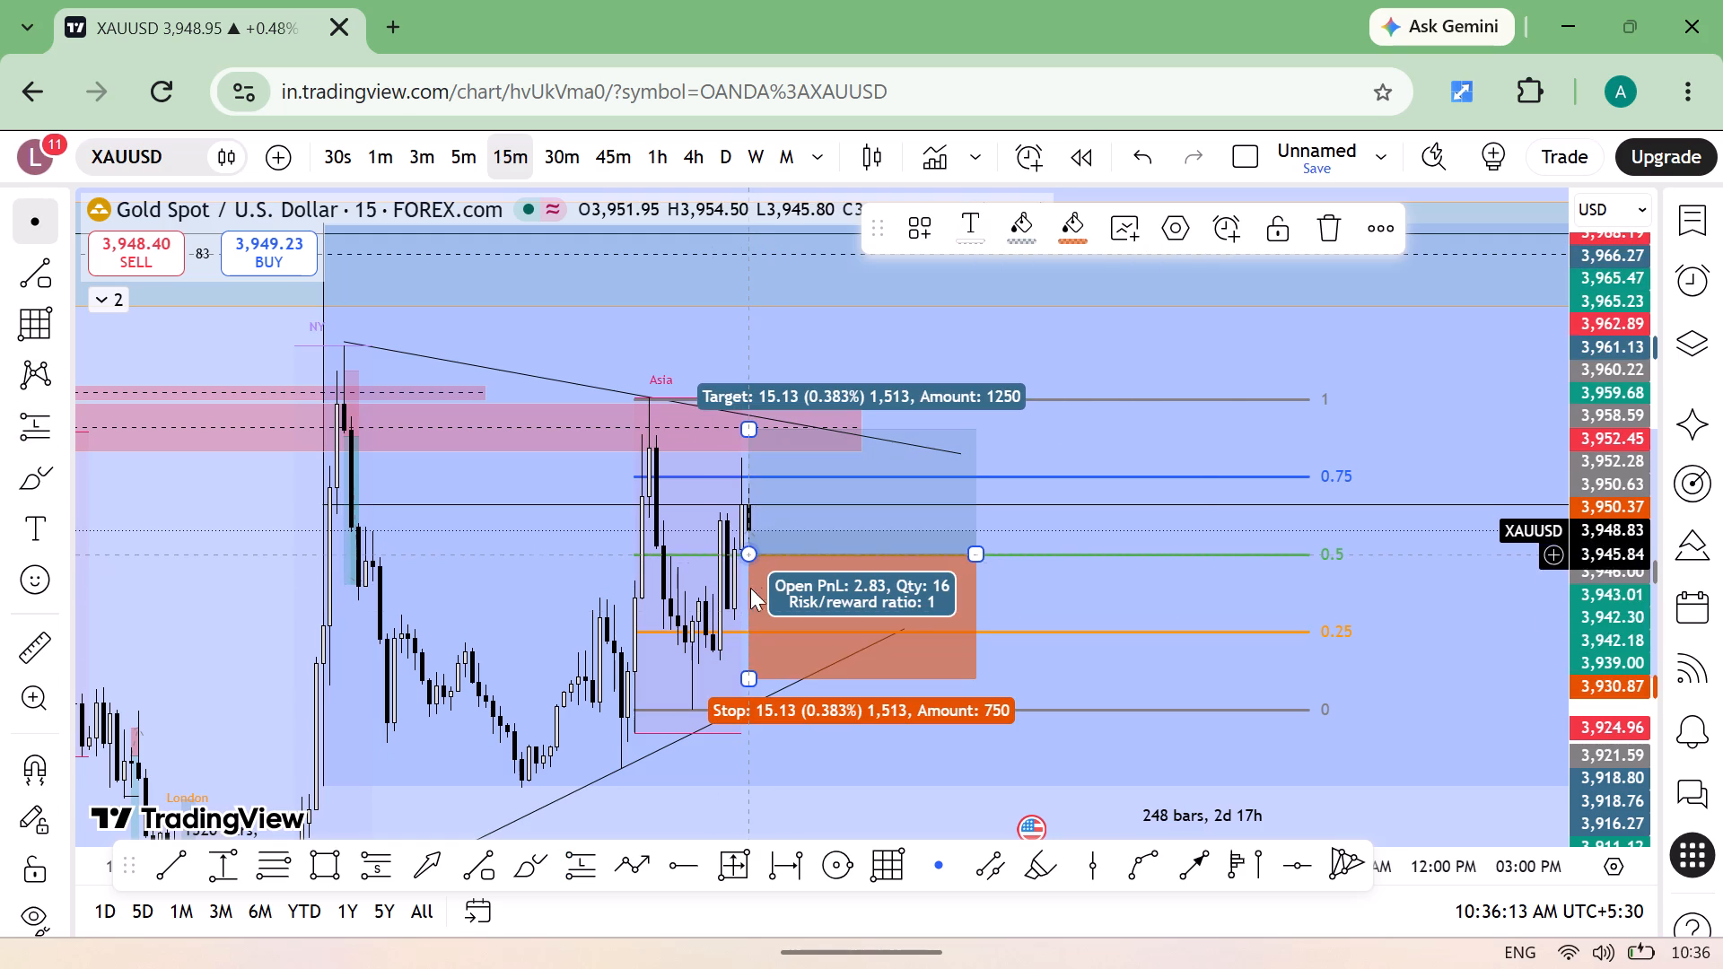
{"action": "left_click_drag", "start_coordinate": [747, 675], "coordinate": [755, 582]}
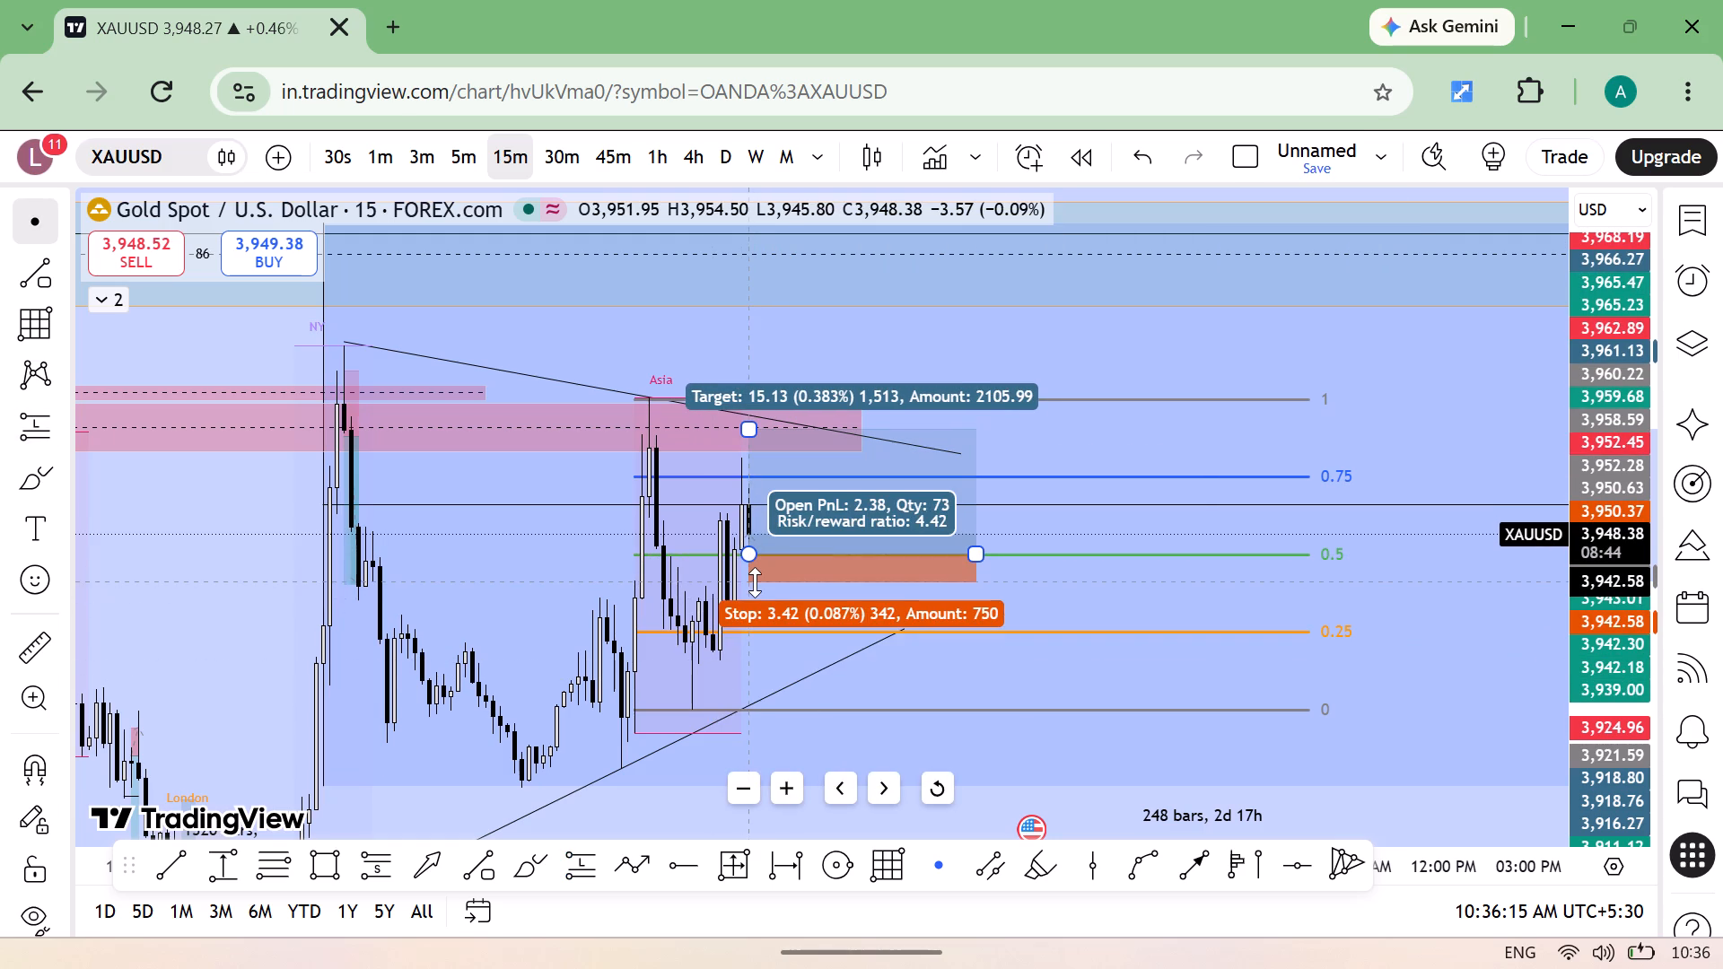
{"action": "left_click_drag", "start_coordinate": [755, 582], "coordinate": [762, 564]}
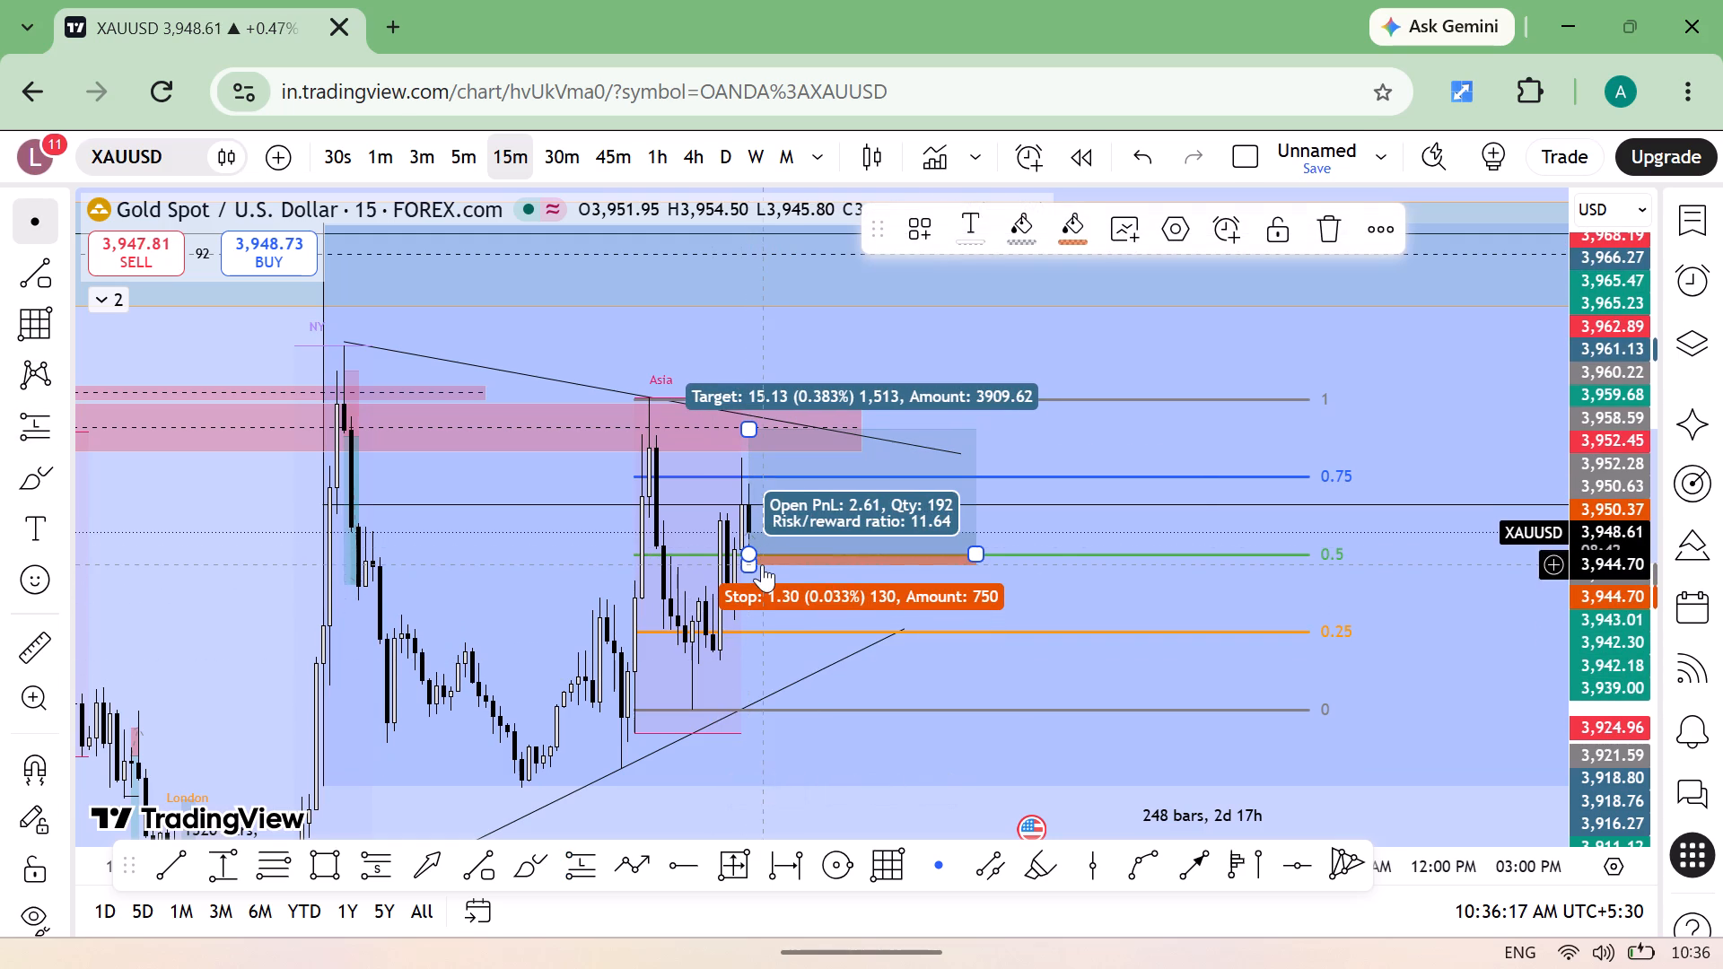
{"action": "left_click_drag", "start_coordinate": [747, 435], "coordinate": [748, 461]}
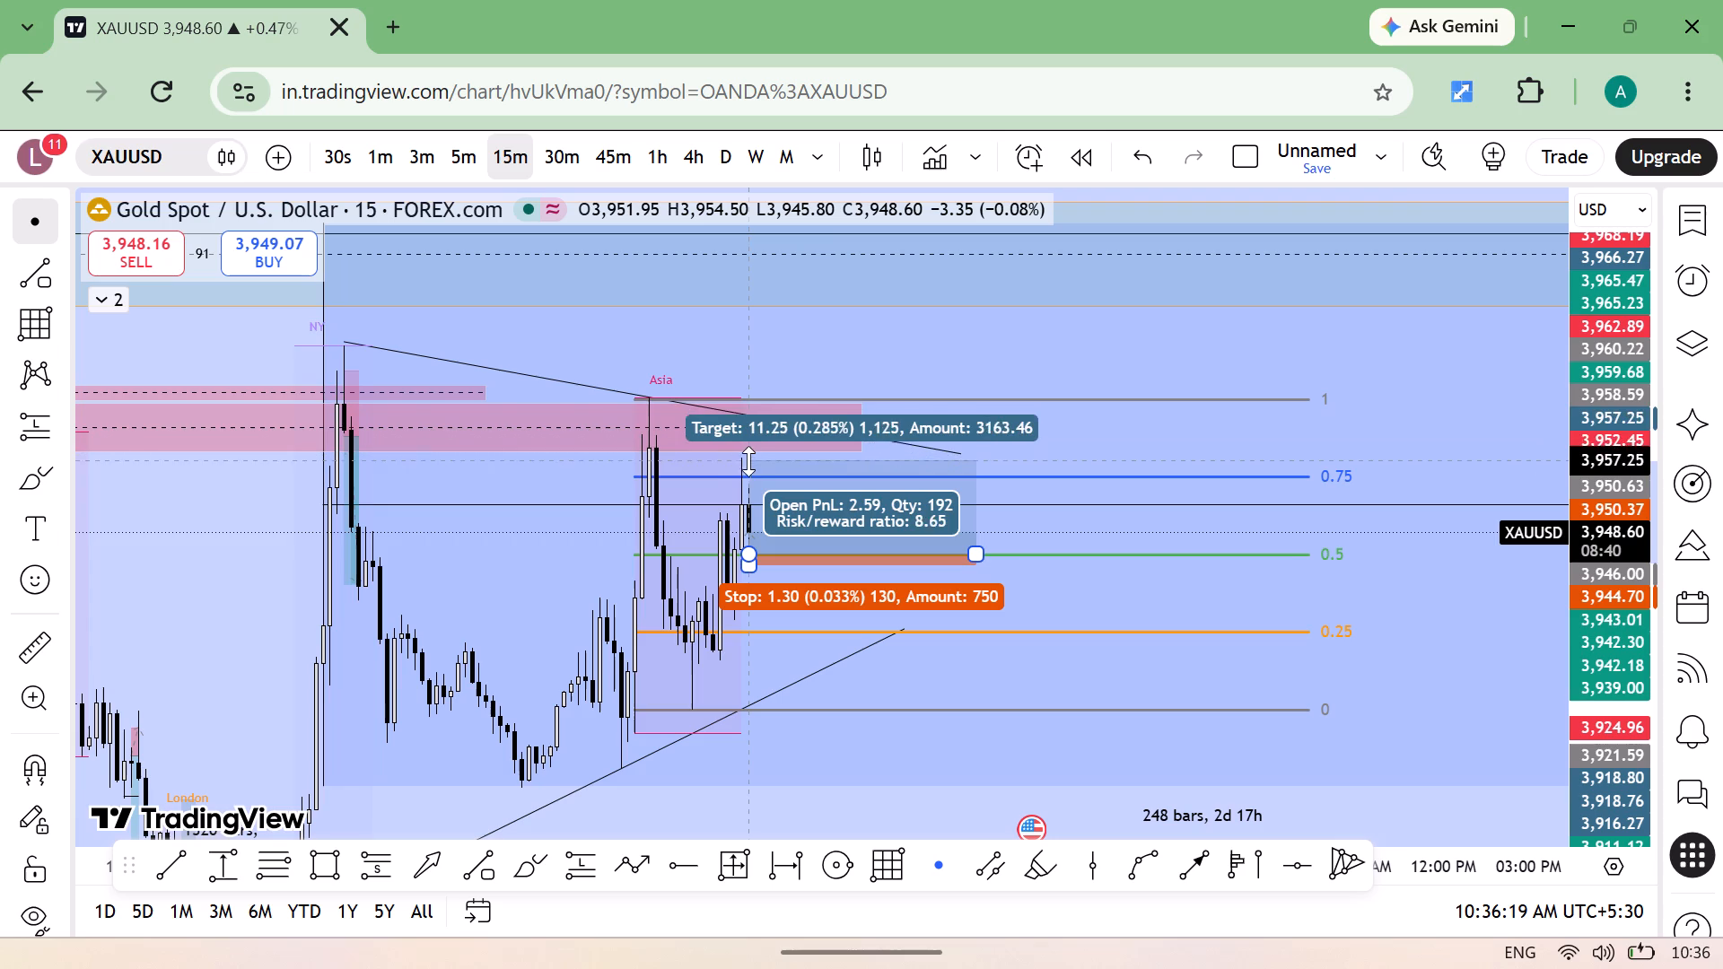
{"action": "left_click_drag", "start_coordinate": [748, 461], "coordinate": [780, 404]}
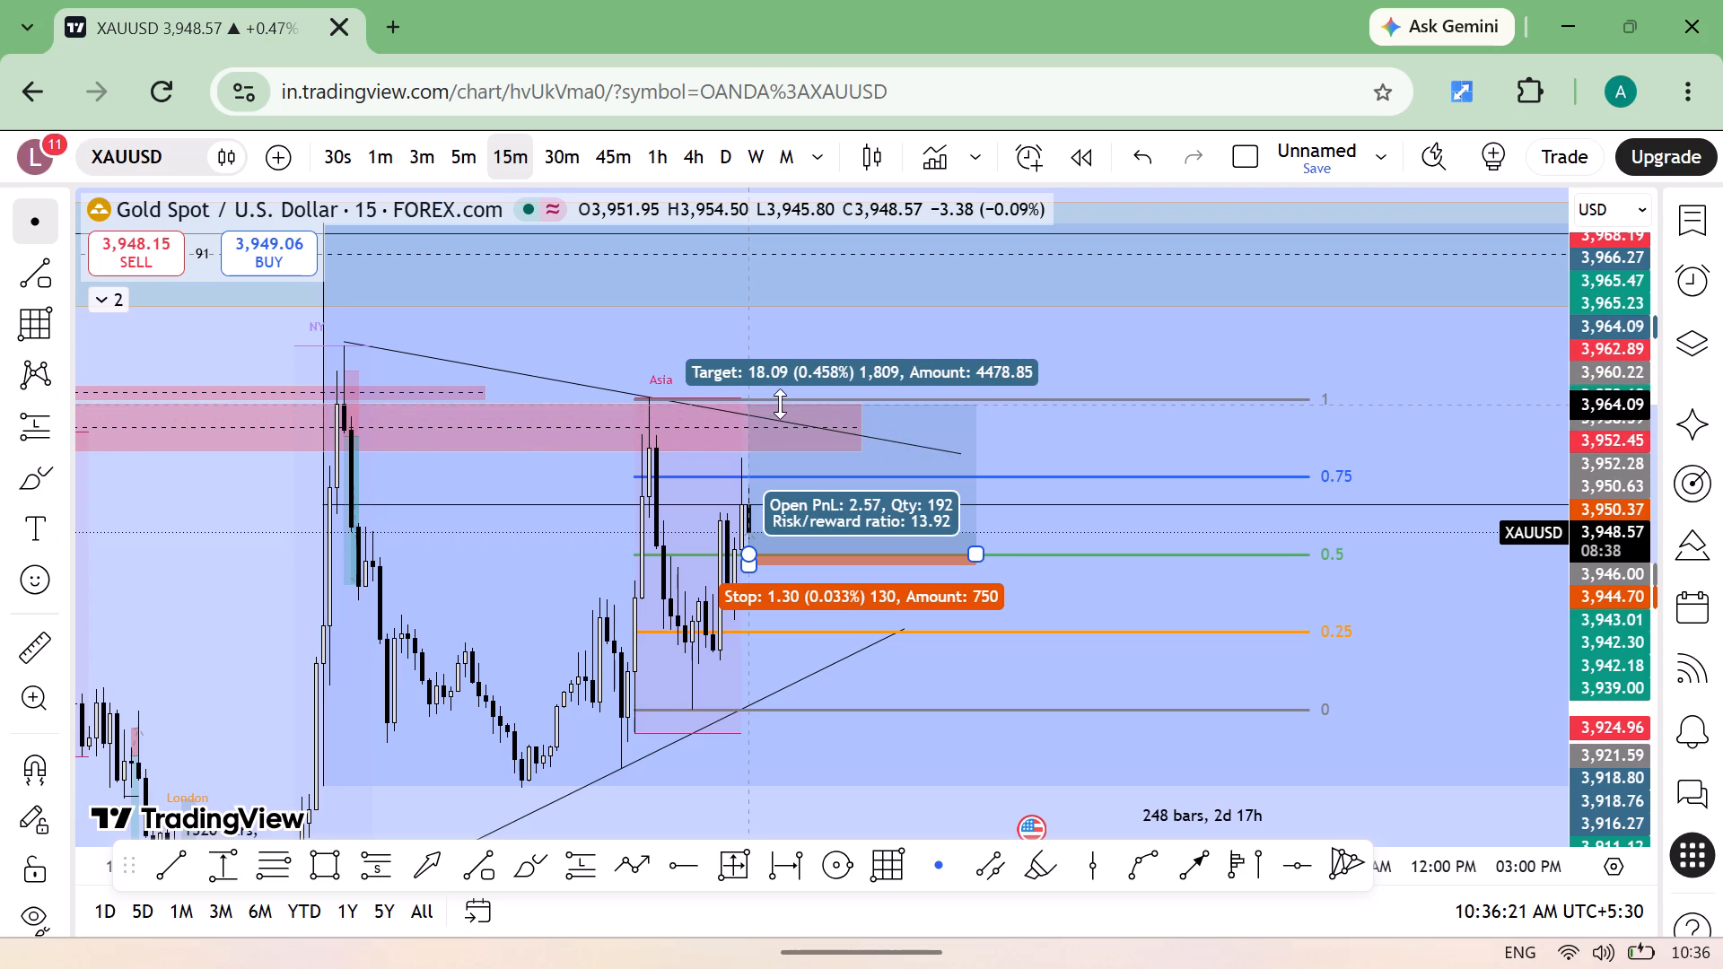
{"action": "left_click_drag", "start_coordinate": [780, 404], "coordinate": [780, 403]}
{"action": "left_click", "coordinate": [1036, 425]}
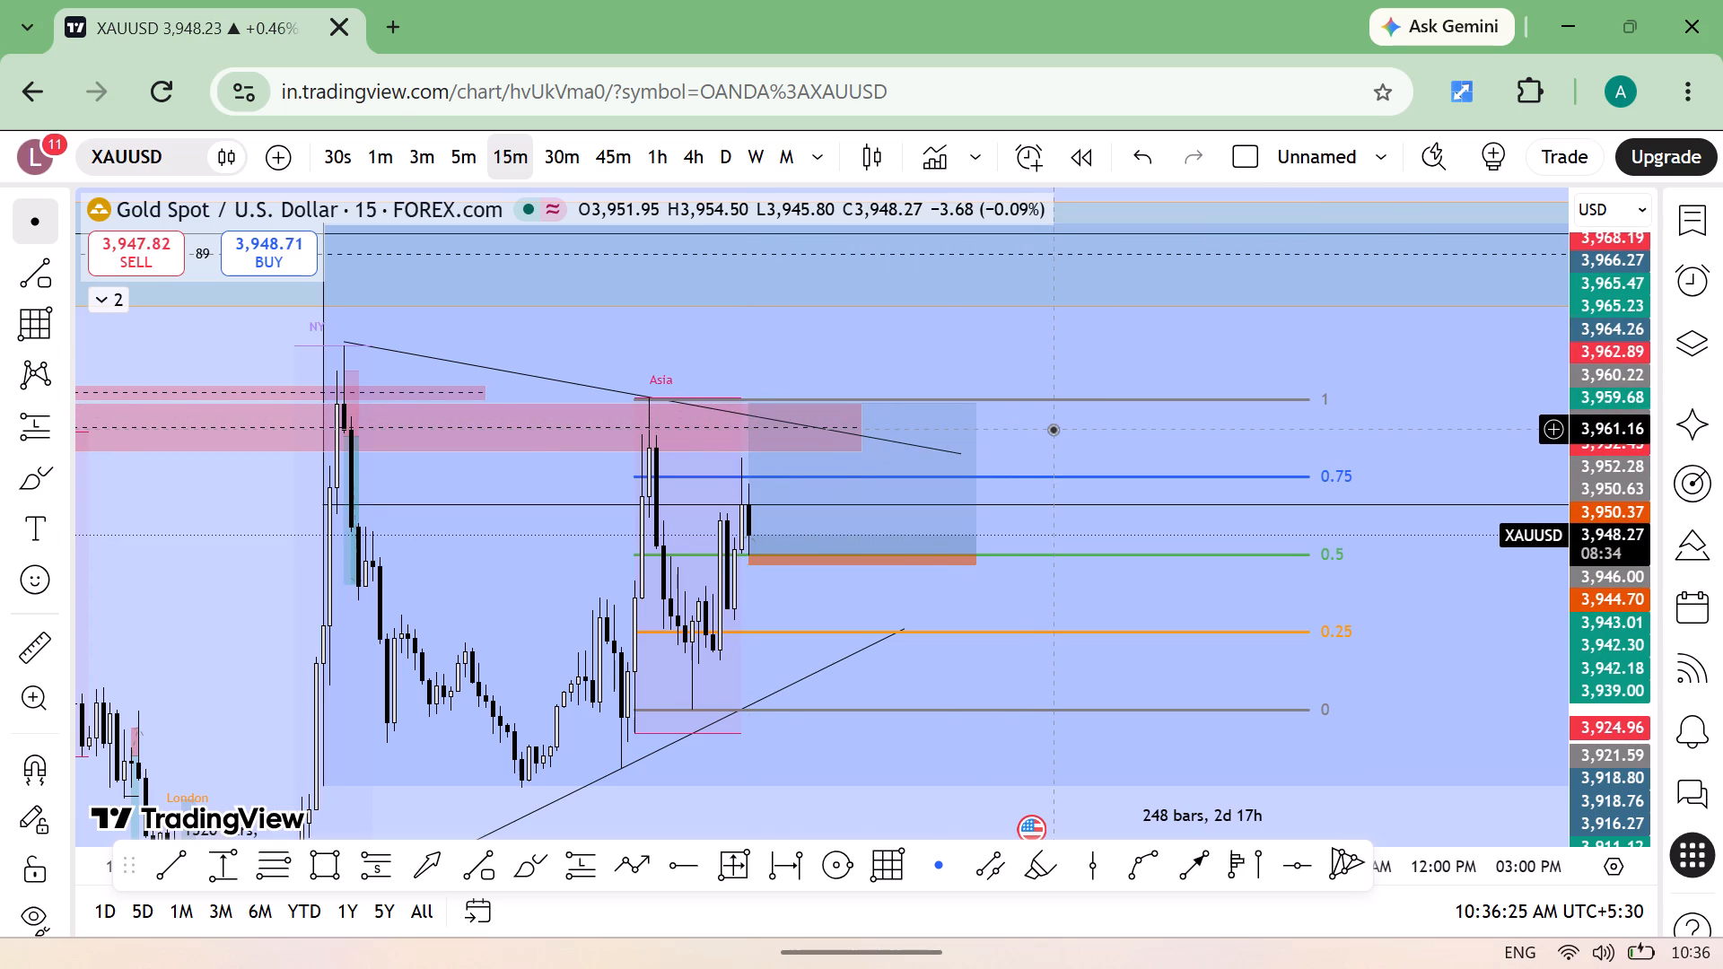
Cut the long position and the Gann box from the chart.
{"action": "left_click", "coordinate": [915, 512]}
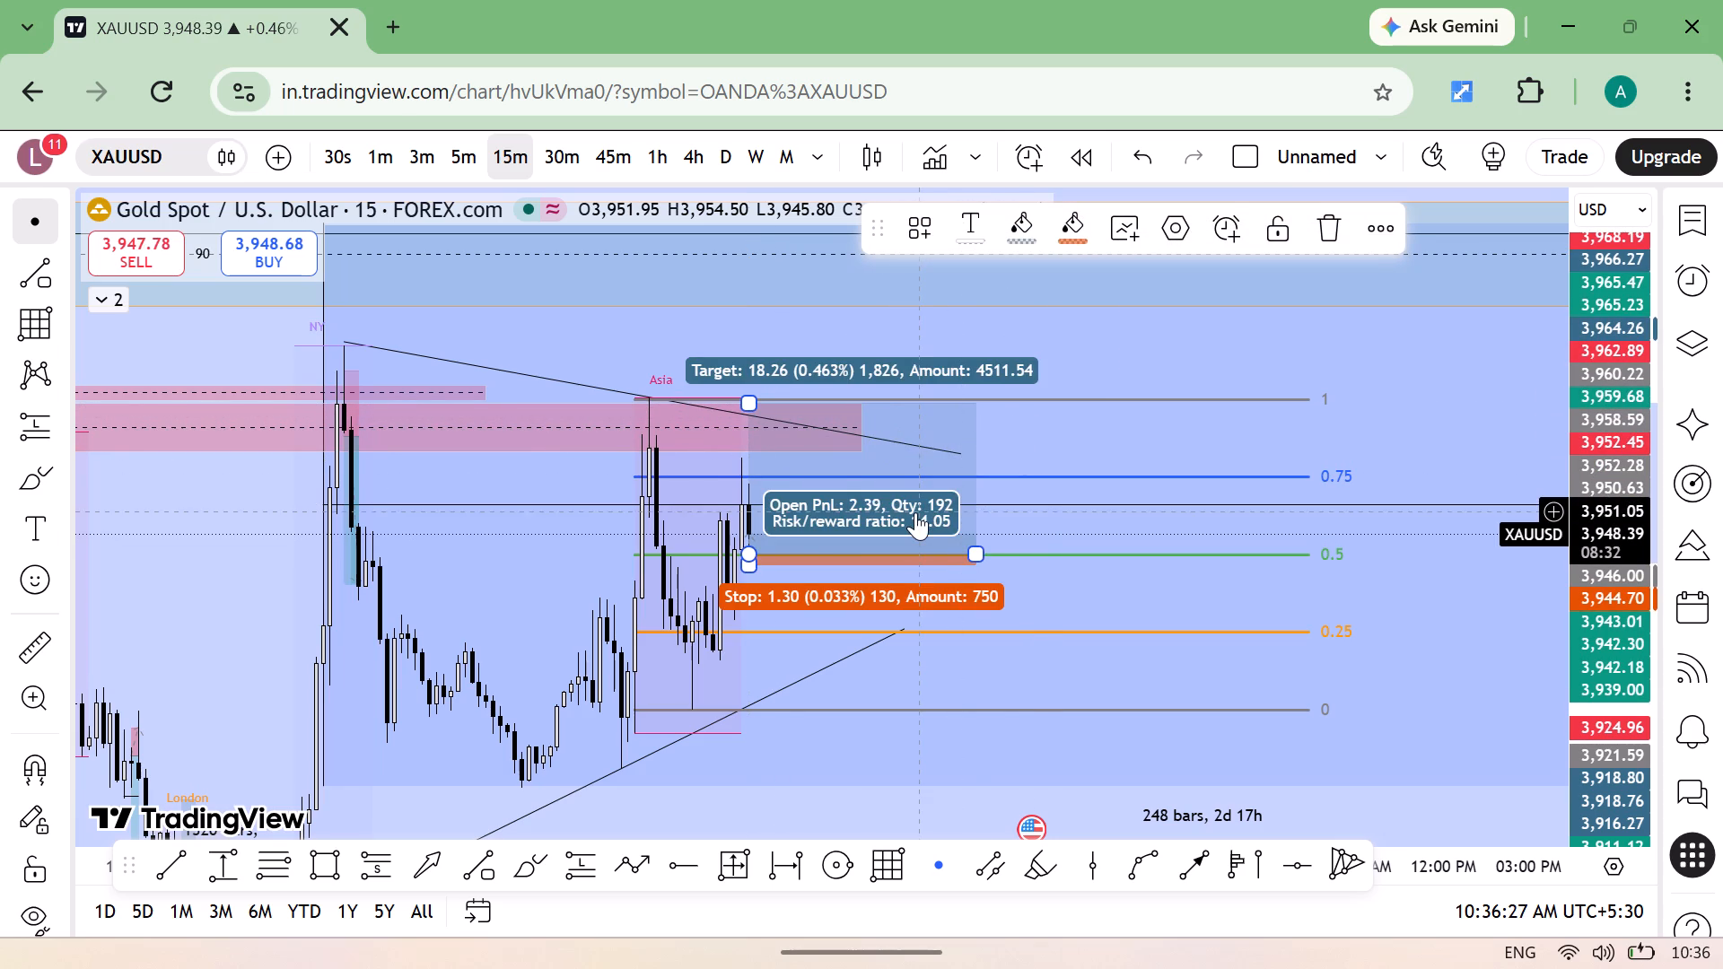
{"action": "key", "text": "ctrl+x"}
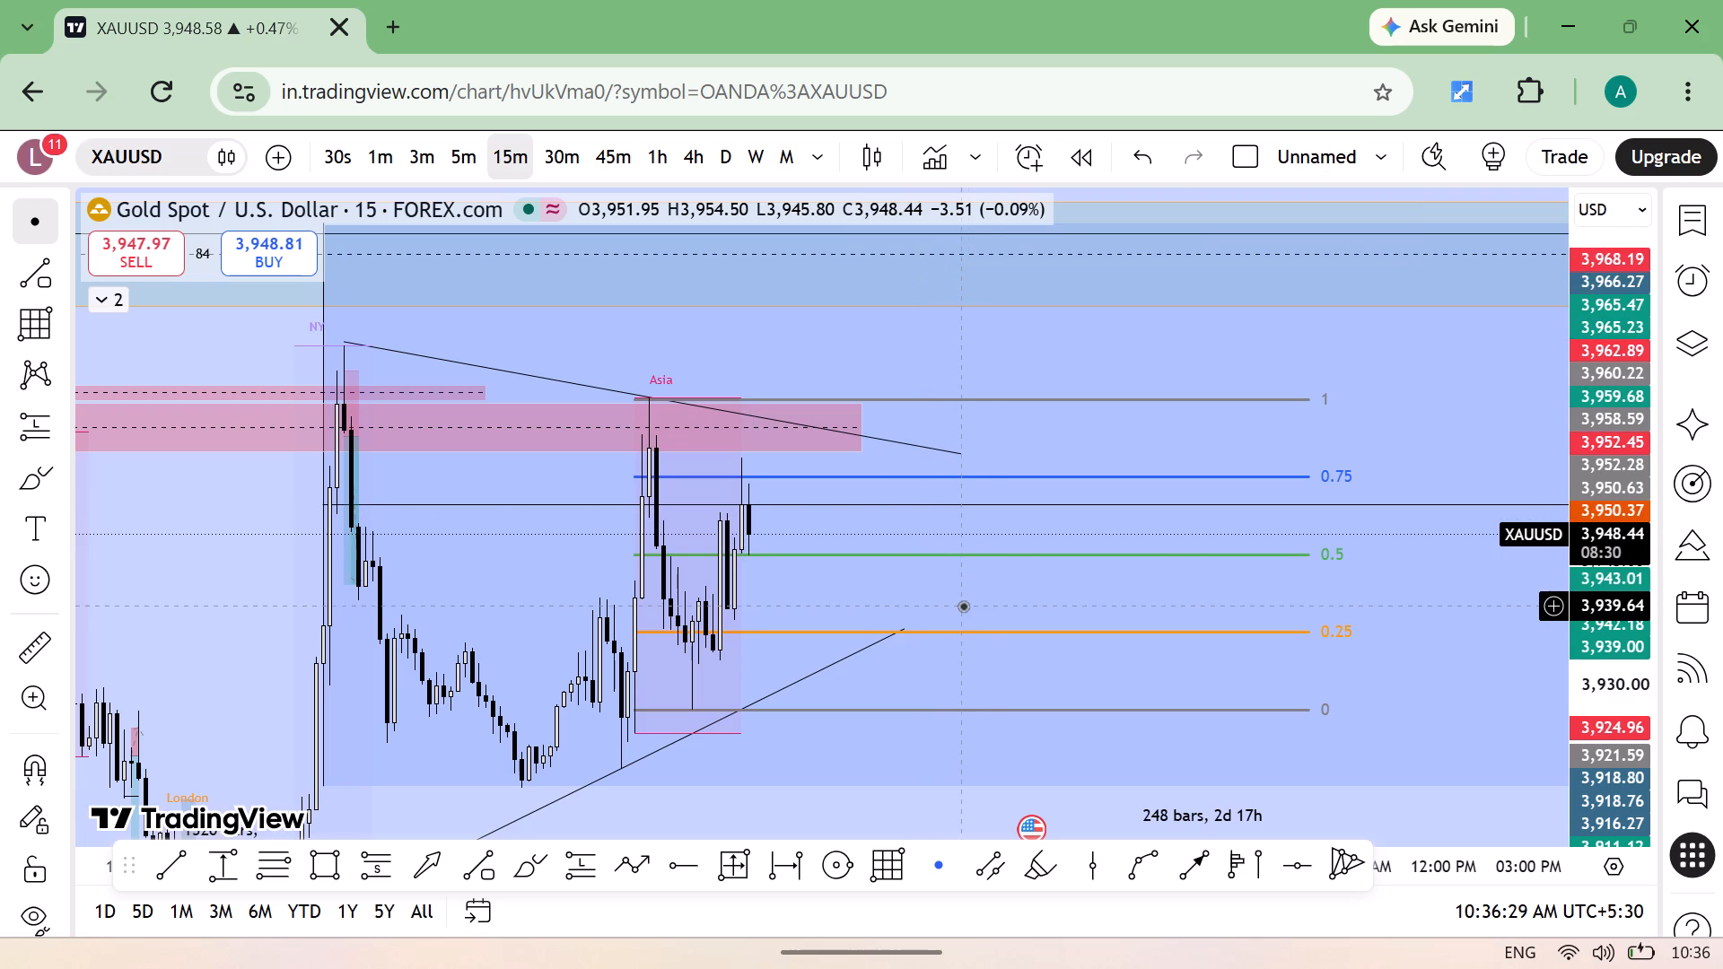
{"action": "left_click", "coordinate": [1064, 714]}
{"action": "key", "text": "ctrl+x"}
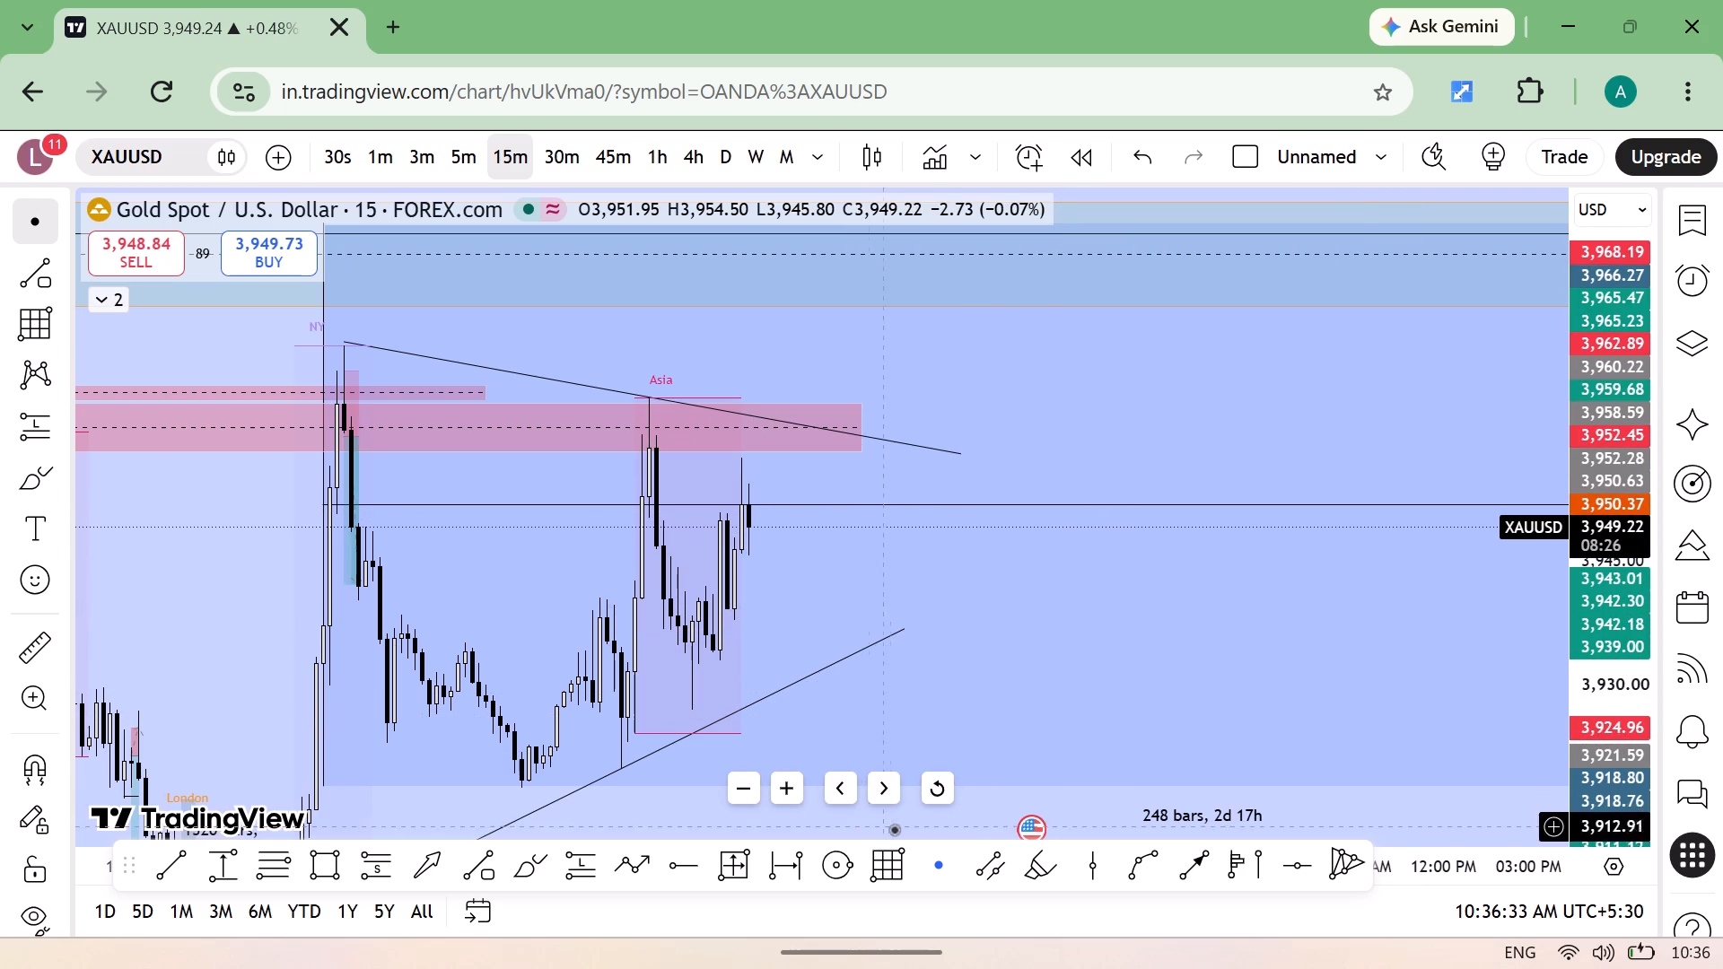
Draw a date range of about 46 bars from 3,933.28 near the Asia session's start to 3,950.89 beyond the latest candle.
{"action": "left_click", "coordinate": [887, 869]}
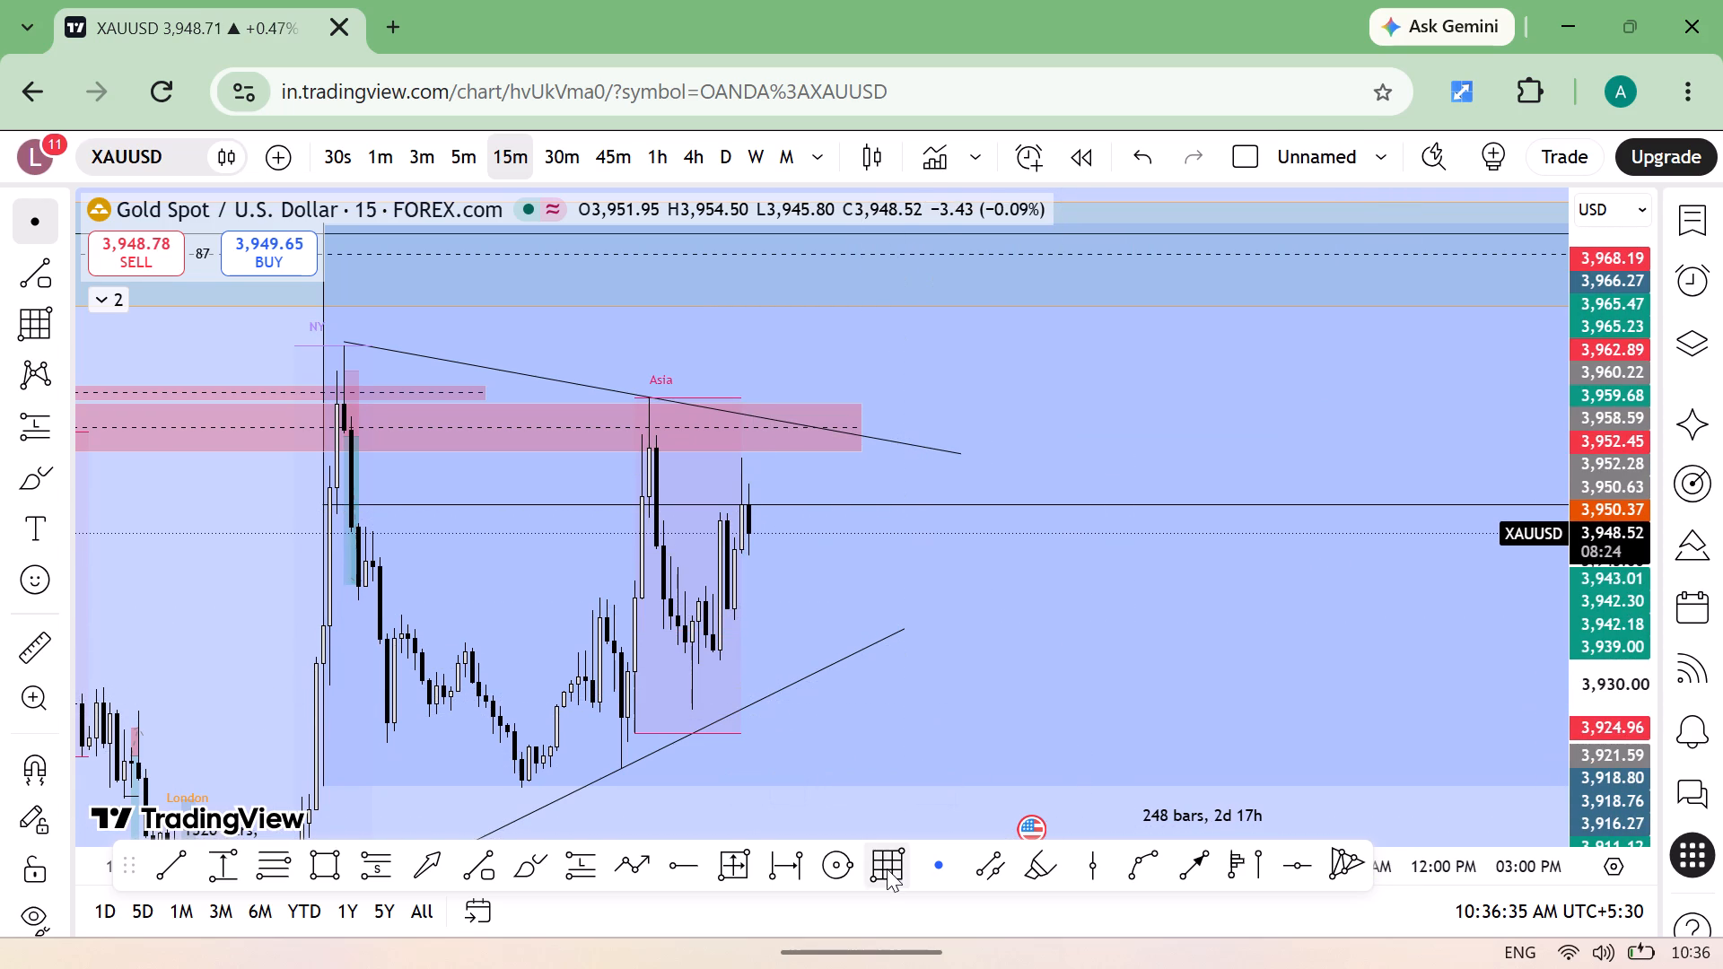
{"action": "left_click", "coordinate": [789, 869]}
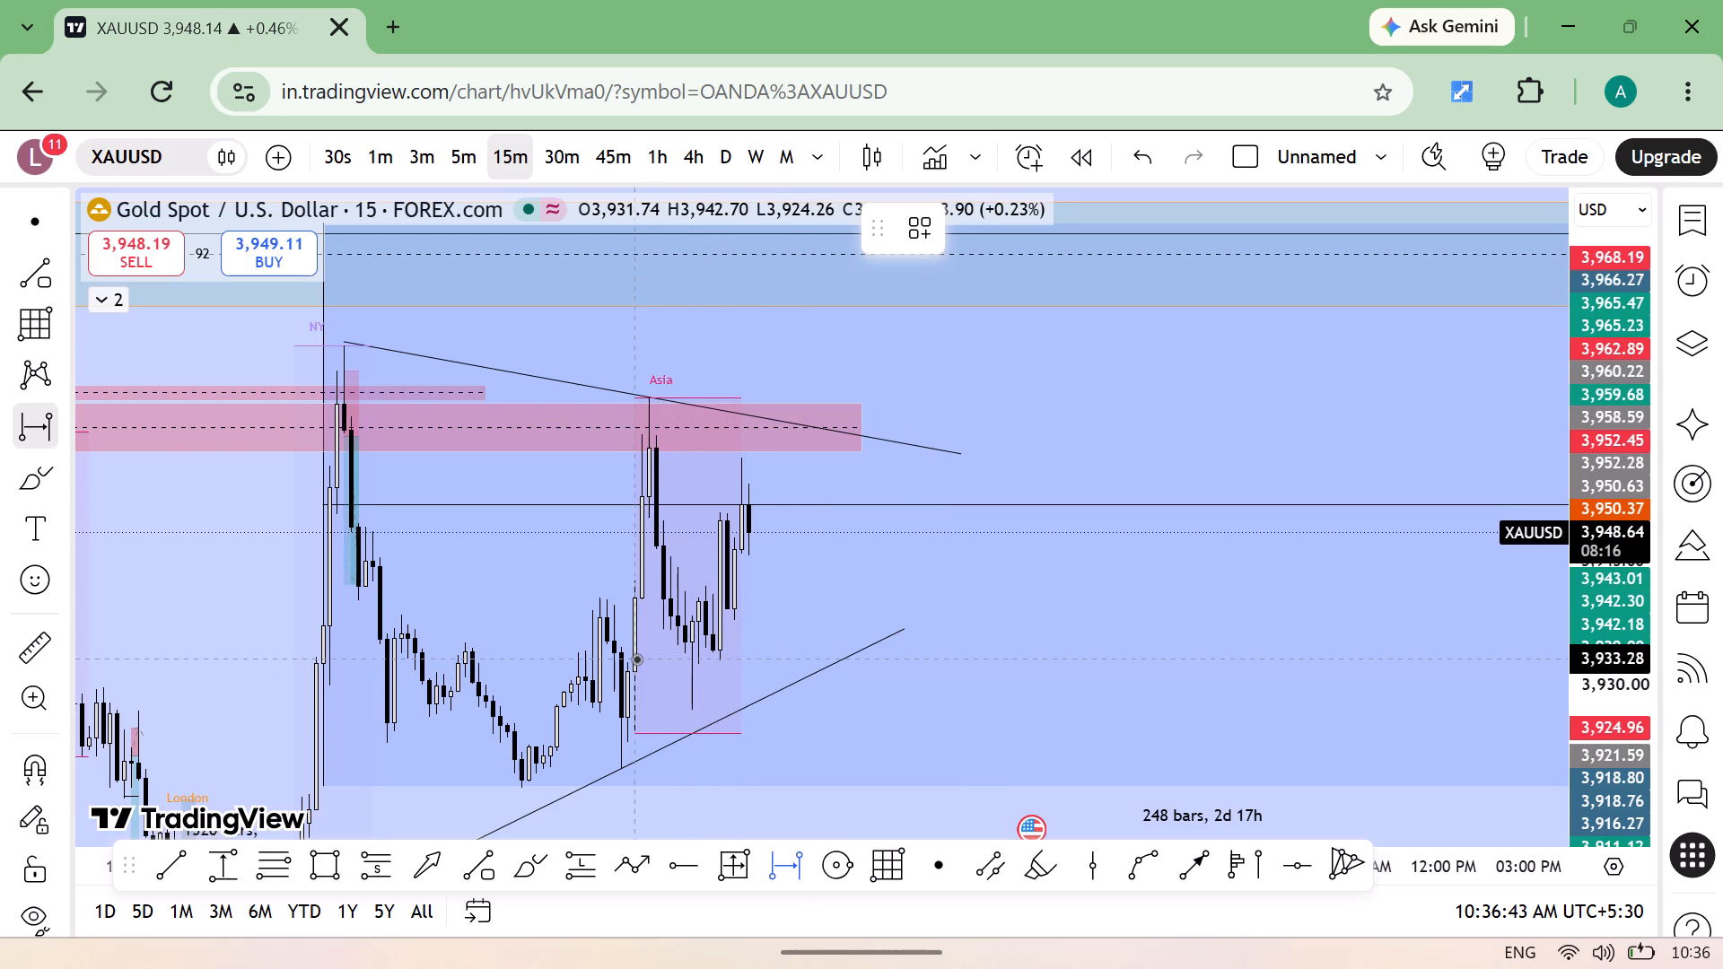
{"action": "left_click_drag", "start_coordinate": [630, 659], "coordinate": [927, 519]}
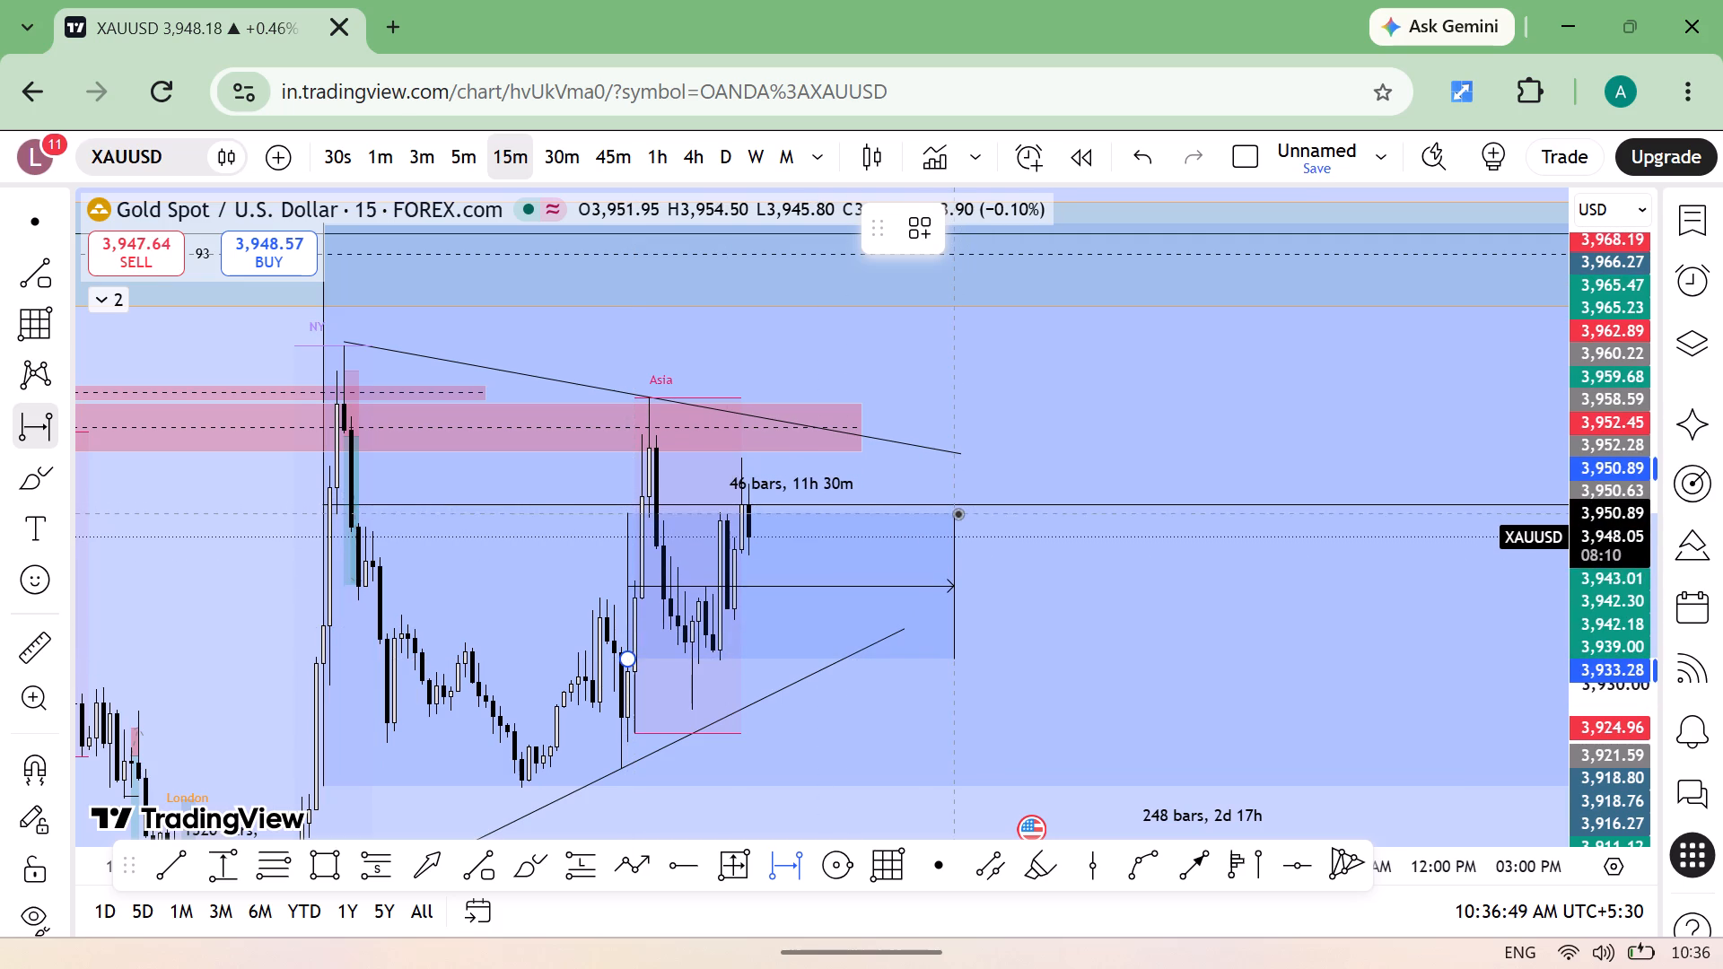
{"action": "left_click", "coordinate": [958, 513]}
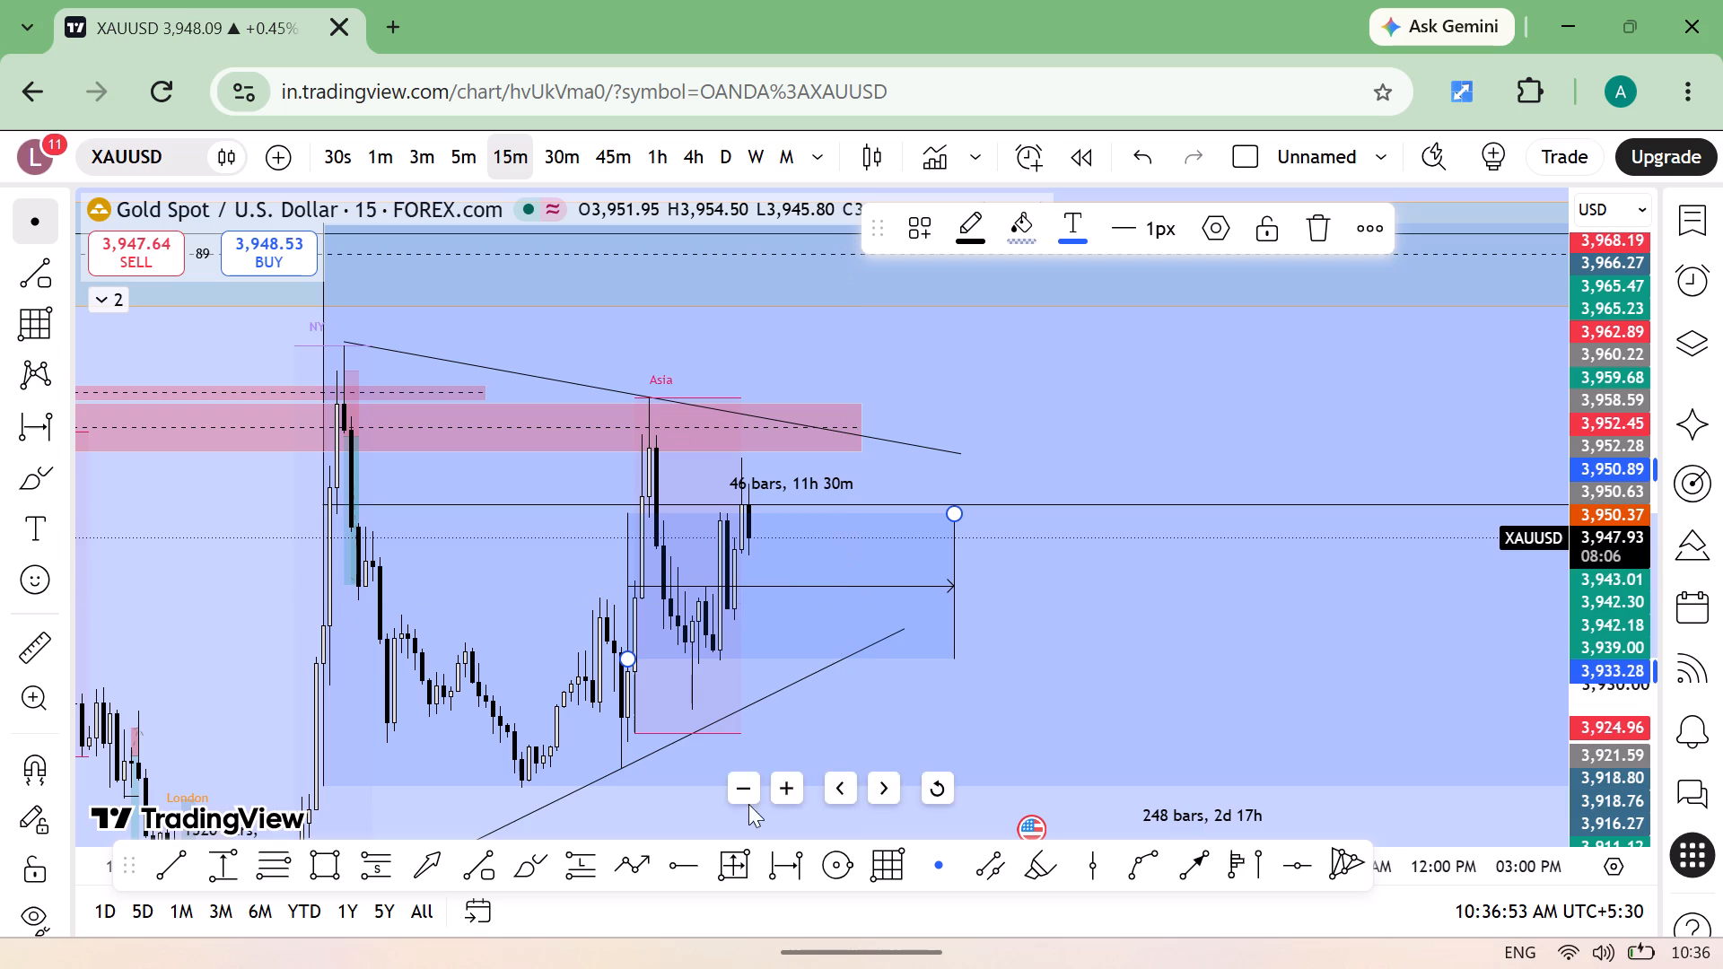
Draw a second date range of about 29 bars from 3,933.12 within the Asia session to 3,950.40, overlapping the 46-bar range.
{"action": "left_click", "coordinate": [788, 864]}
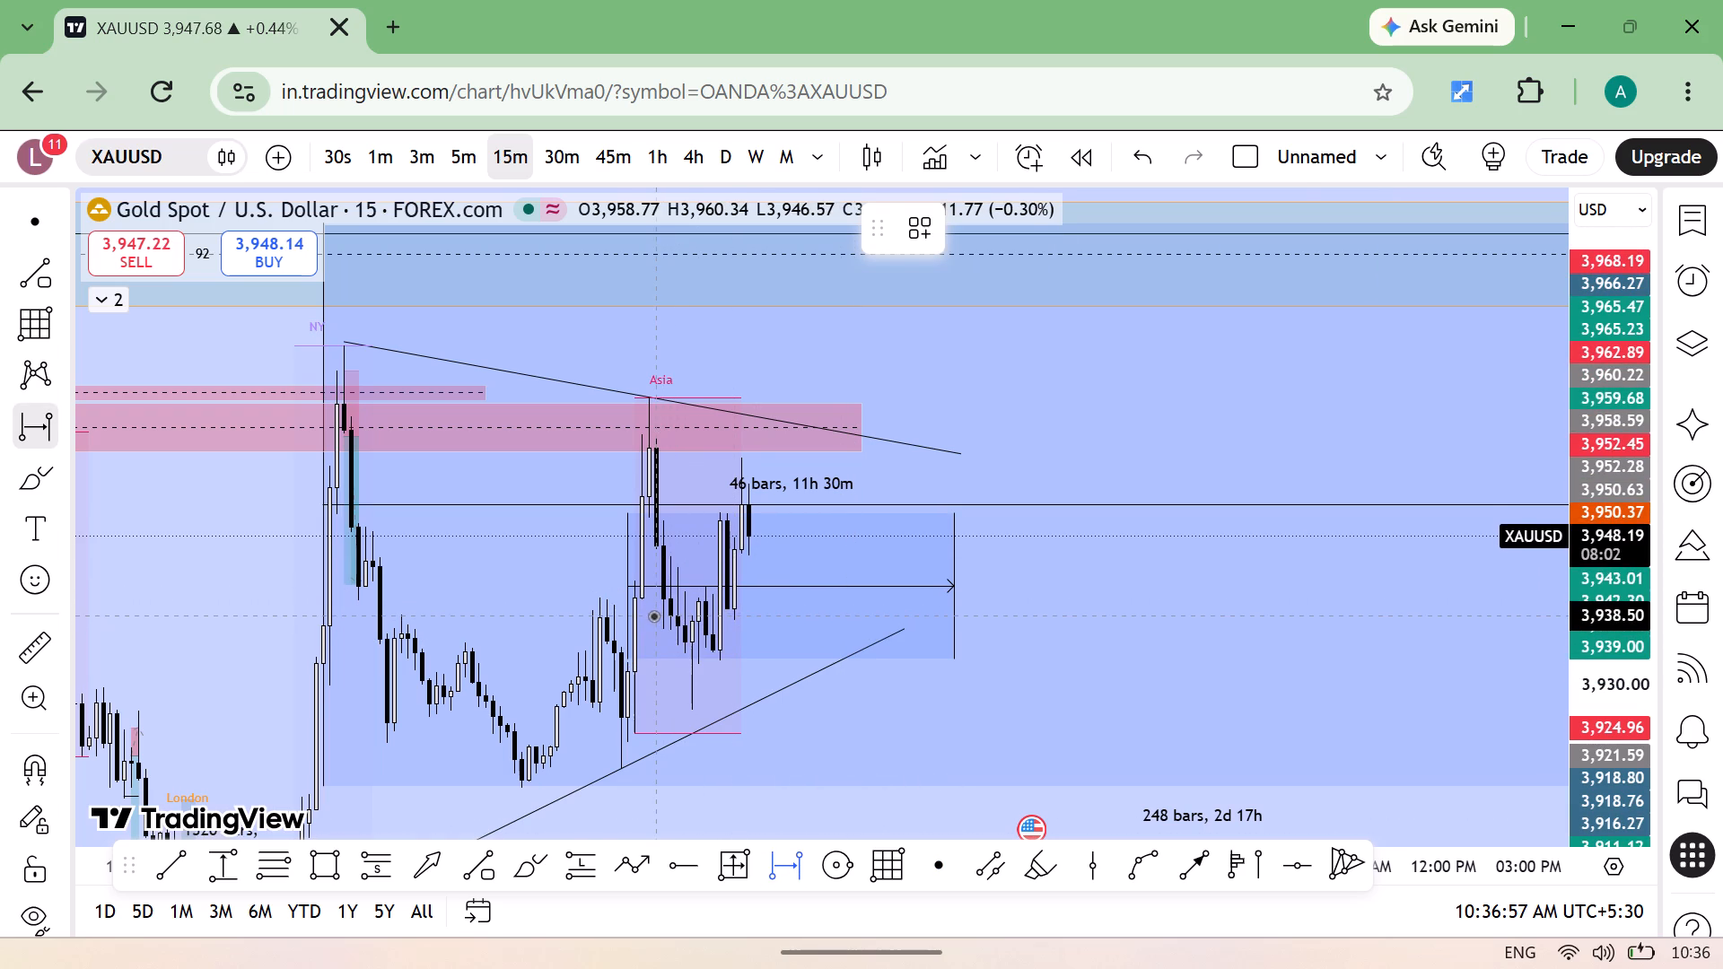
{"action": "left_click_drag", "start_coordinate": [653, 615], "coordinate": [937, 475]}
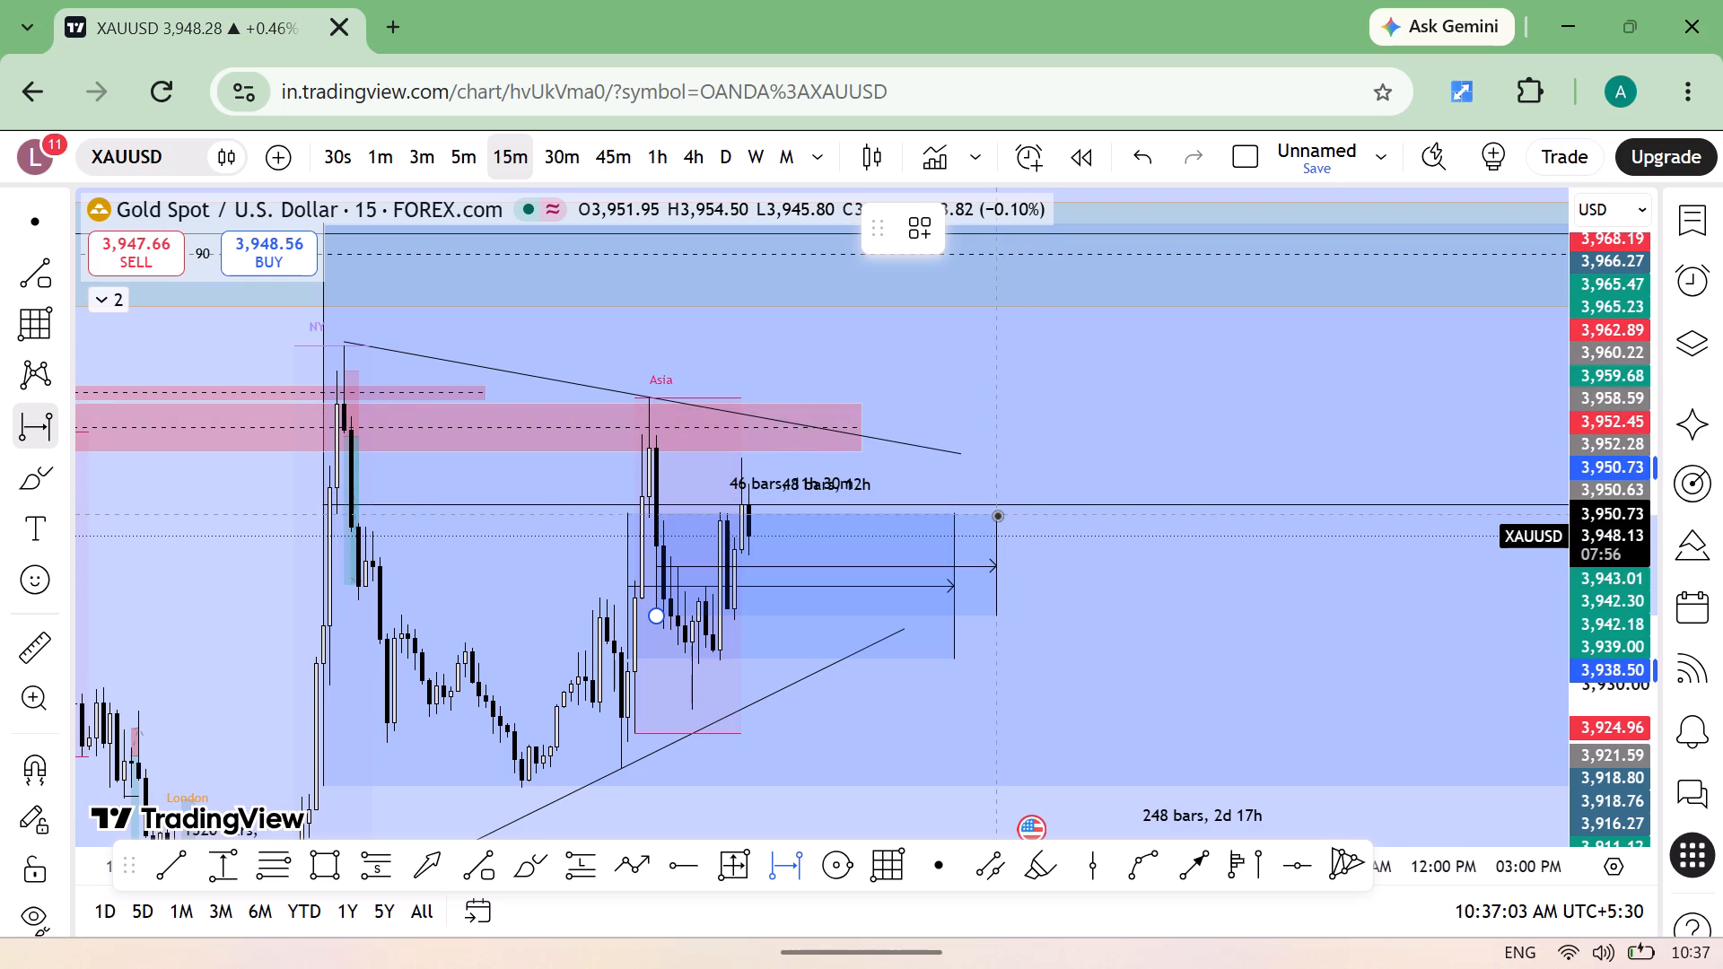
{"action": "key", "text": "ctrl+x"}
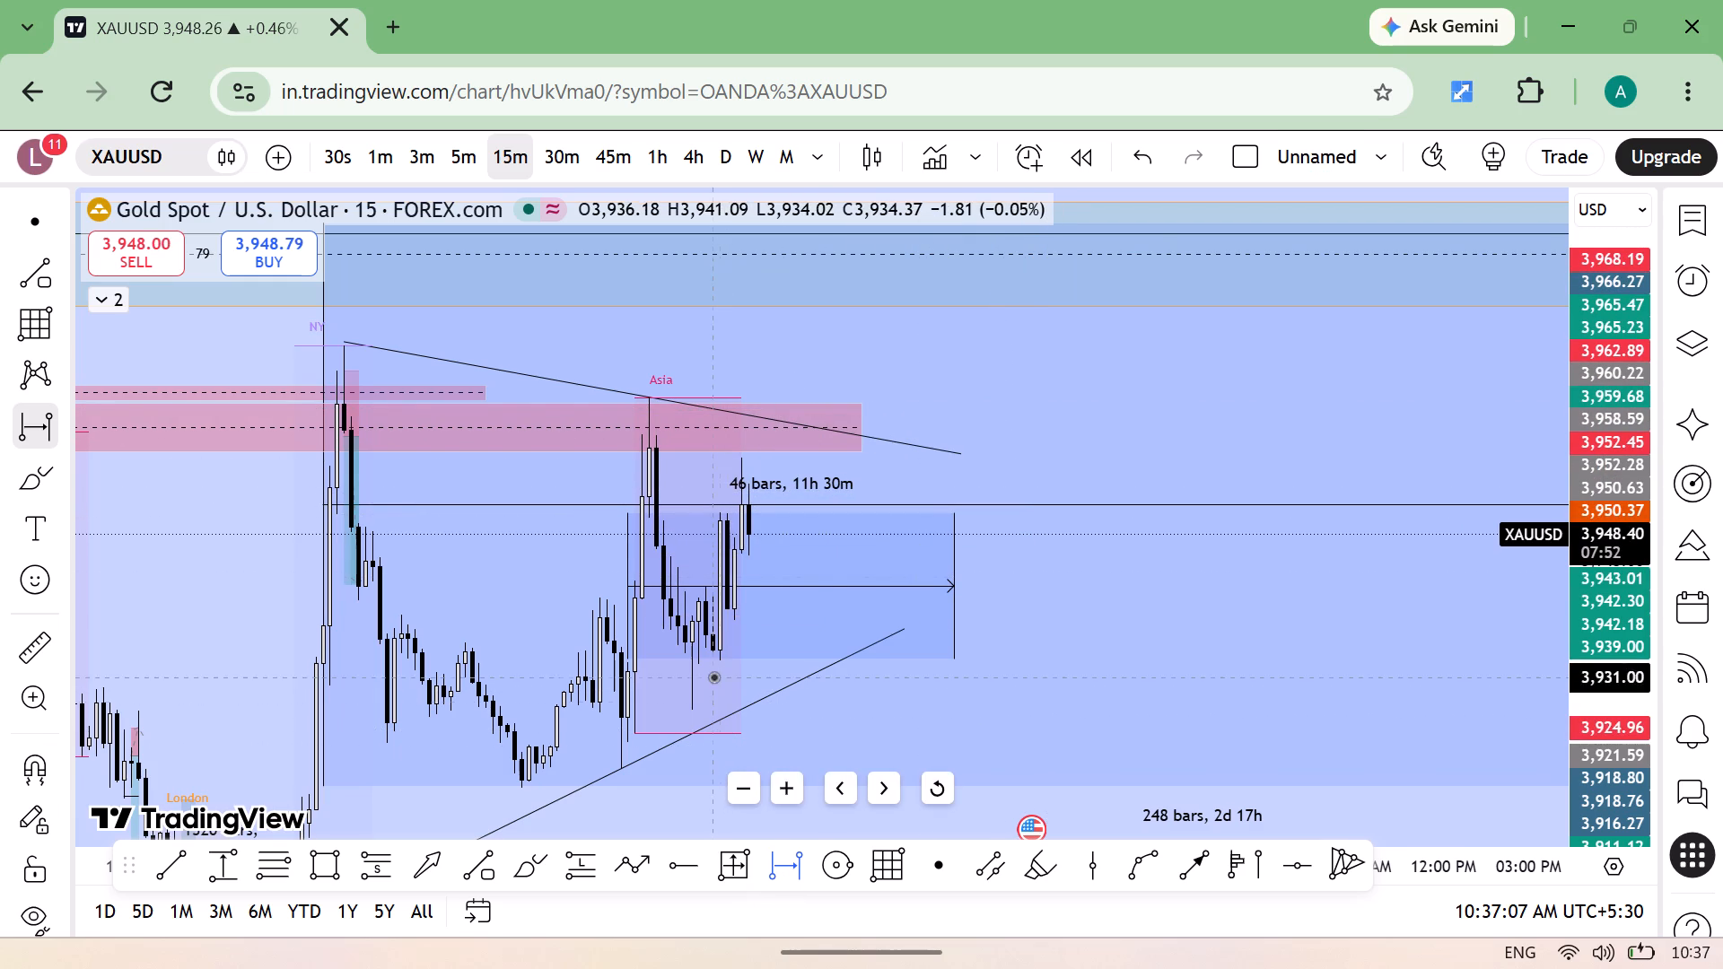
{"action": "left_click_drag", "start_coordinate": [699, 660], "coordinate": [821, 576]}
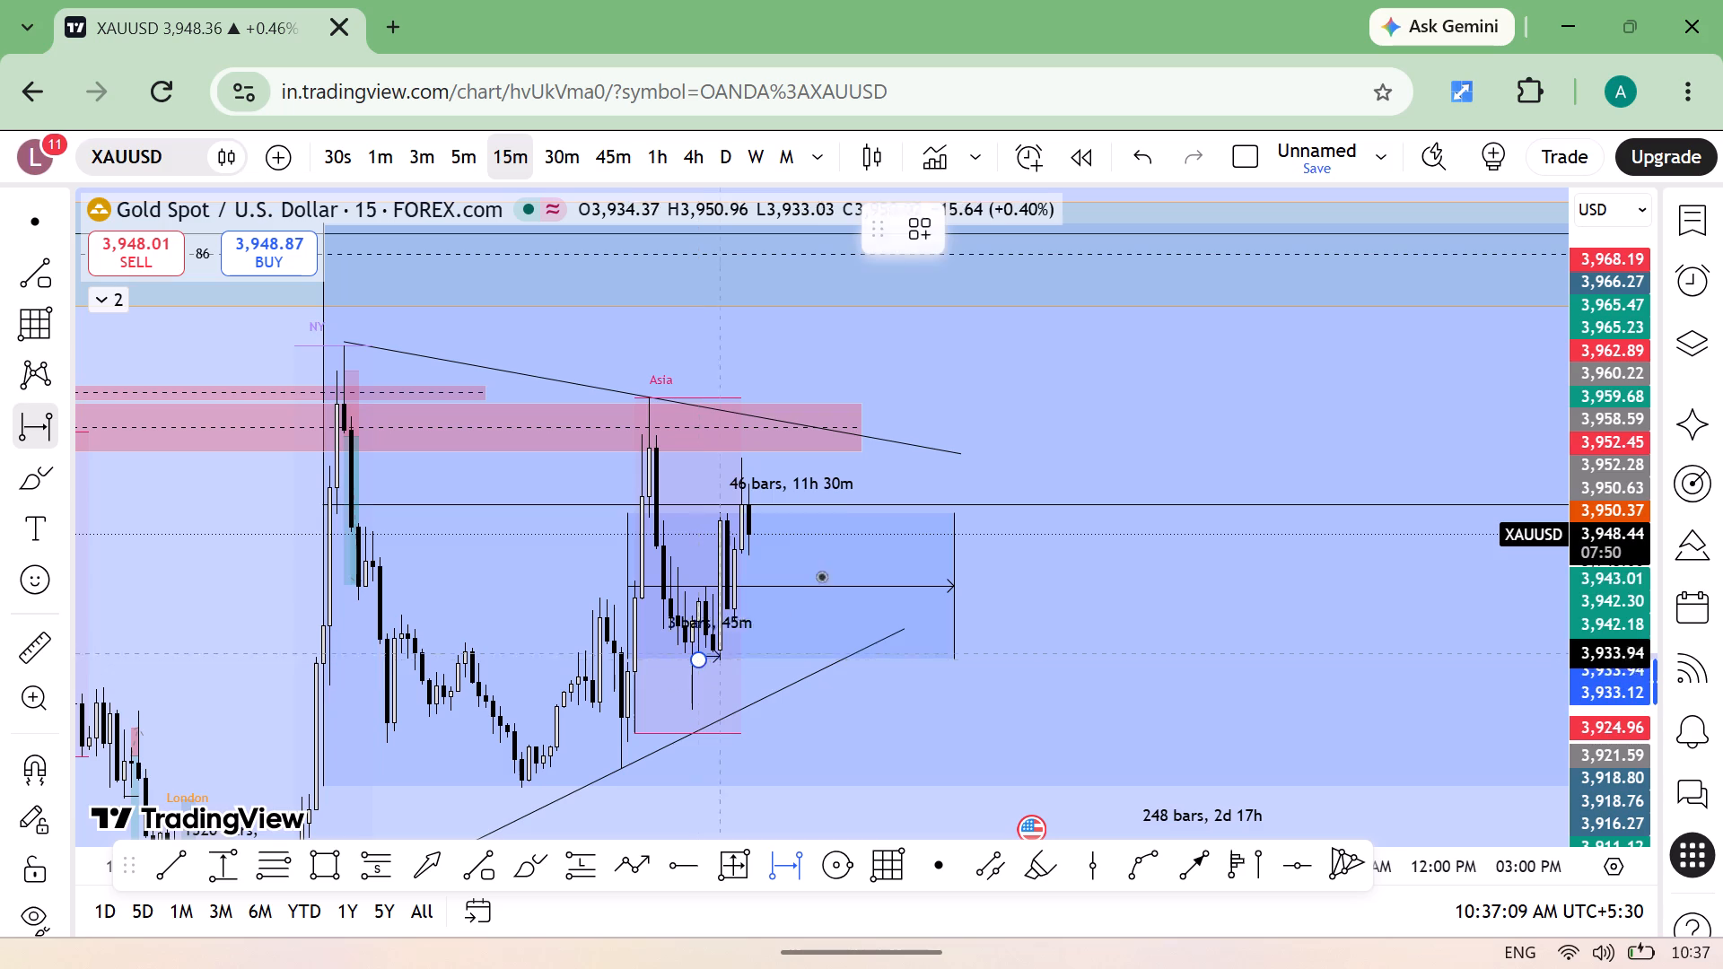
{"action": "left_click_drag", "start_coordinate": [821, 576], "coordinate": [905, 518]}
{"action": "left_click", "coordinate": [905, 518]}
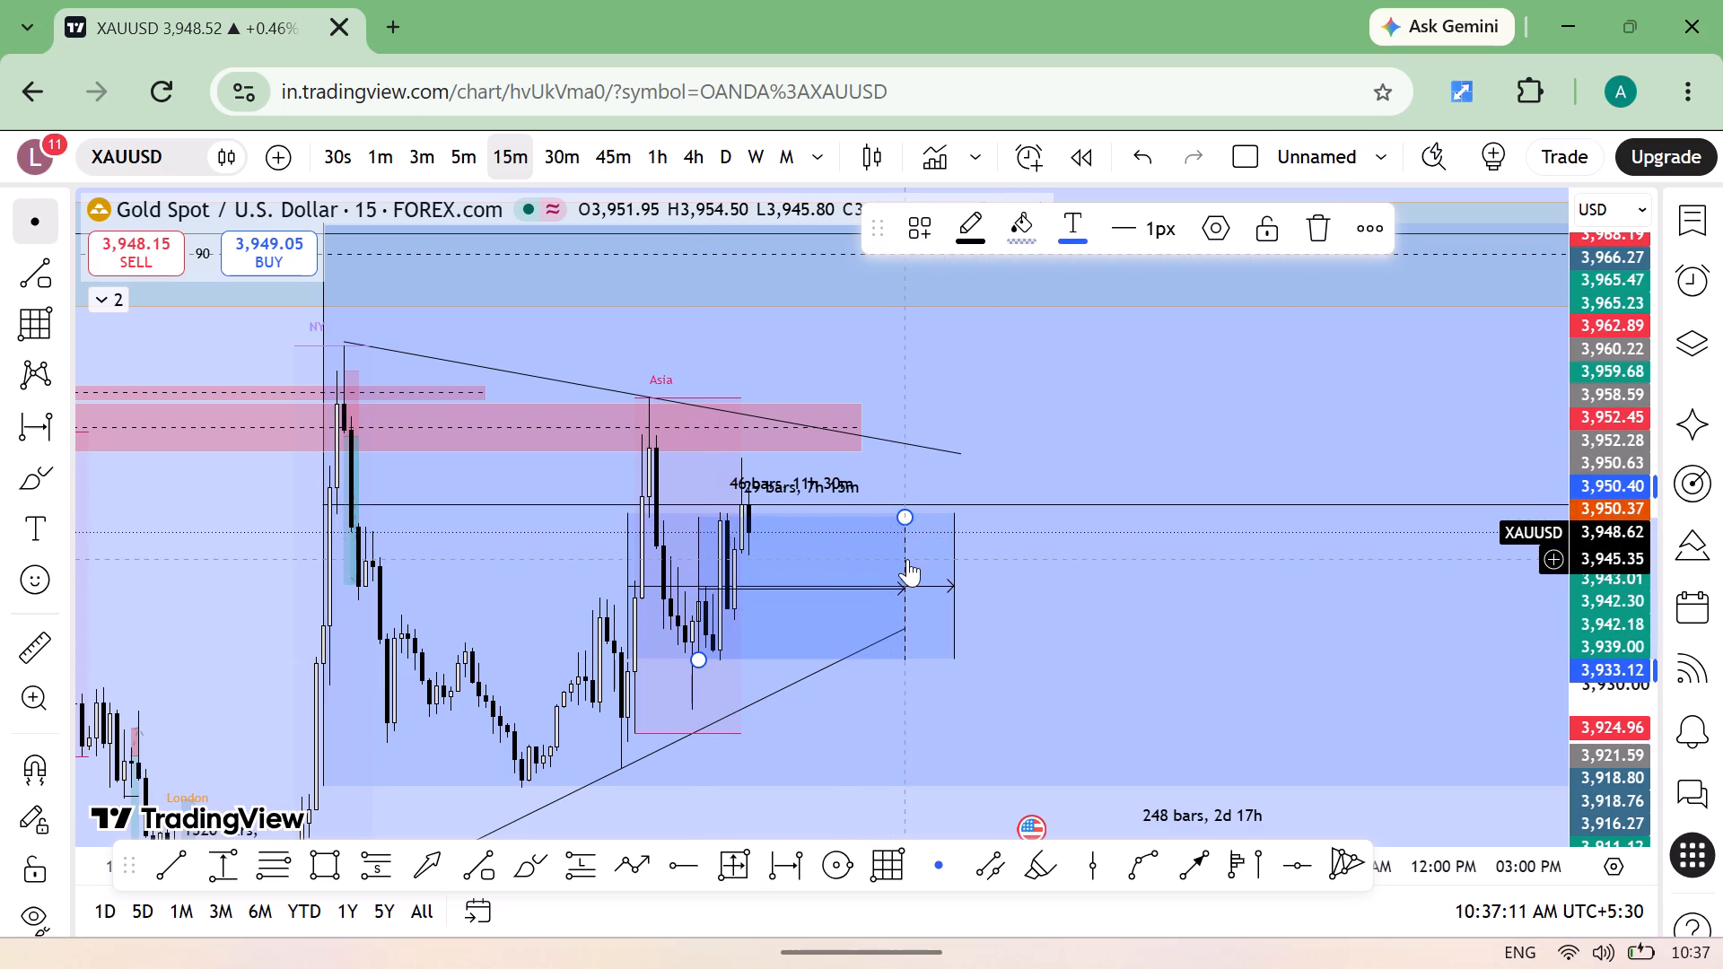
Move the 29-bar date range slightly up and forward in time, so it rises above the 46-bar range, and deselect it.
{"action": "left_click_drag", "start_coordinate": [907, 559], "coordinate": [918, 516]}
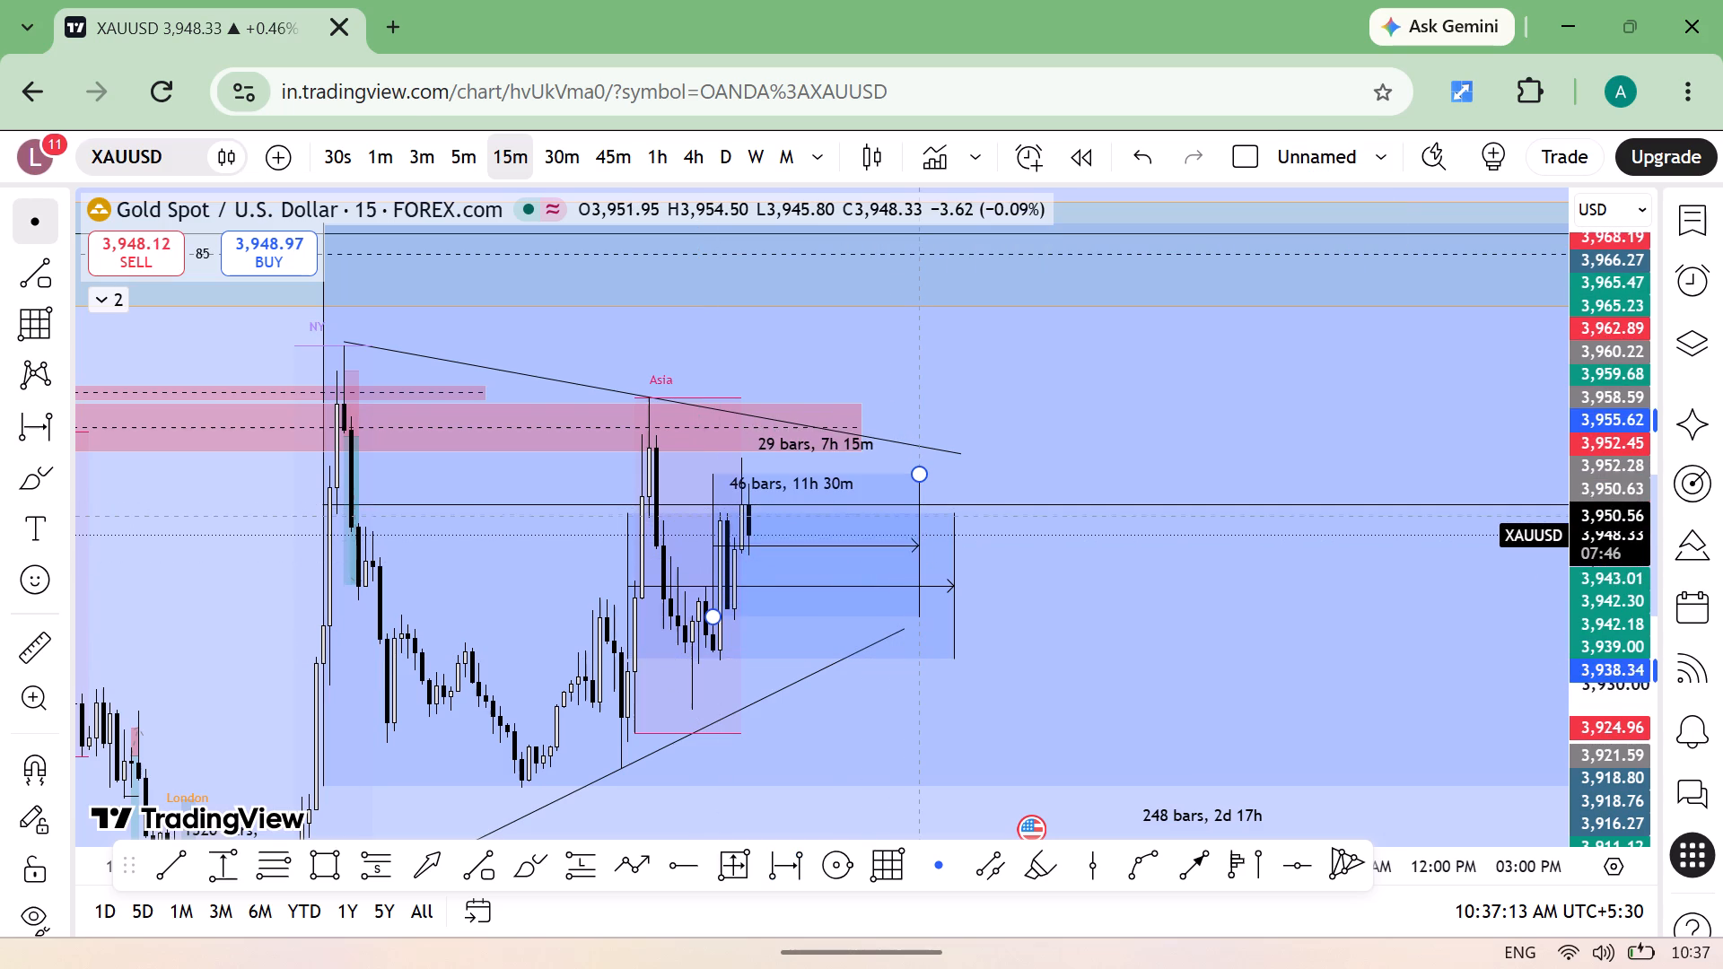
{"action": "left_click_drag", "start_coordinate": [918, 516], "coordinate": [914, 521]}
{"action": "left_click", "coordinate": [1092, 432]}
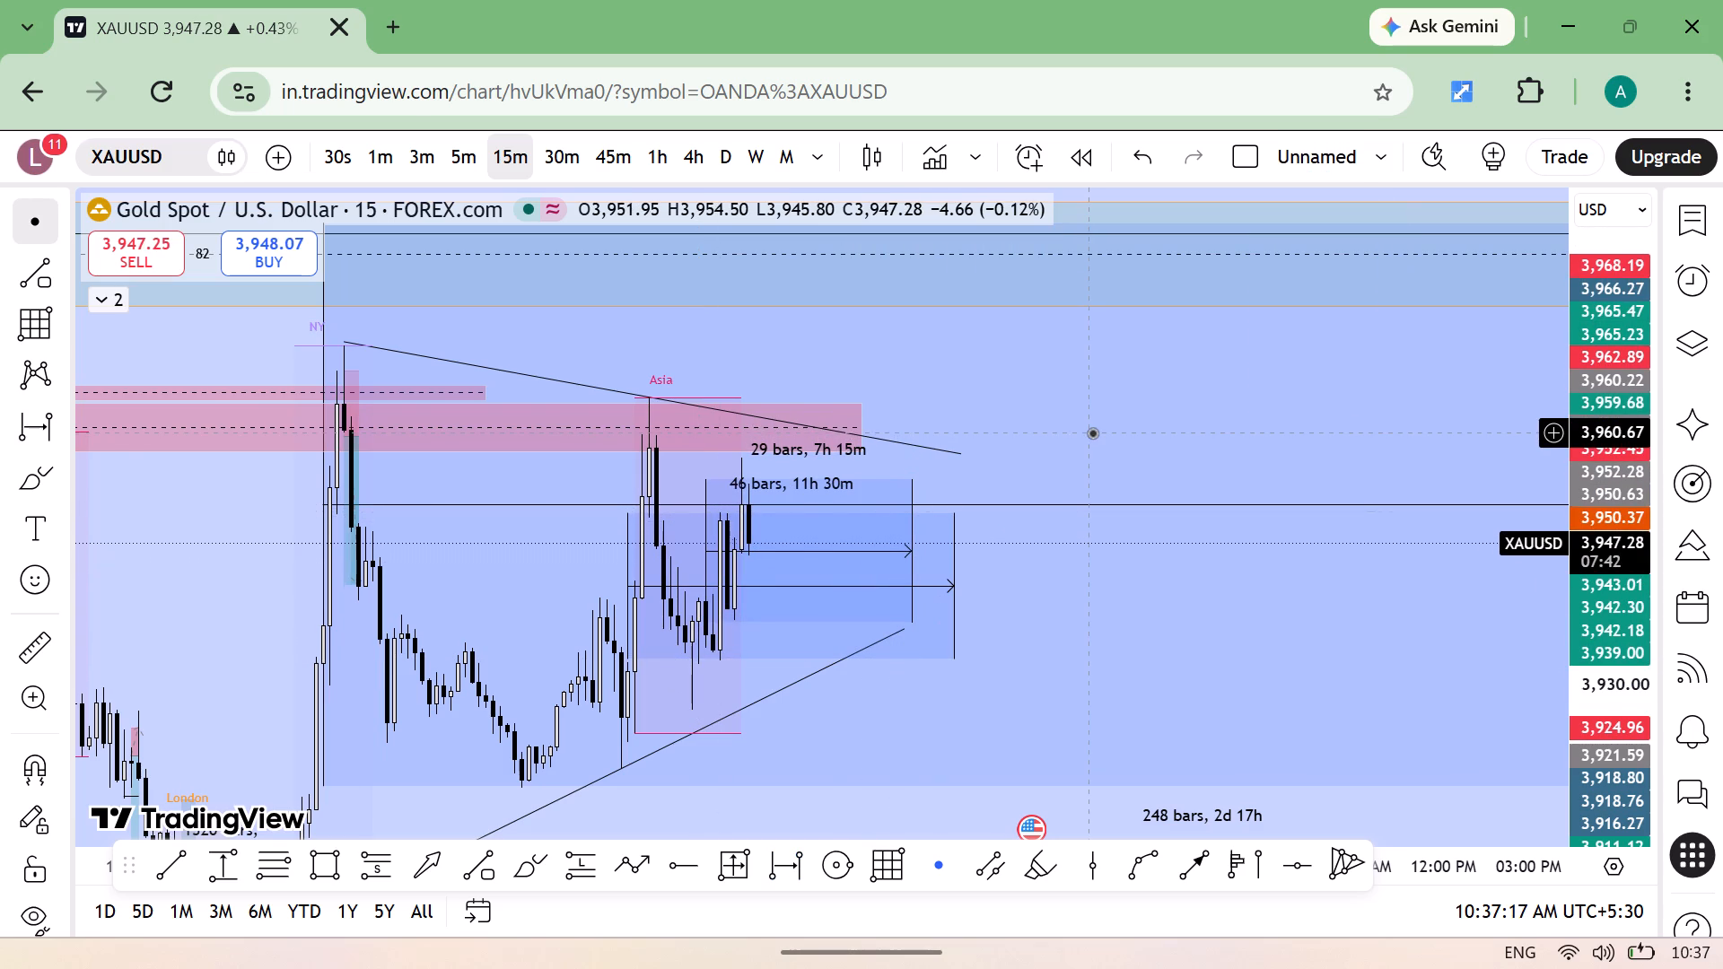
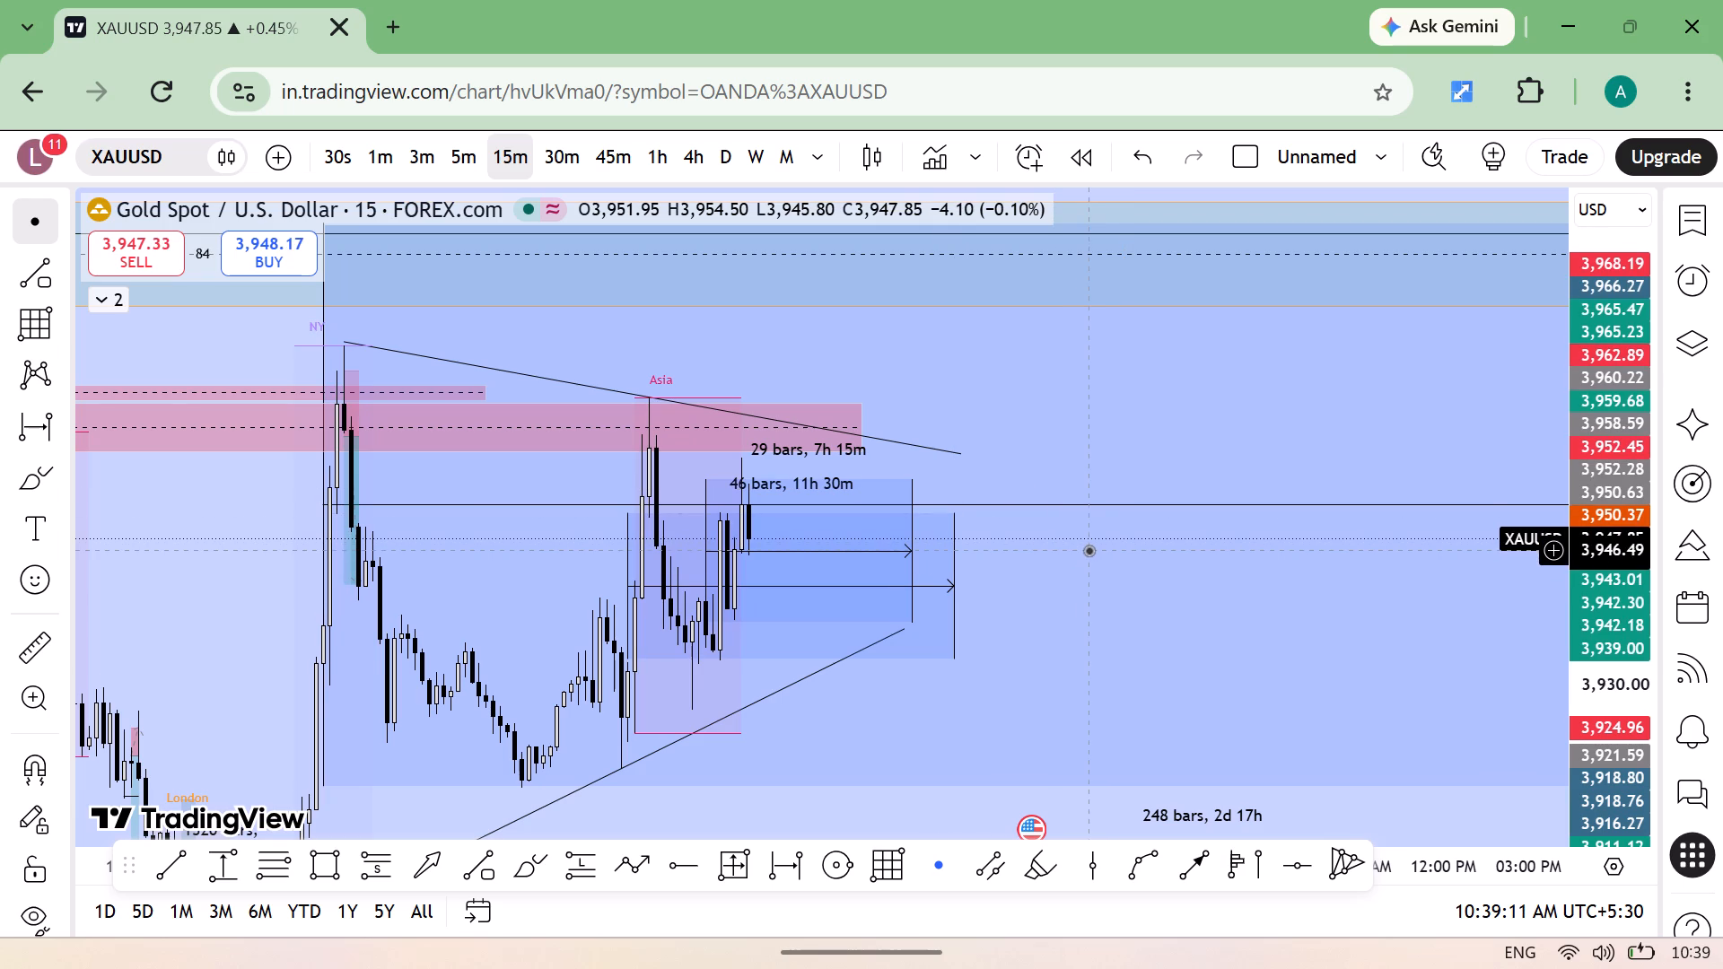
Remove the 46-bar and the 29-bar date ranges from the chart.
{"action": "left_click", "coordinate": [952, 659]}
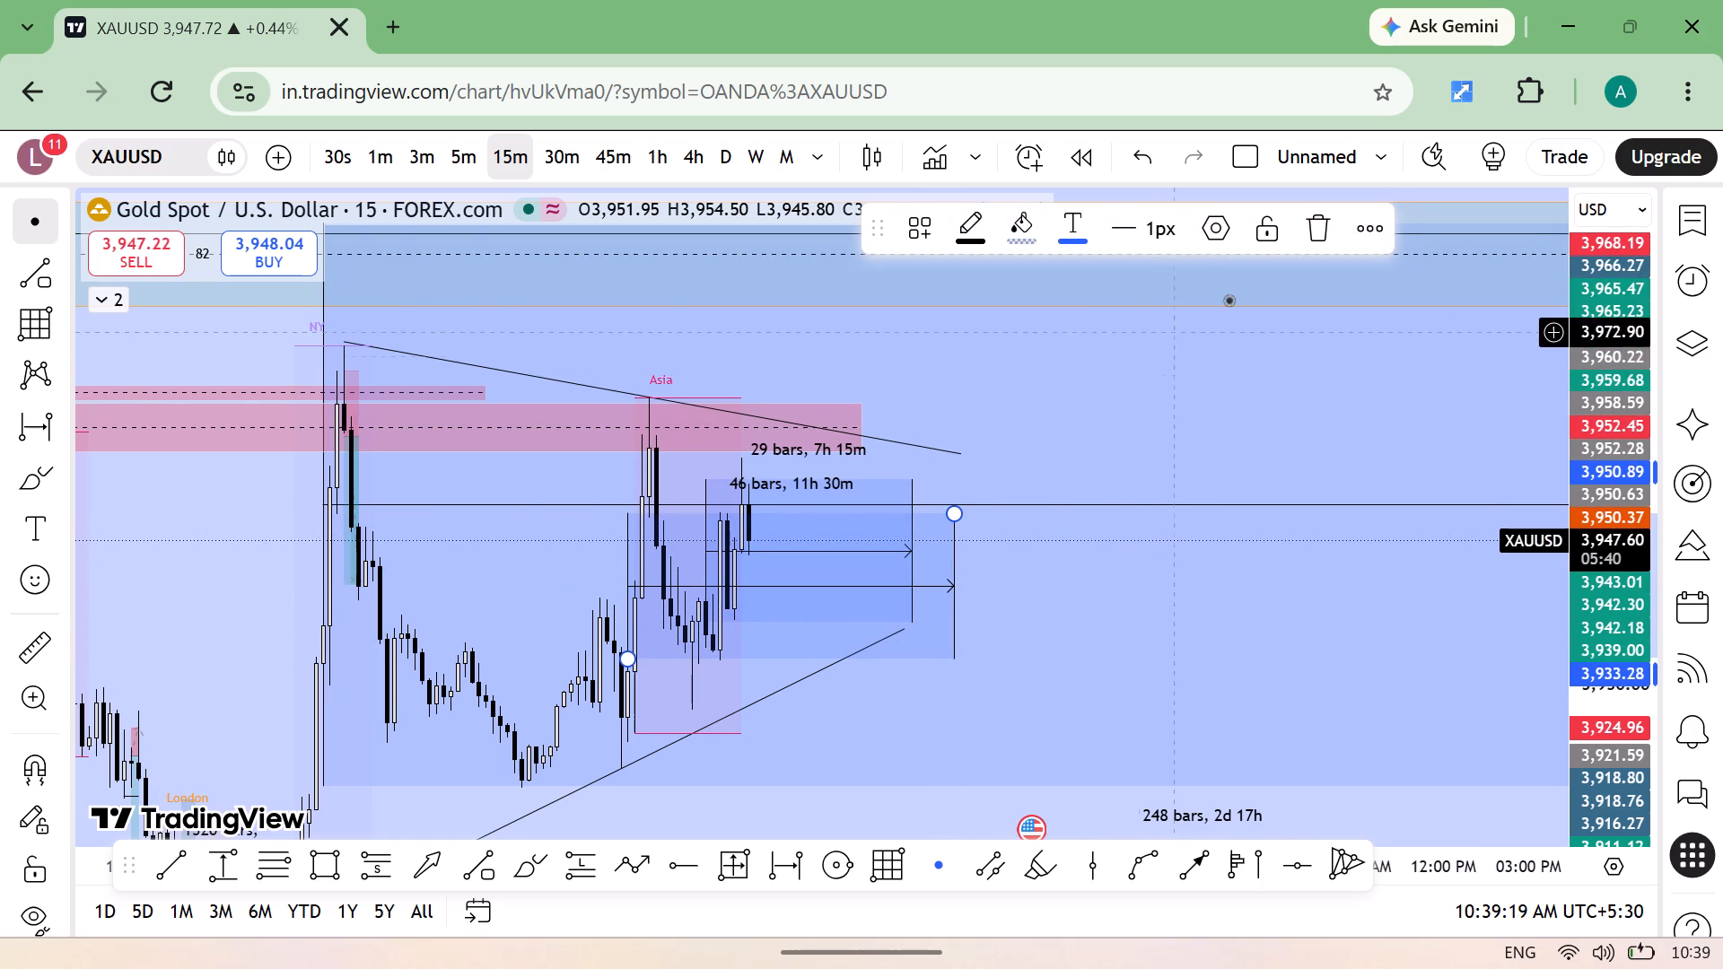
{"action": "left_click", "coordinate": [1321, 244]}
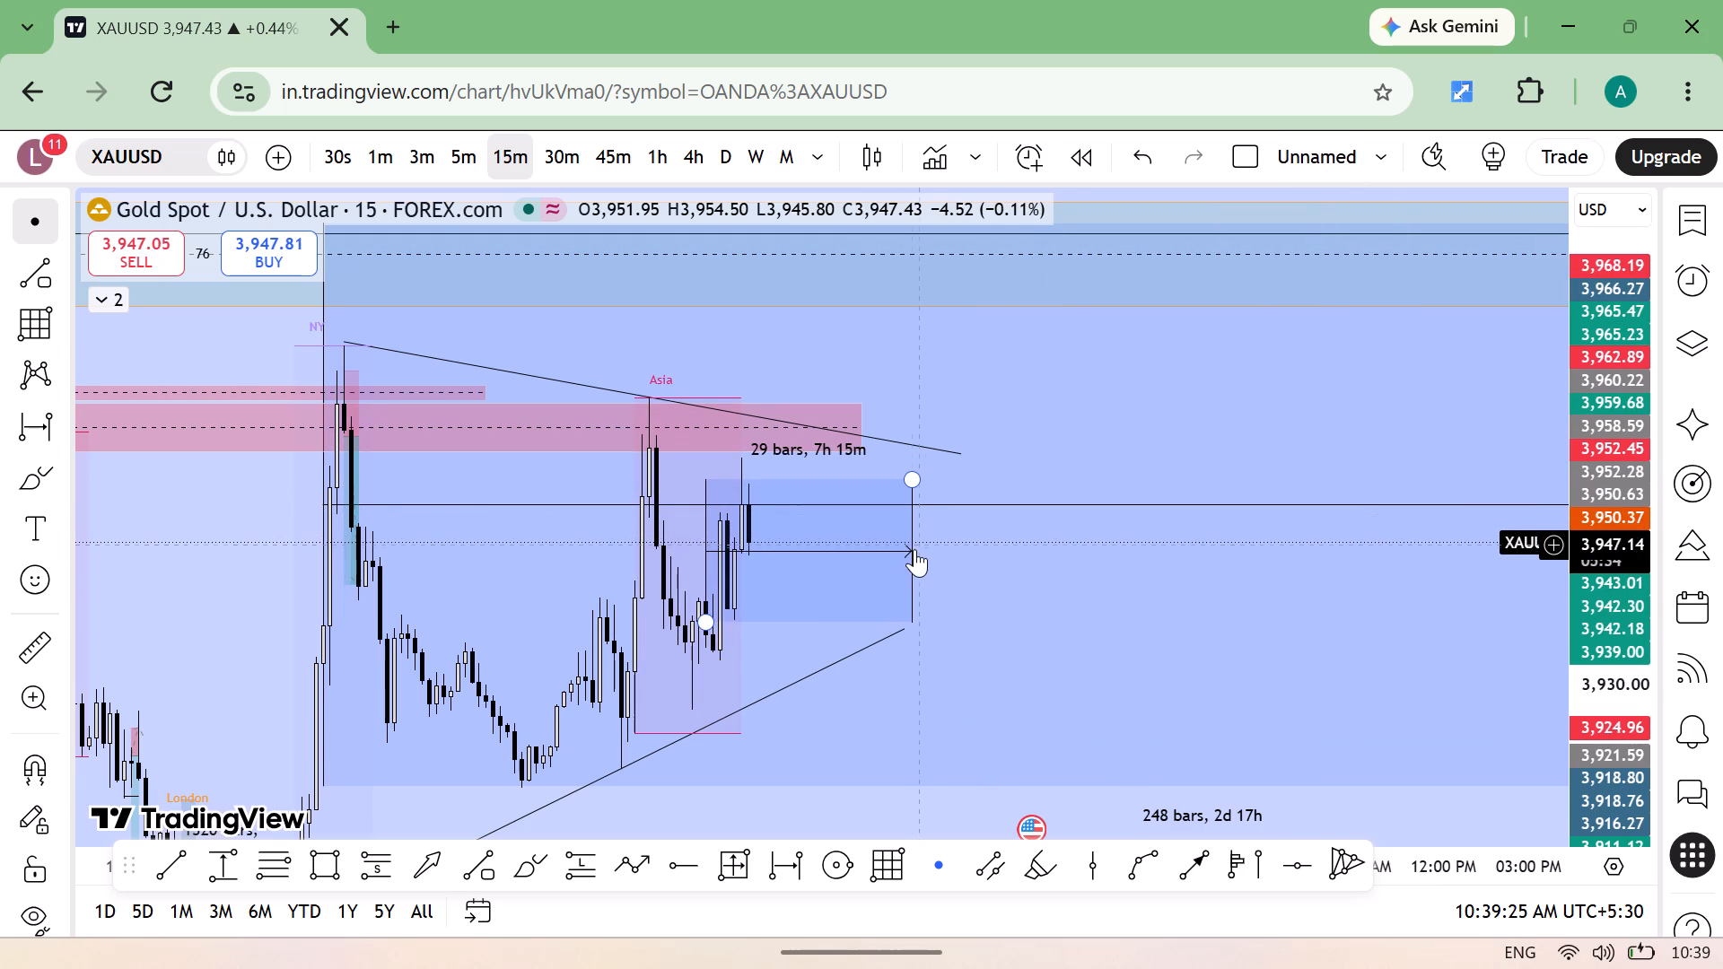
{"action": "left_click_drag", "start_coordinate": [914, 549], "coordinate": [922, 537]}
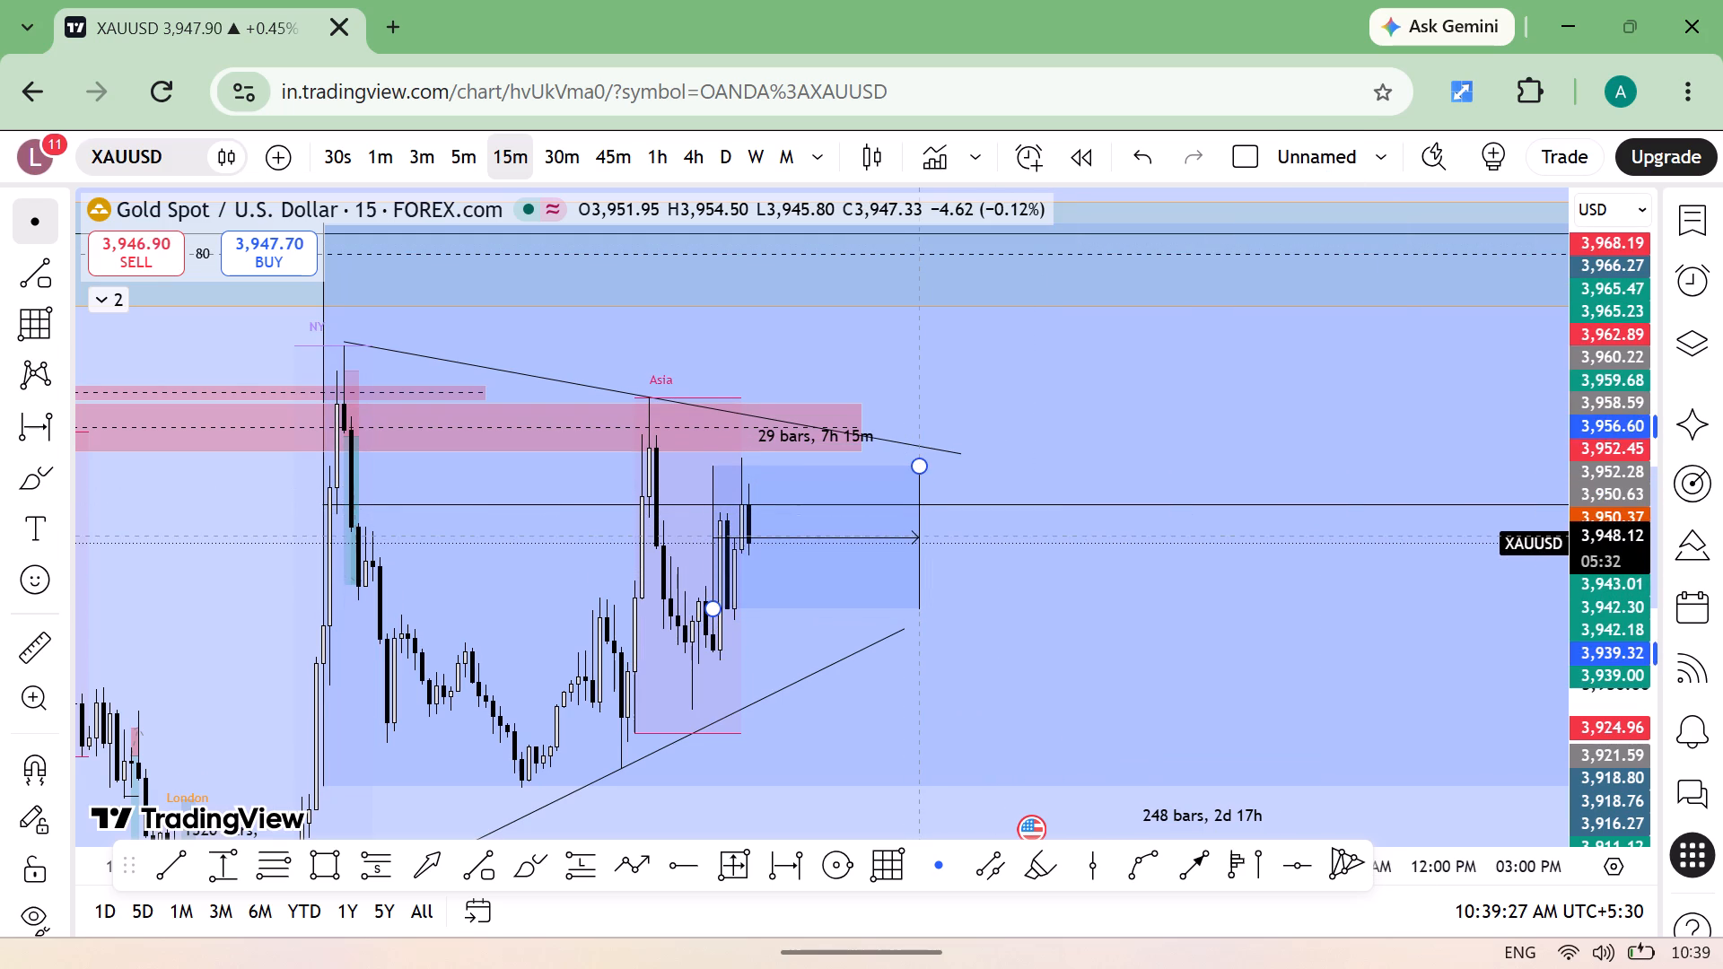
{"action": "left_click_drag", "start_coordinate": [922, 537], "coordinate": [921, 538]}
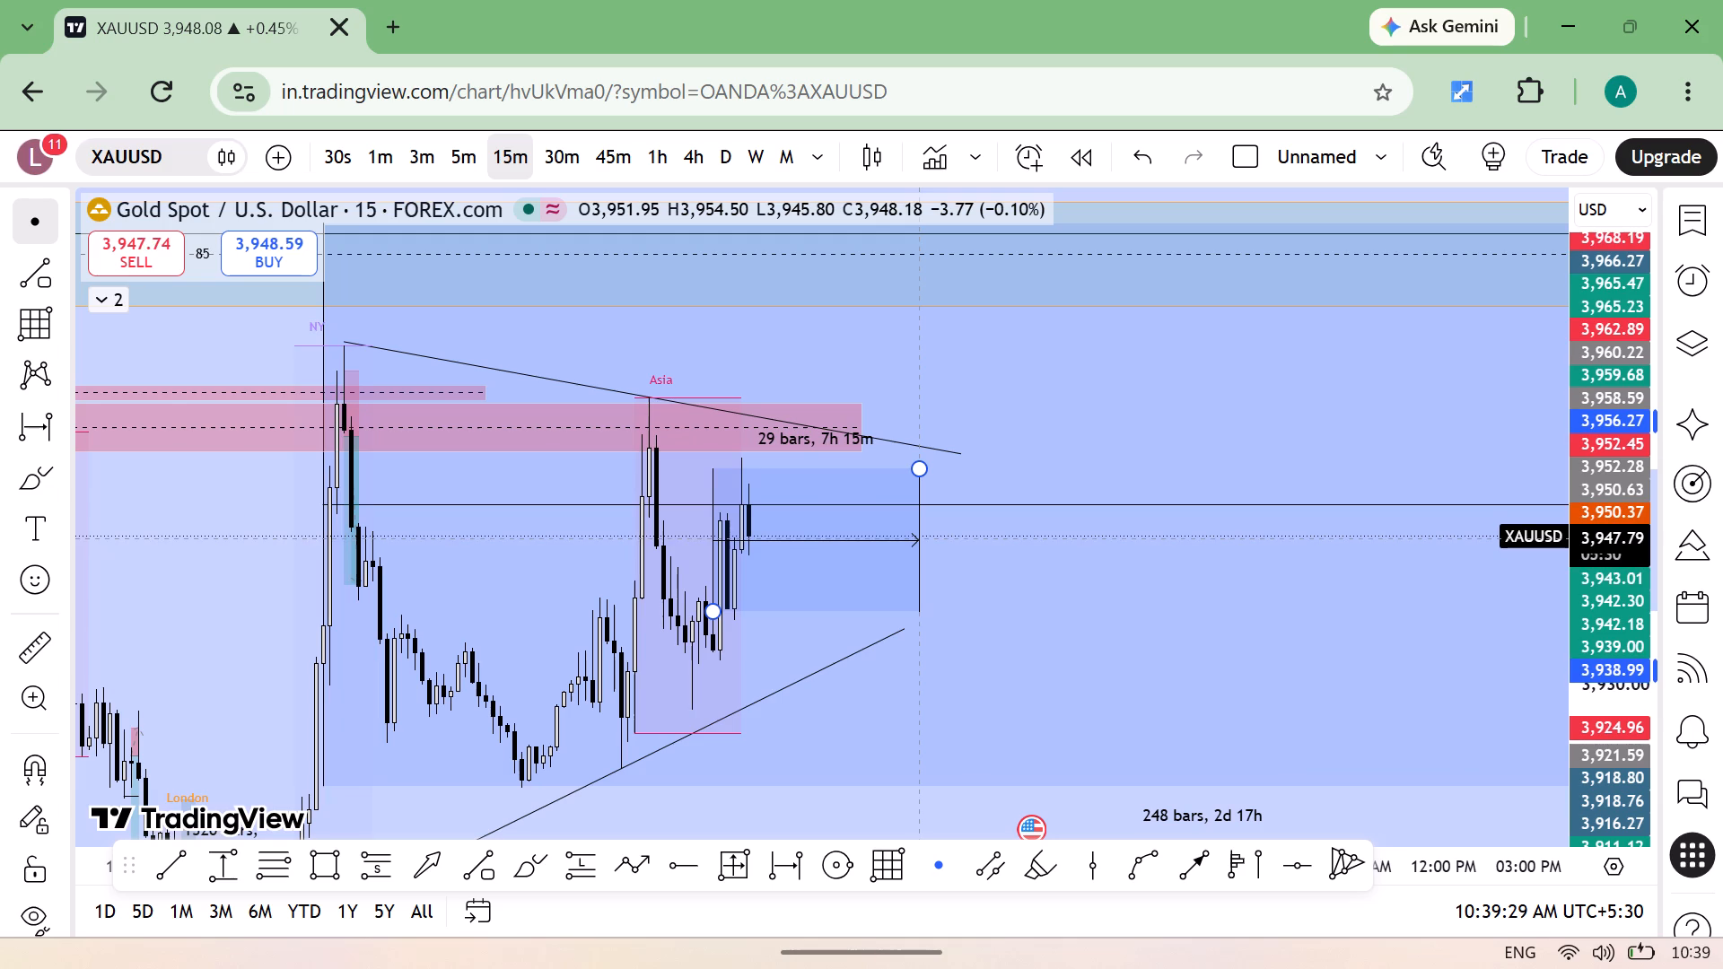
{"action": "left_click_drag", "start_coordinate": [921, 538], "coordinate": [921, 537]}
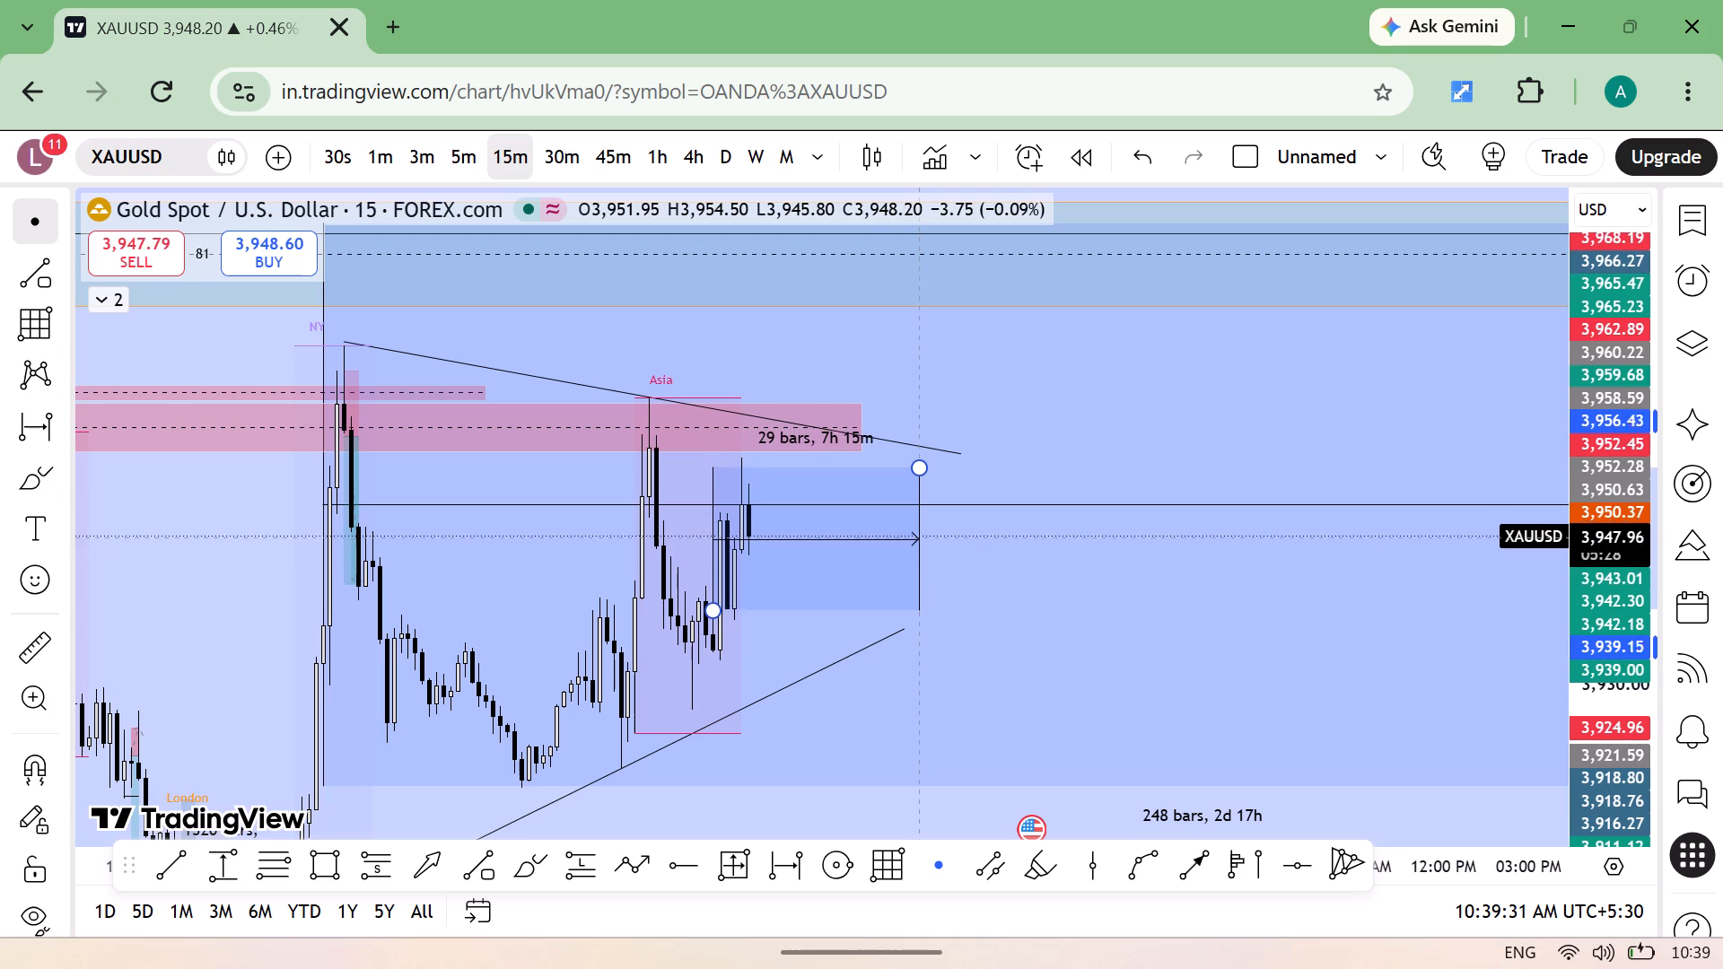
{"action": "left_click_drag", "start_coordinate": [921, 537], "coordinate": [919, 537]}
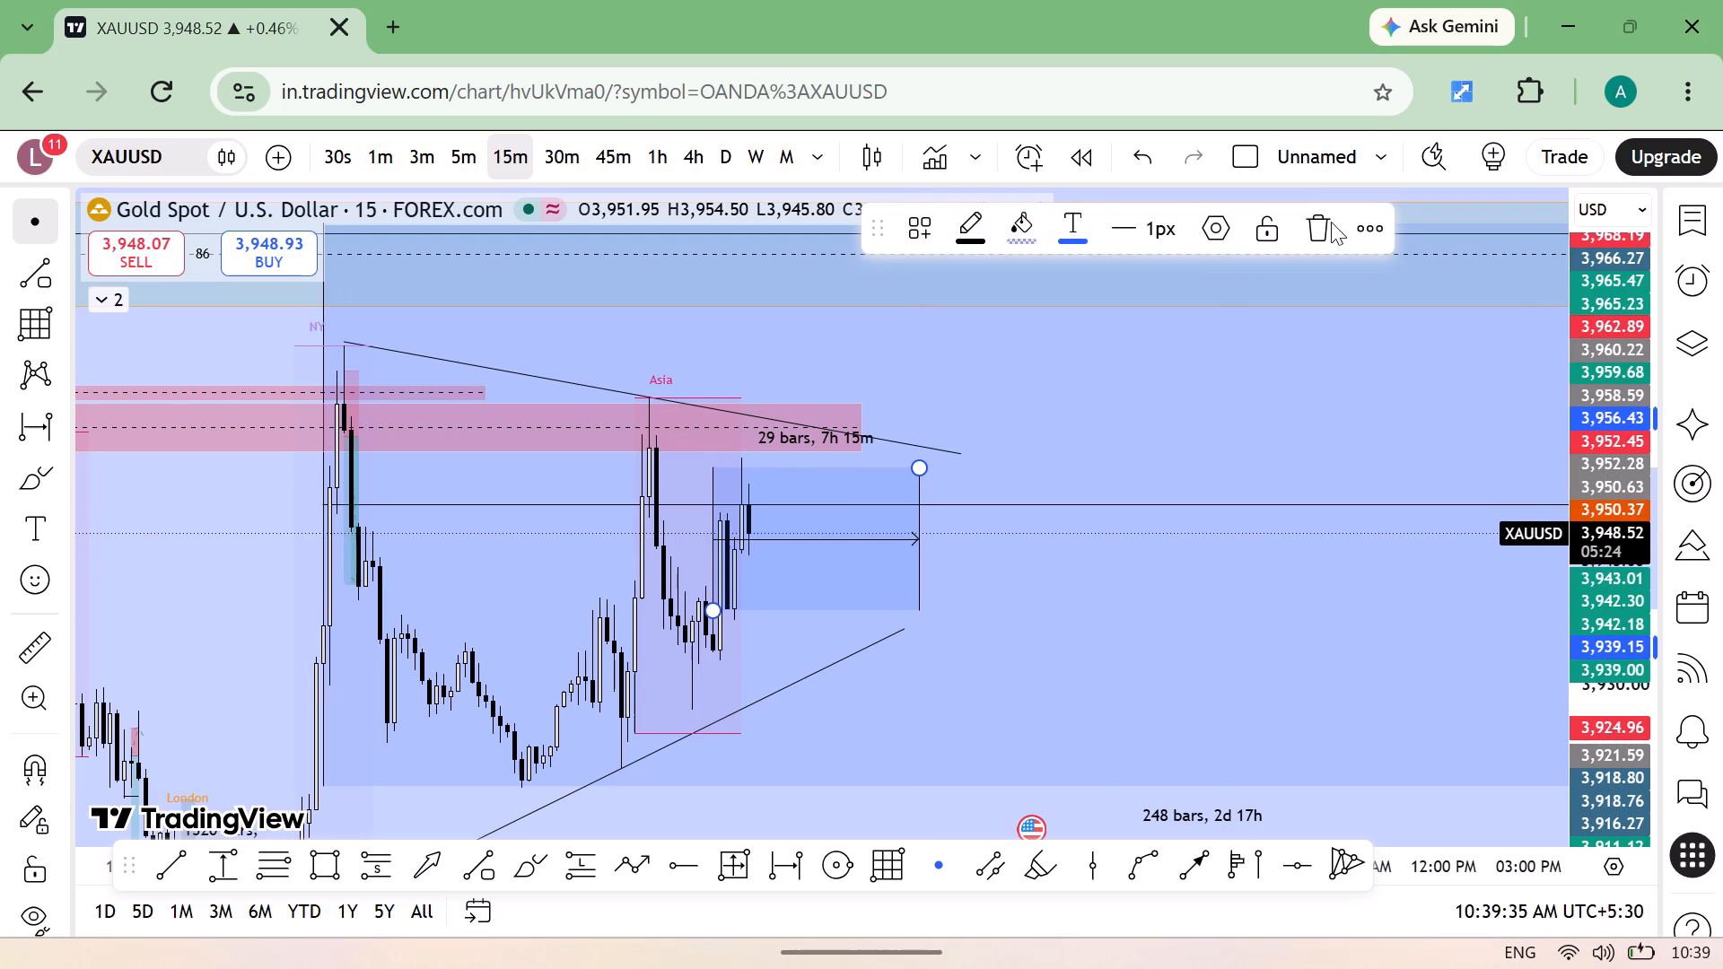
{"action": "left_click", "coordinate": [1313, 224]}
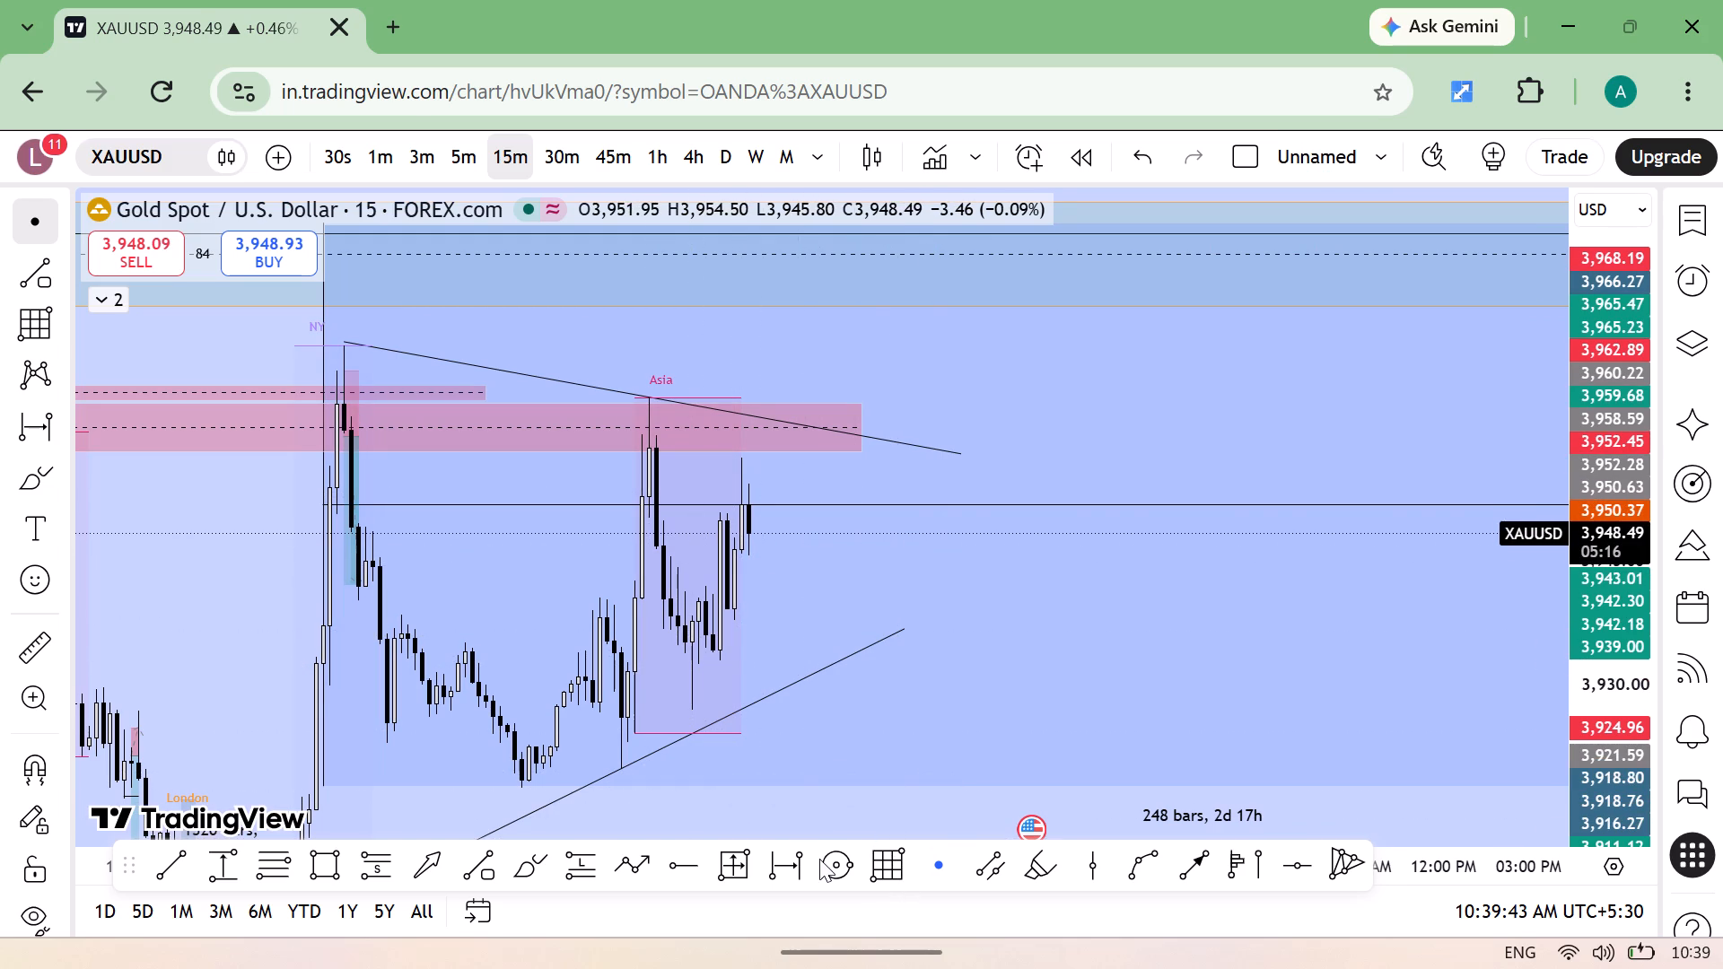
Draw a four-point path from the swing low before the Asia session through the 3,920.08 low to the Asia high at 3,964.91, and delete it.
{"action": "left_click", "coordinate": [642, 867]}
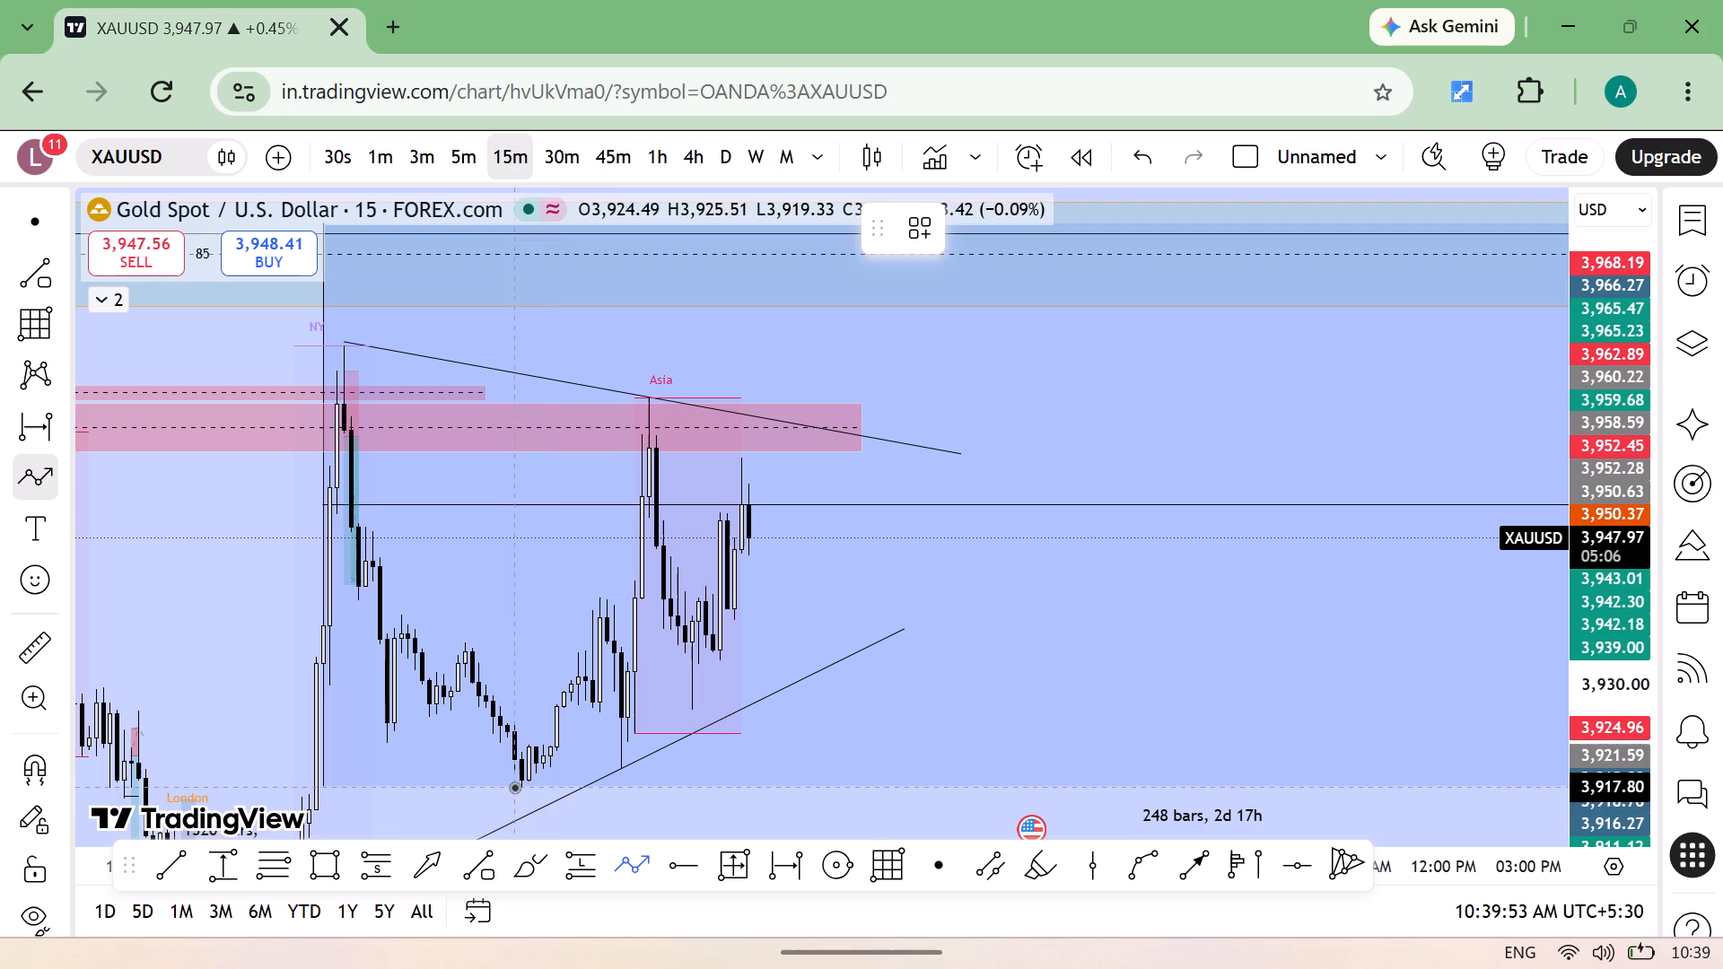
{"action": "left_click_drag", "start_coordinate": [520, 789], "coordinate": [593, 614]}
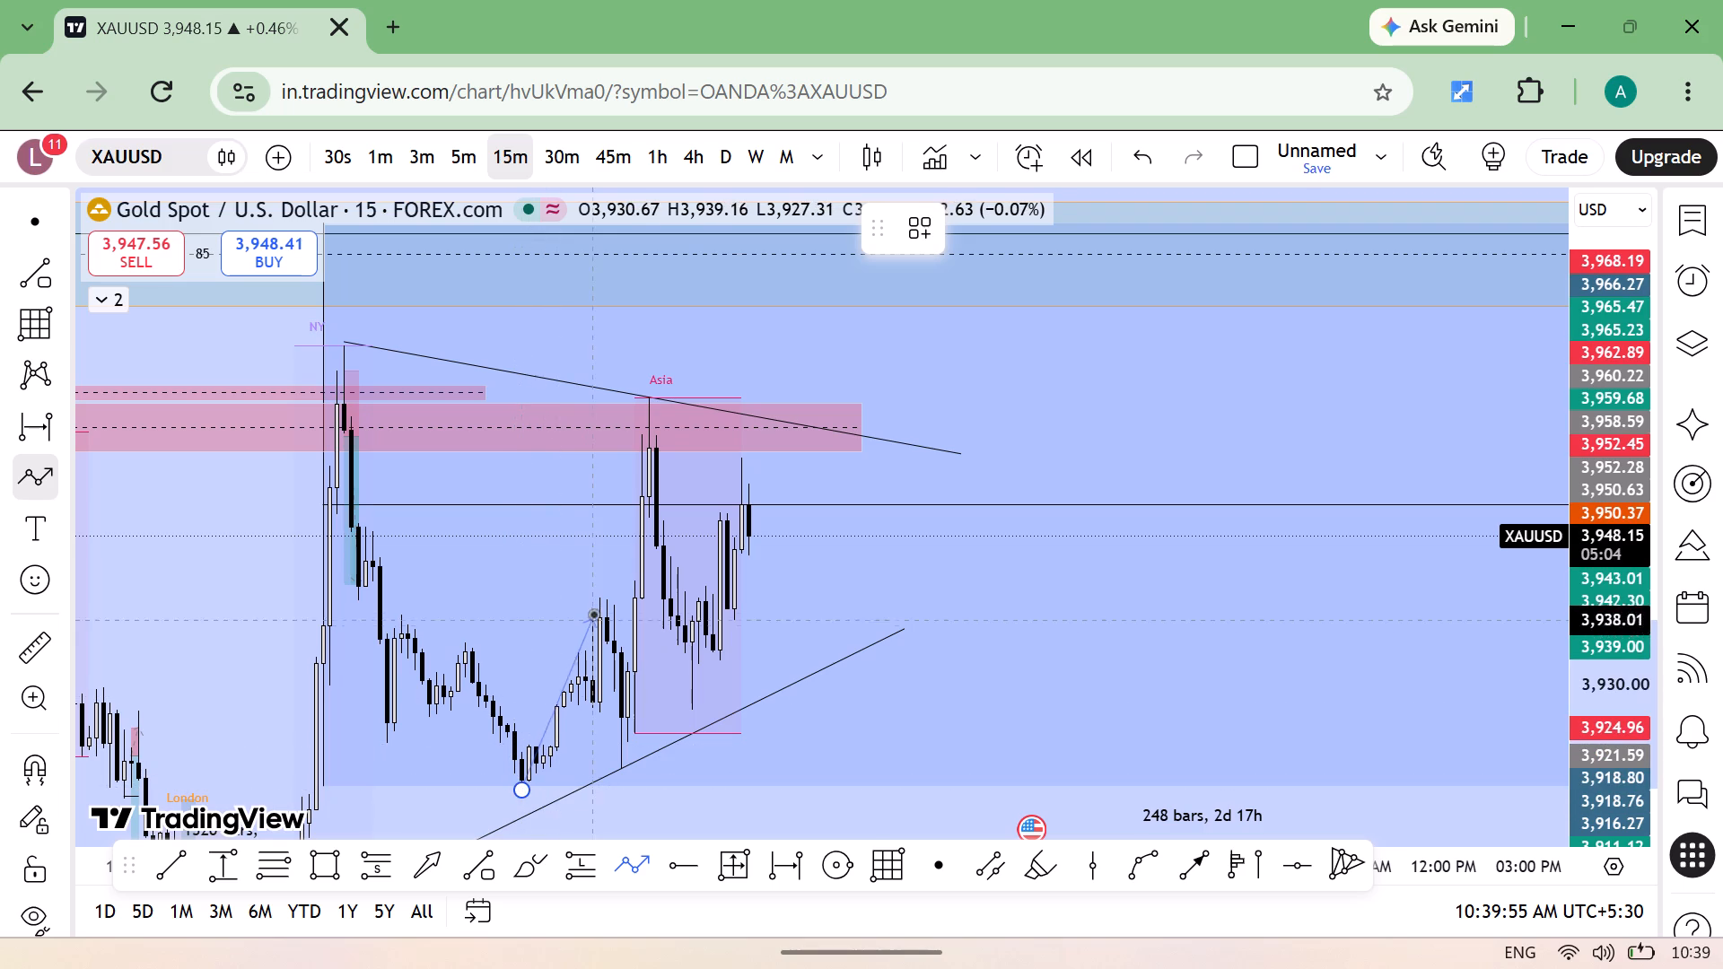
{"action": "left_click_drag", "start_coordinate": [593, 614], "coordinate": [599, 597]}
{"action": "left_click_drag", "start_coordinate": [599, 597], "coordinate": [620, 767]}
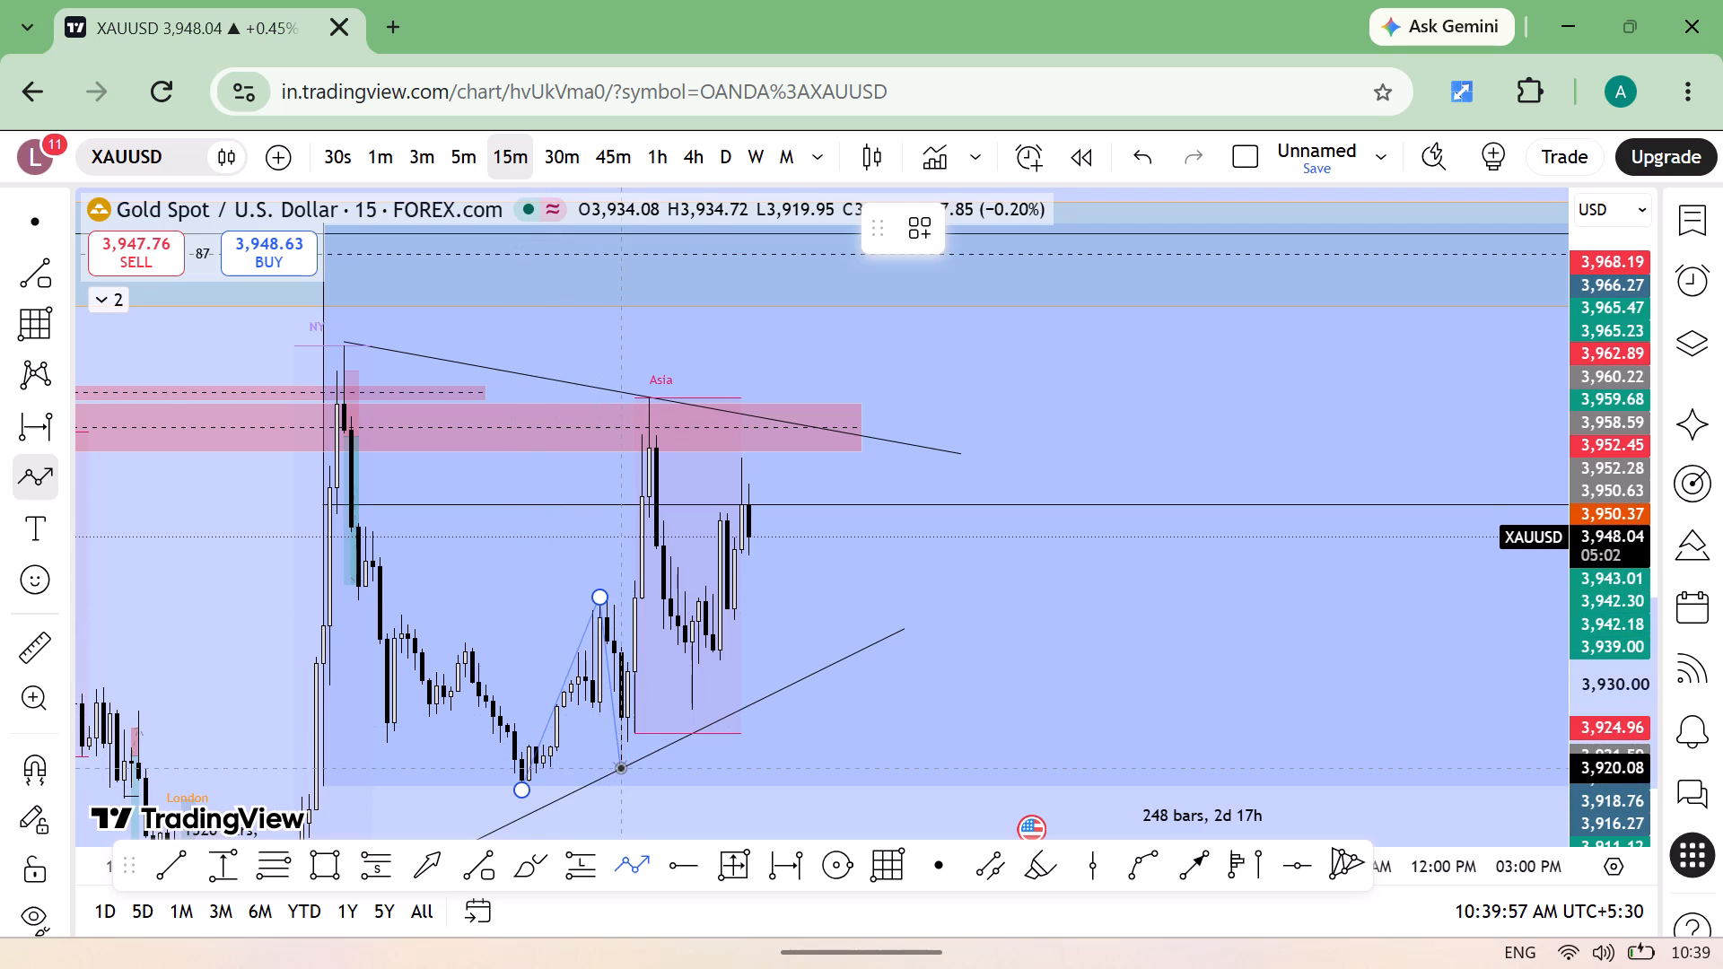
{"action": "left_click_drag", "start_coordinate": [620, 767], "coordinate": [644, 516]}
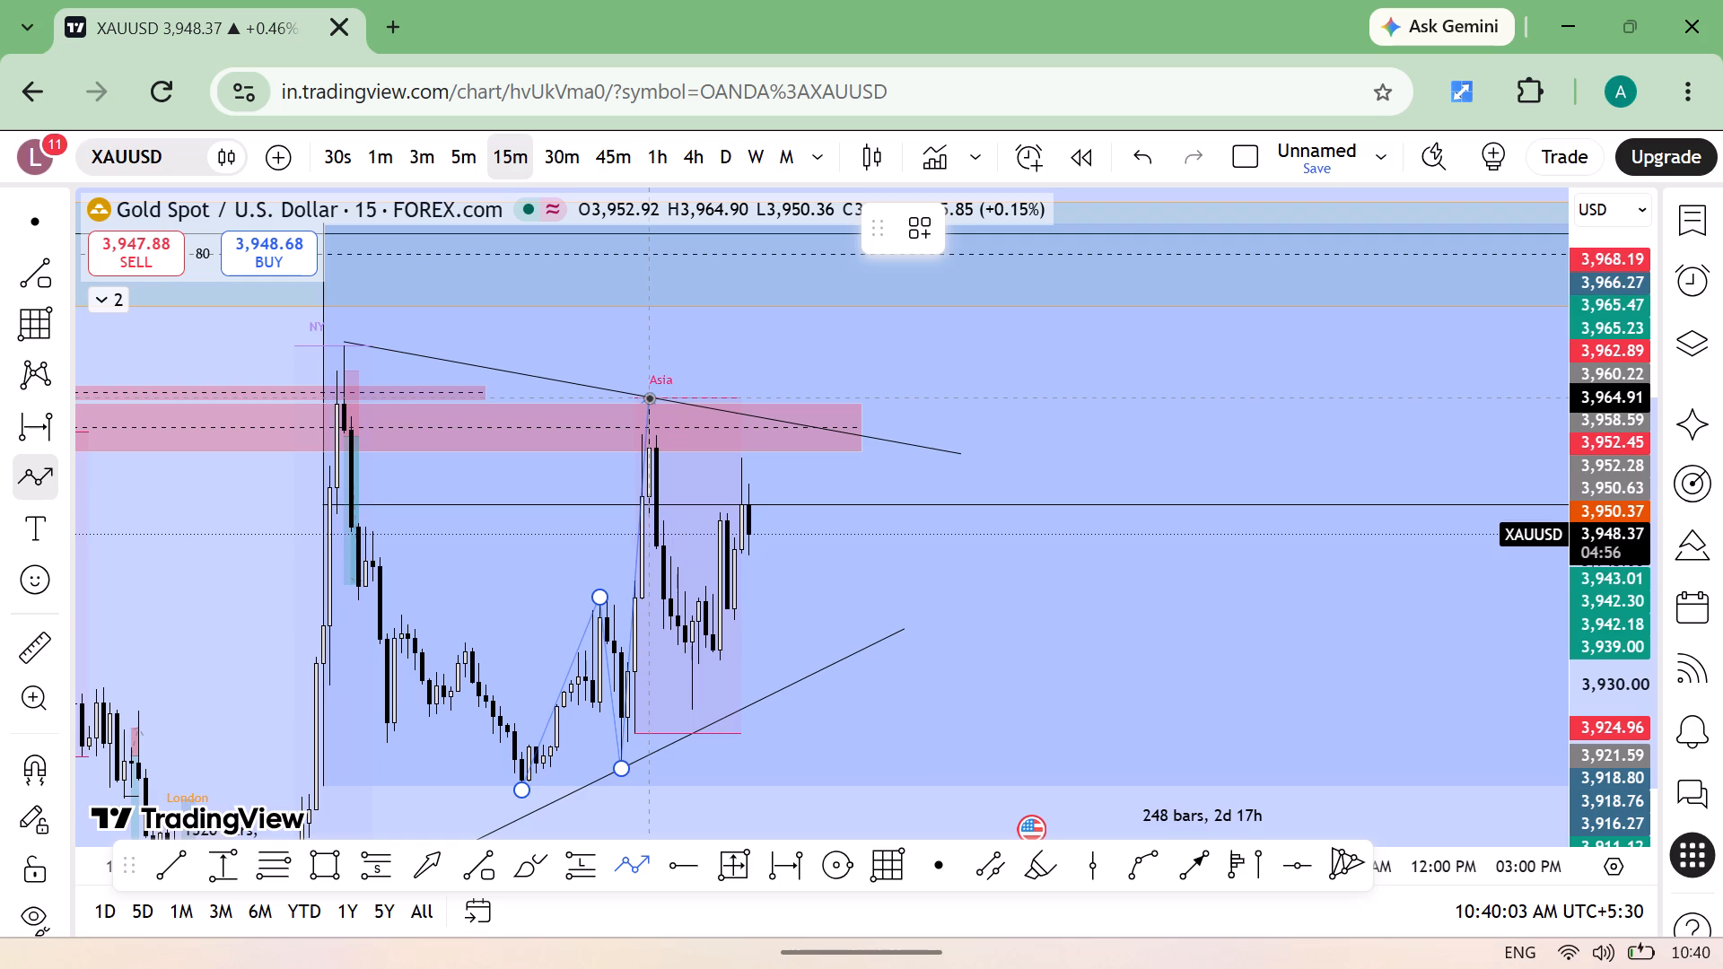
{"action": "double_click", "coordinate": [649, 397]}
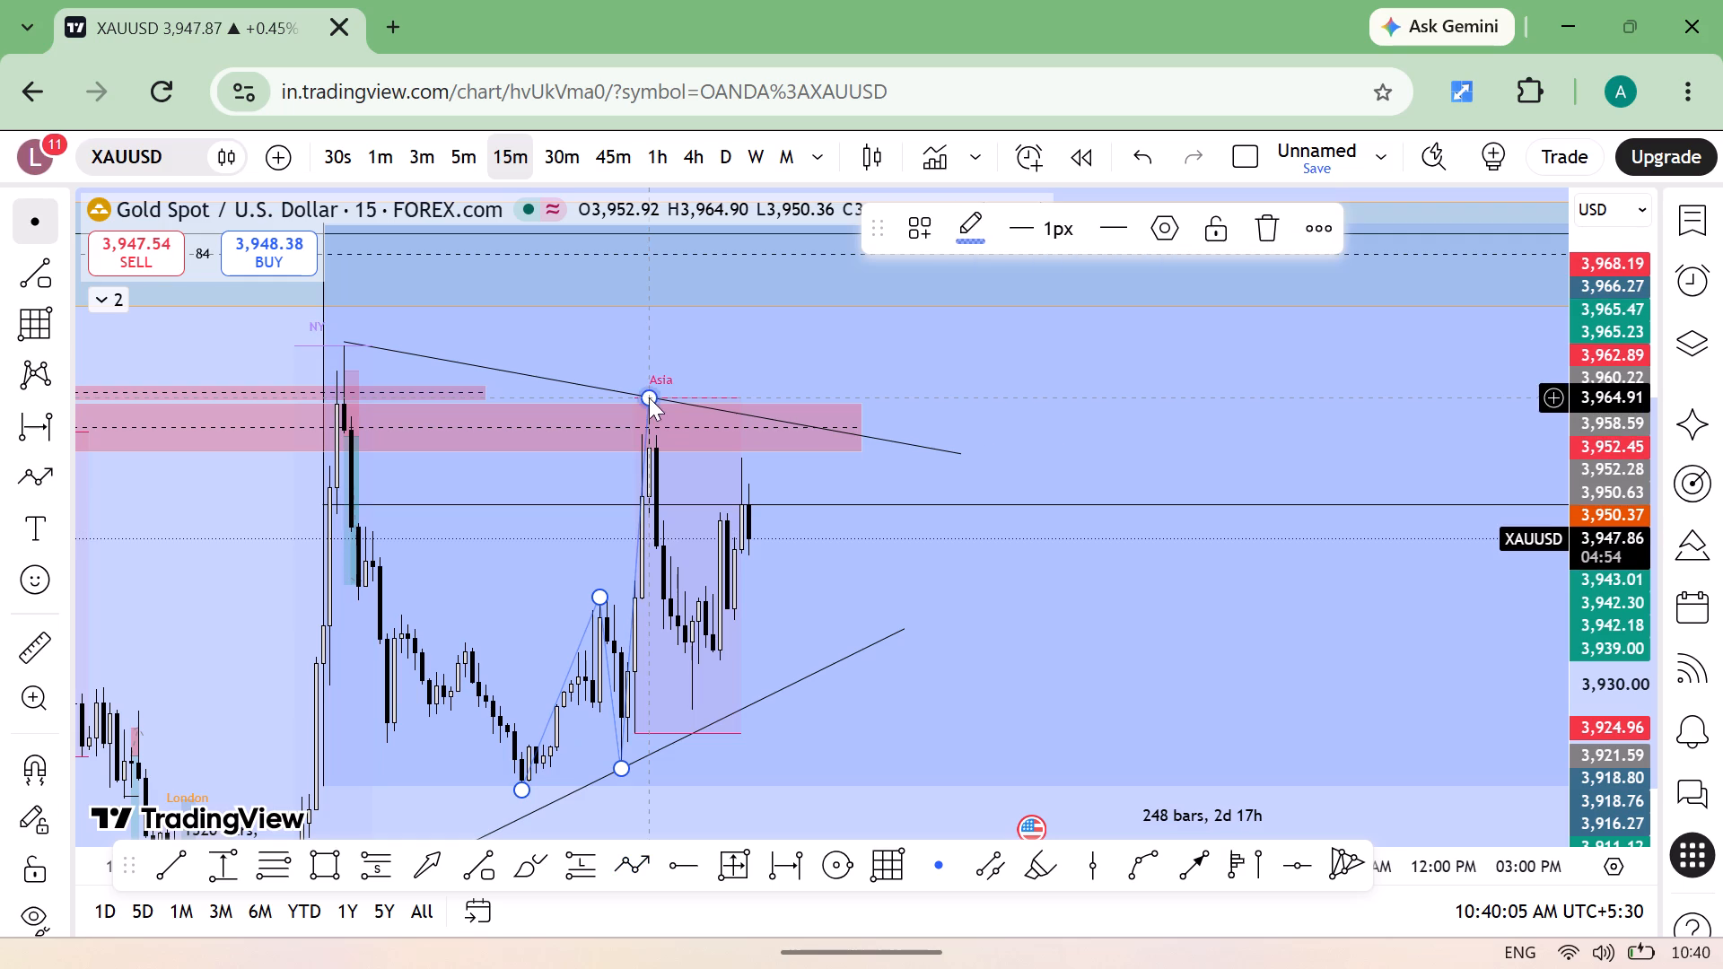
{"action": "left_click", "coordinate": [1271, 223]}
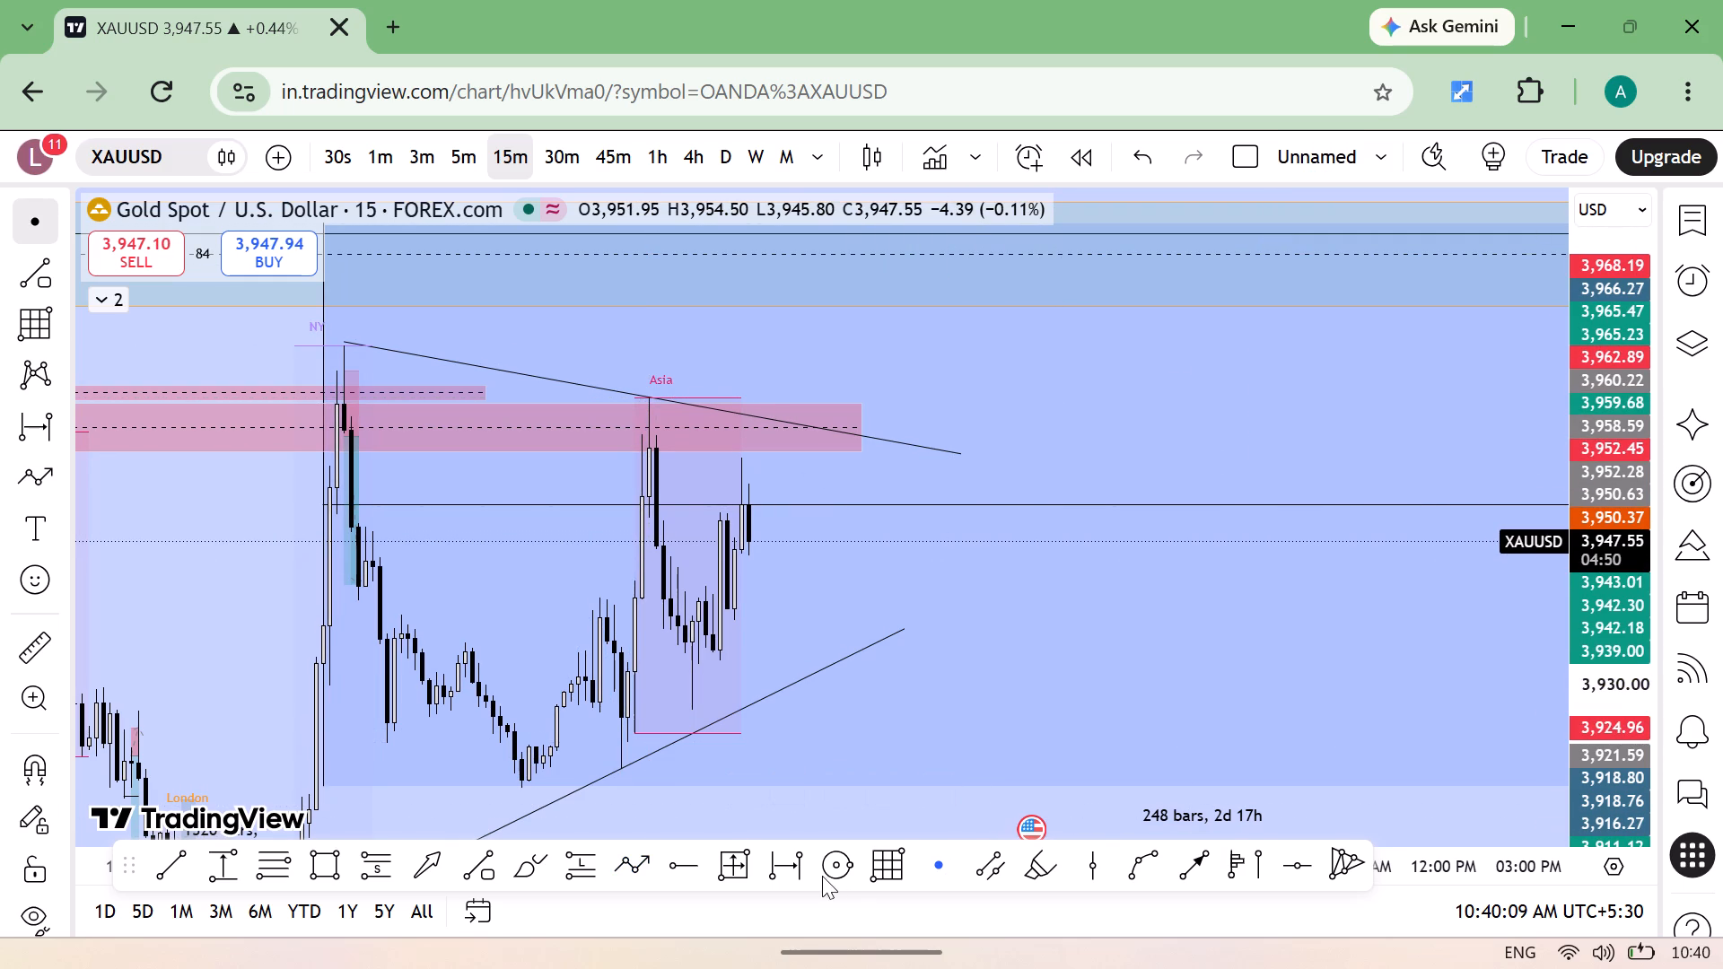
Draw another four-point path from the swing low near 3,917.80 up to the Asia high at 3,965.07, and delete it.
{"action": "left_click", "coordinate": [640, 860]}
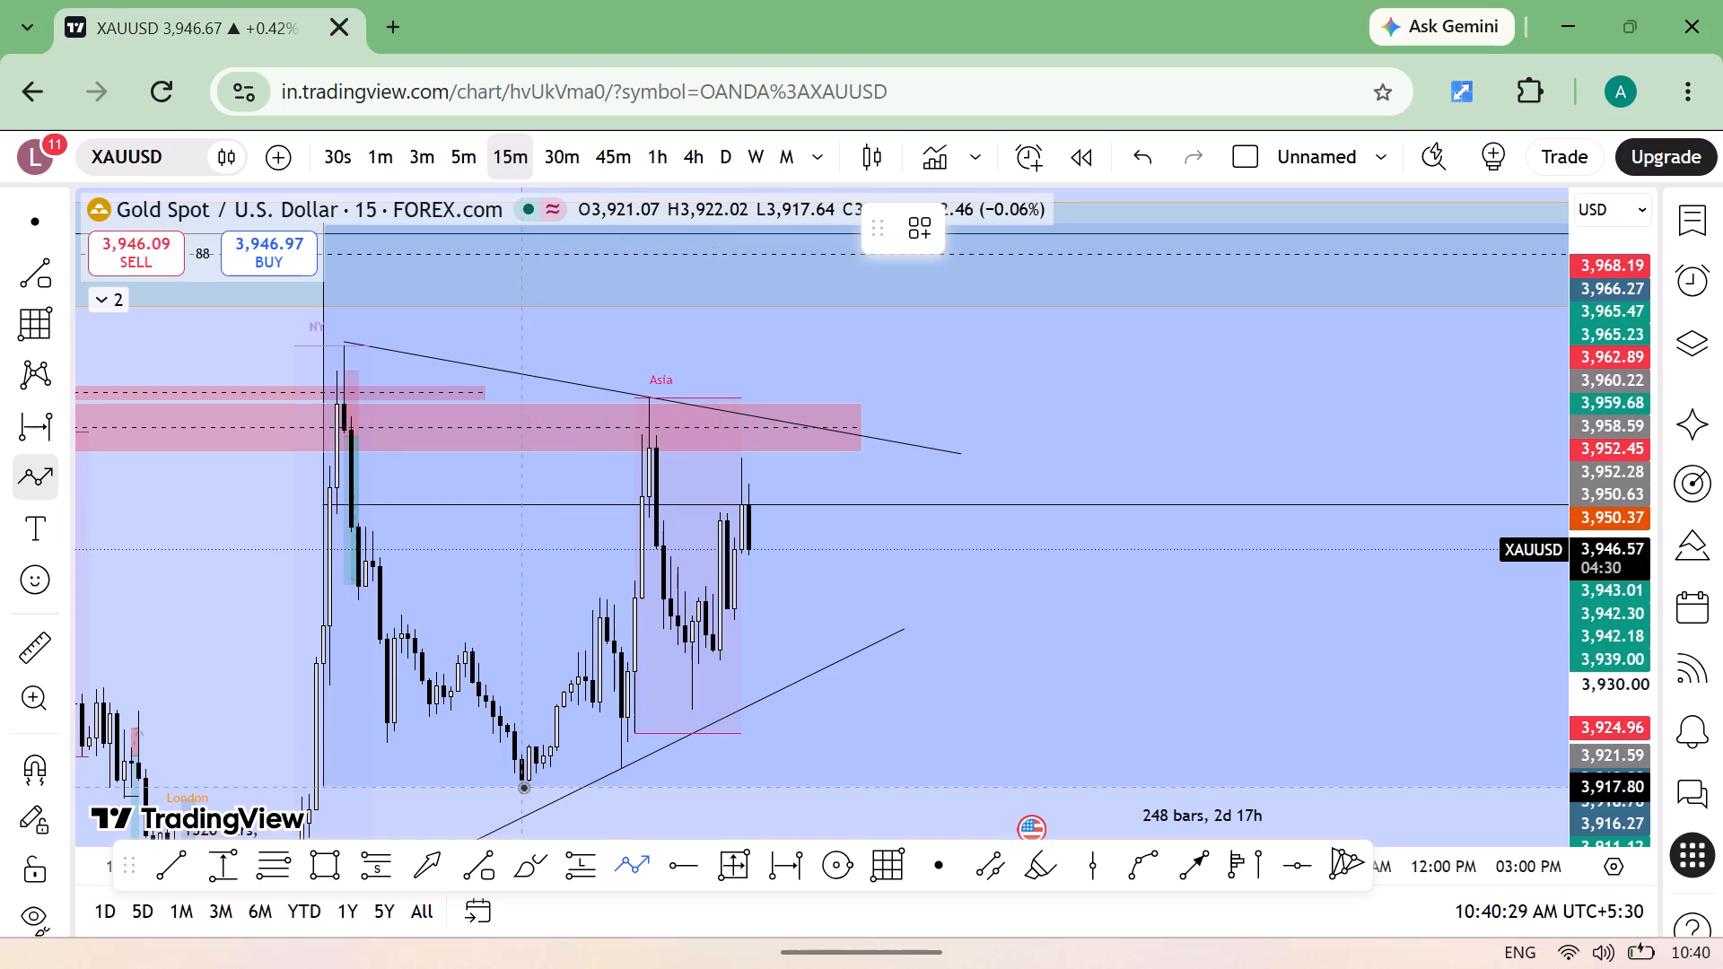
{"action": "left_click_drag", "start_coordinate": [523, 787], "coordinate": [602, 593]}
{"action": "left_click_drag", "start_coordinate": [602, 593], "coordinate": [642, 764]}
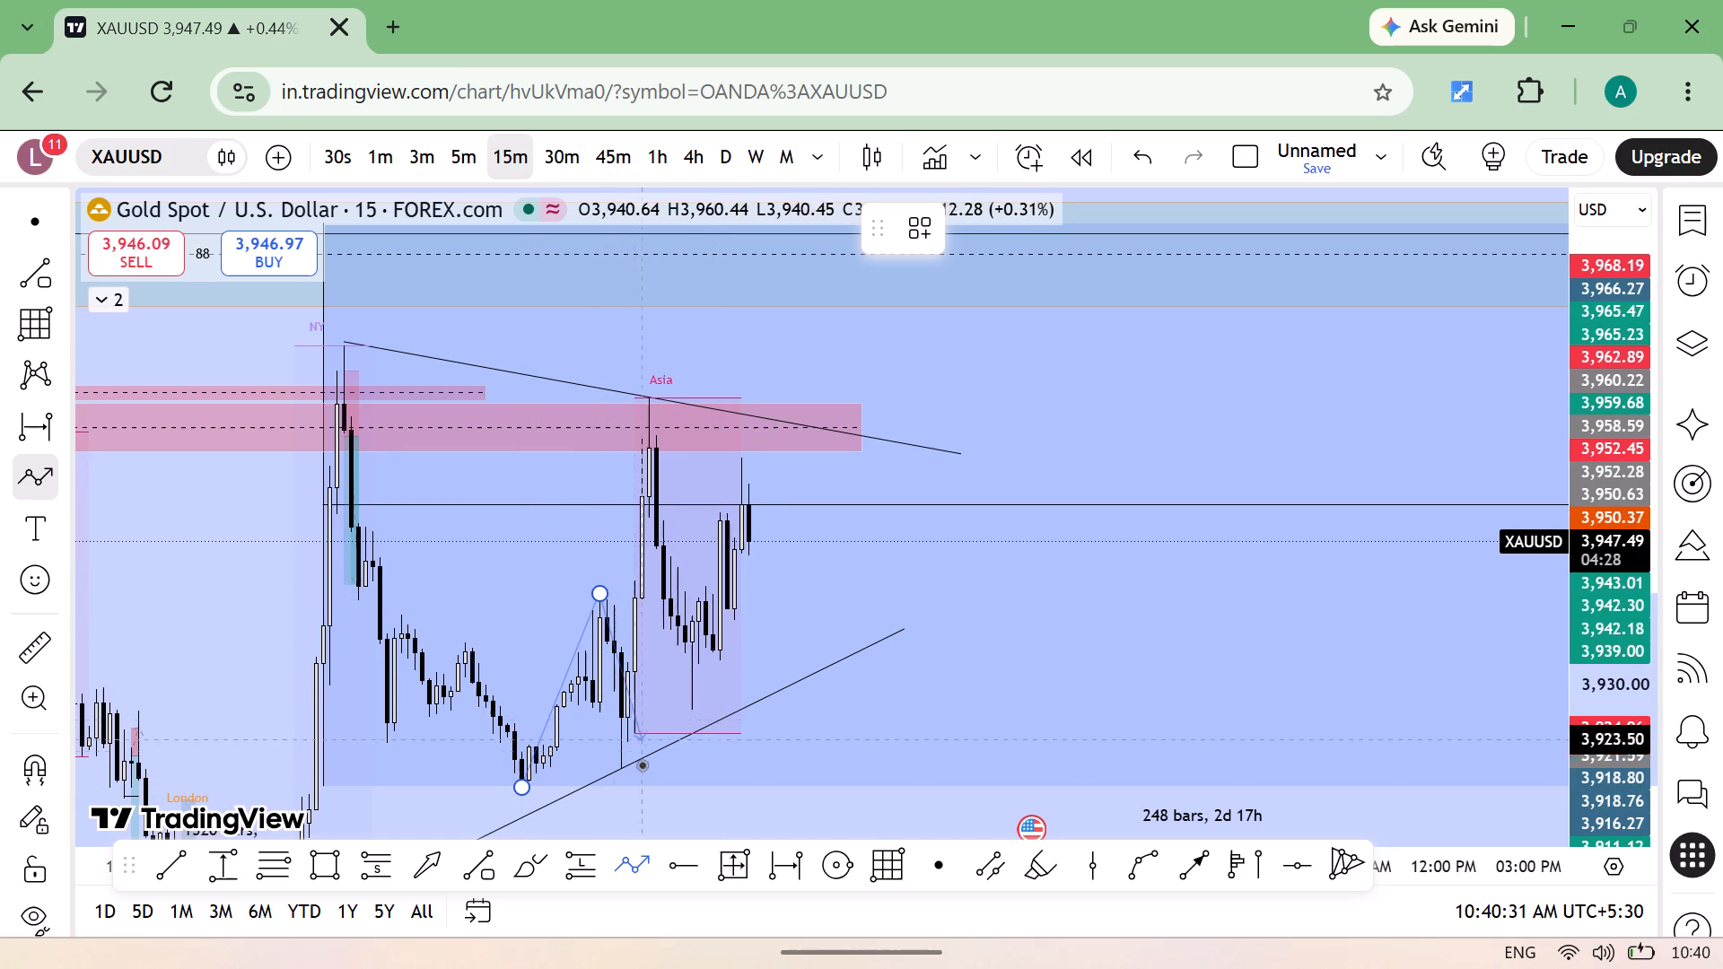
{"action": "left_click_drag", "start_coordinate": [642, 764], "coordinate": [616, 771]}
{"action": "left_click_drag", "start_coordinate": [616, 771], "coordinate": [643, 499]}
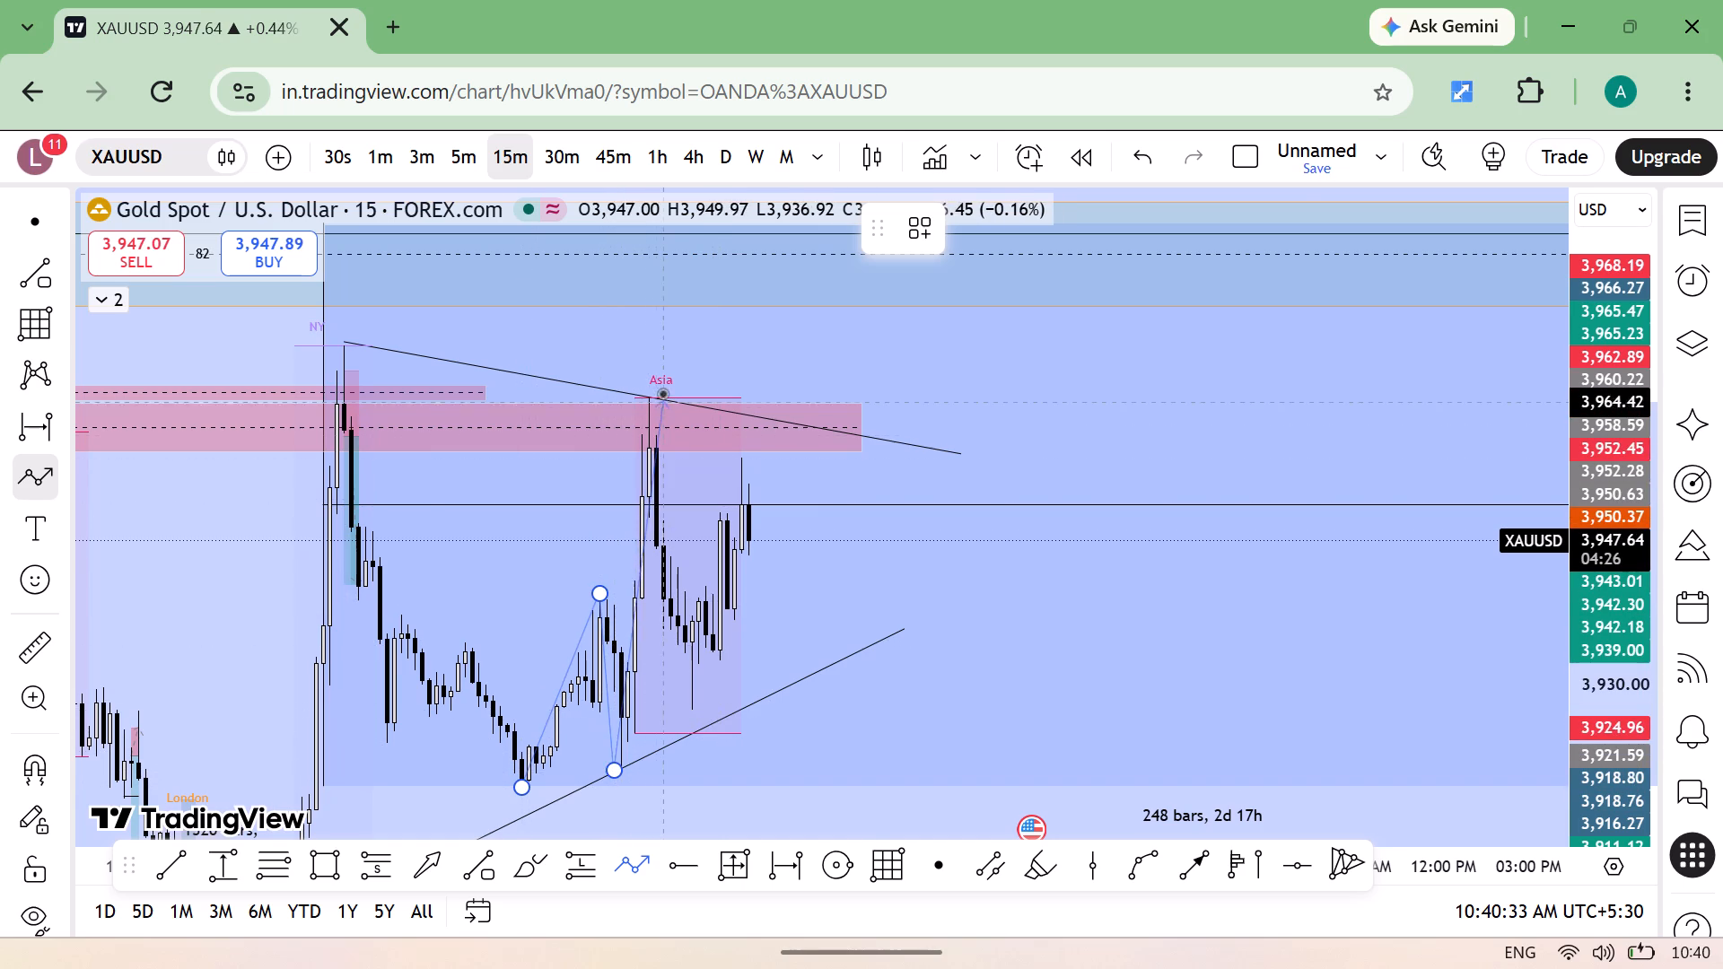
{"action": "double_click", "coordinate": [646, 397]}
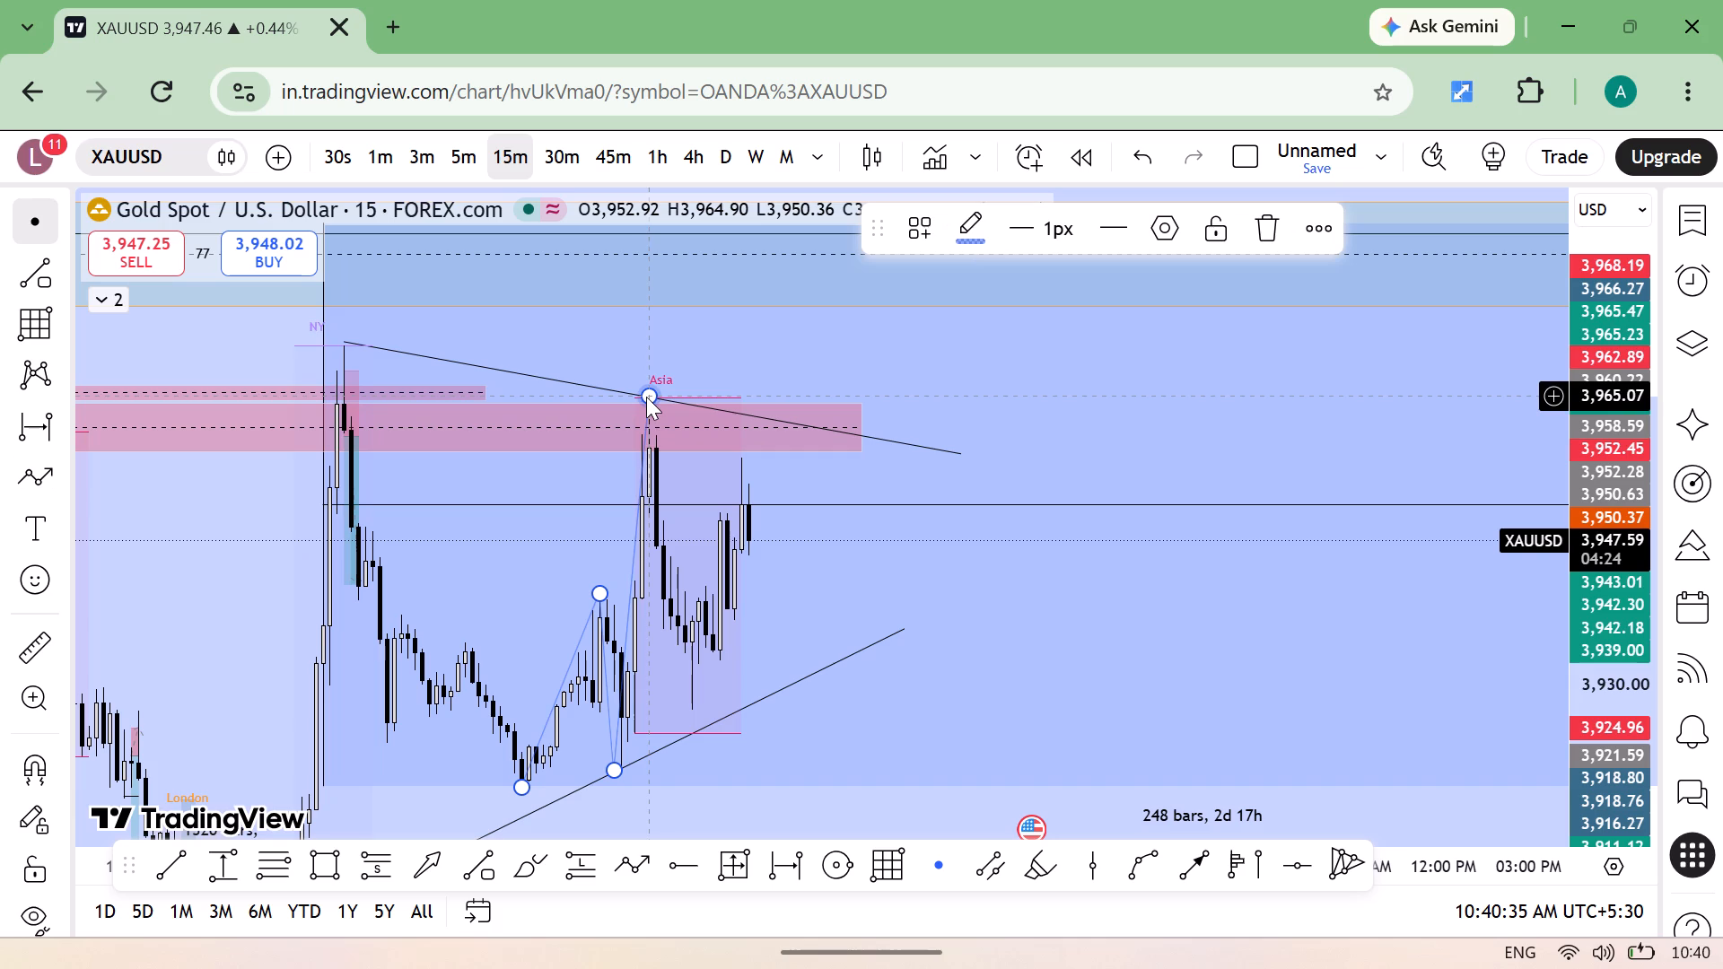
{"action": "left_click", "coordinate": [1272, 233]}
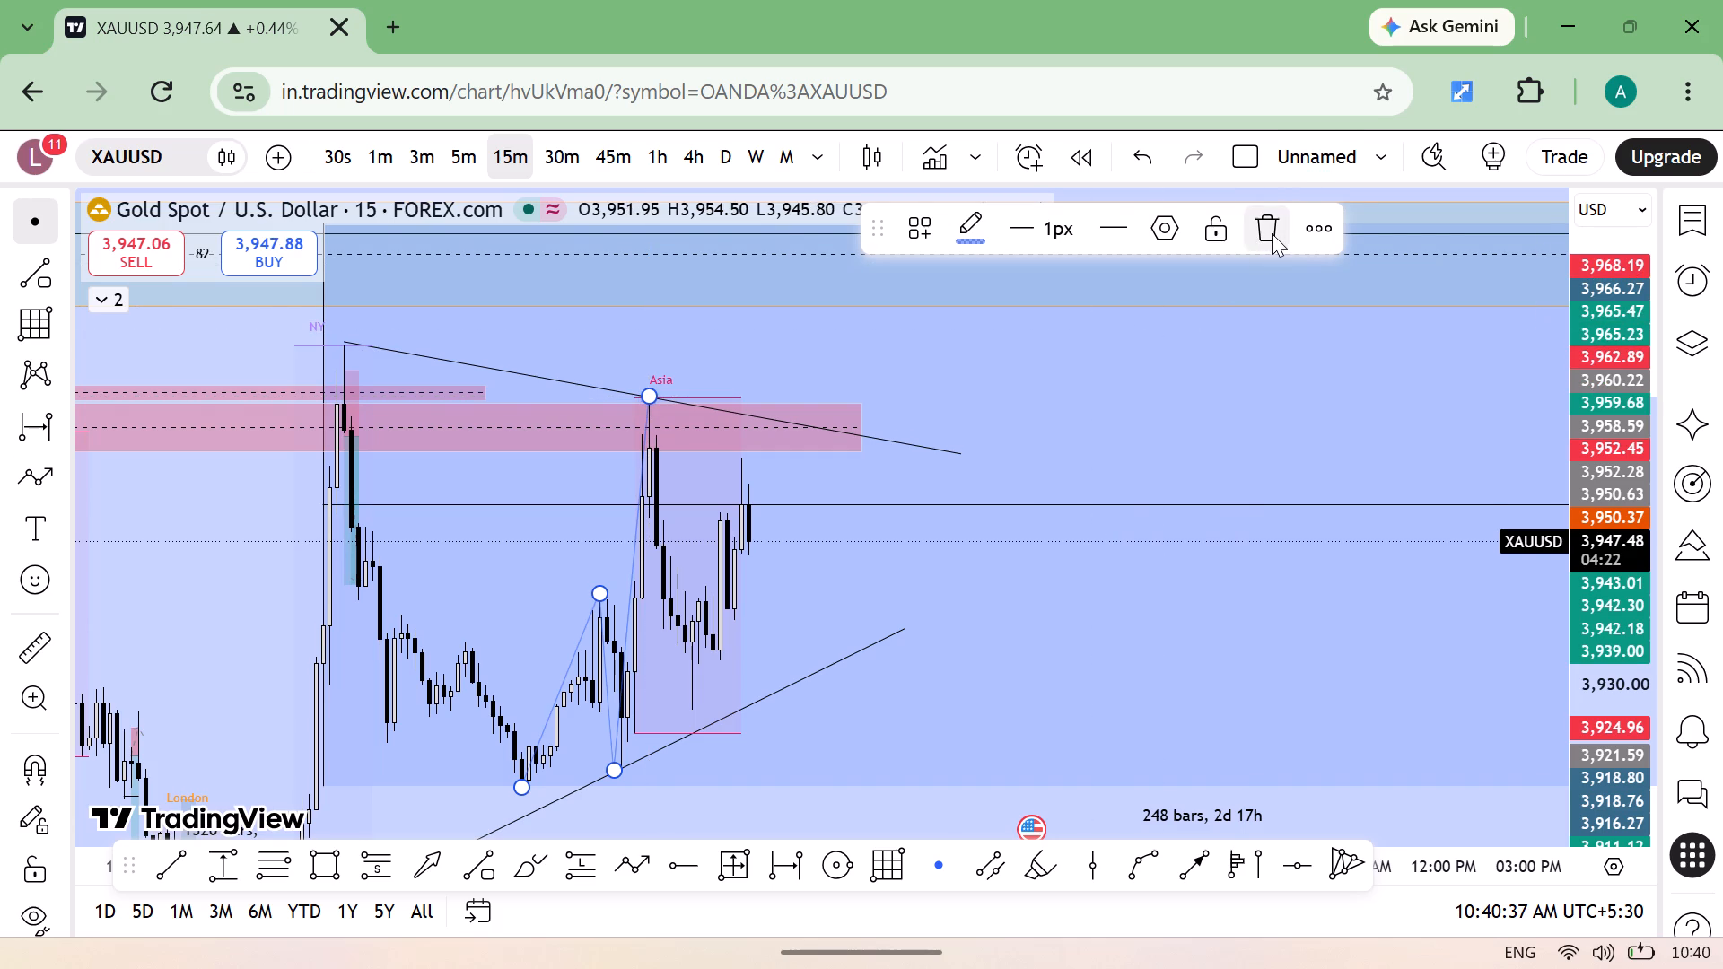
Cut the rising trend line that runs from the London low beneath the price swings.
{"action": "left_click", "coordinate": [627, 862]}
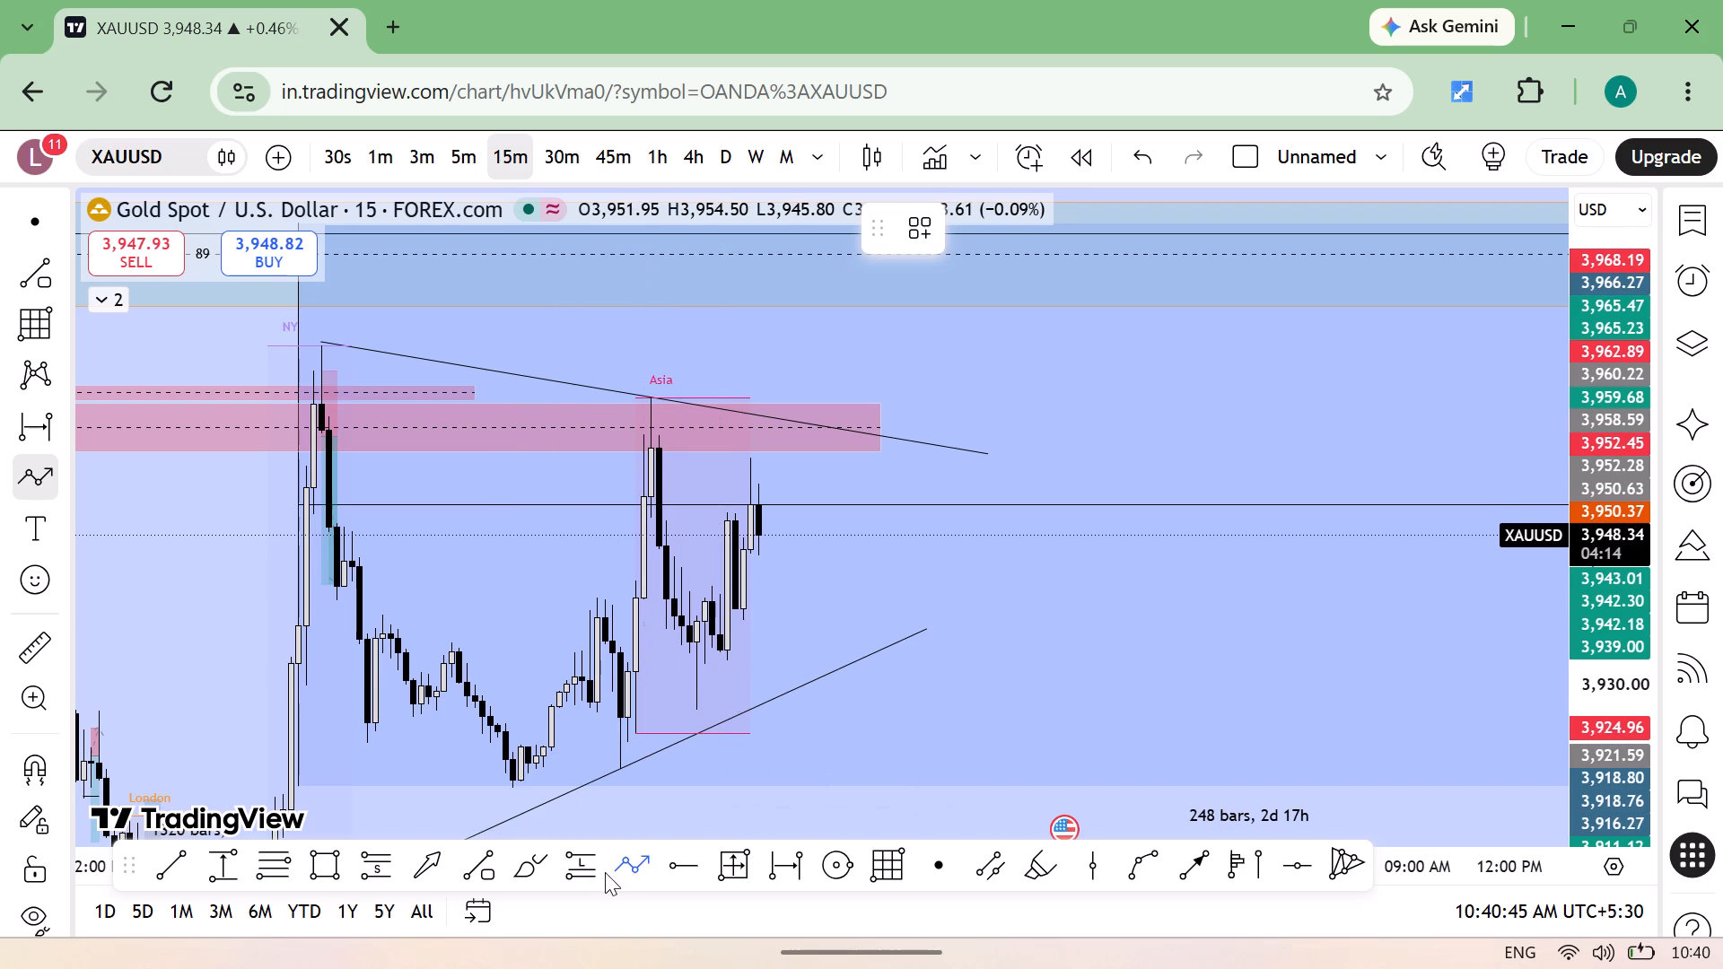
{"action": "left_click", "coordinate": [951, 860]}
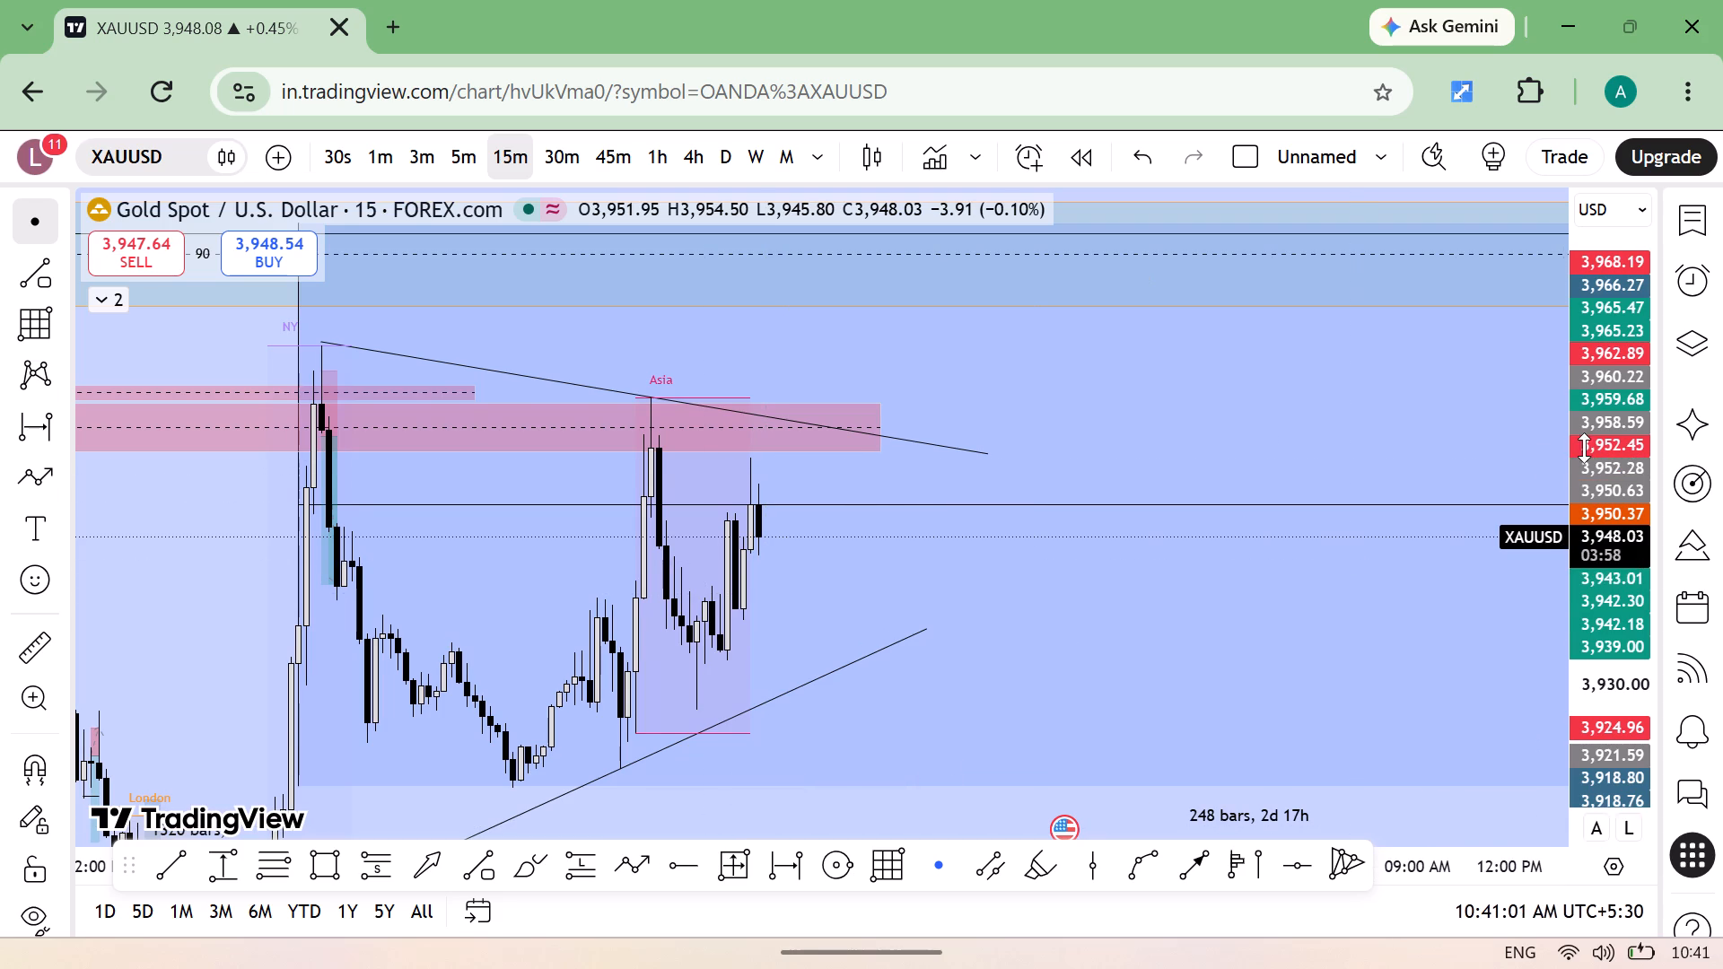
{"action": "left_click_drag", "start_coordinate": [1580, 523], "coordinate": [1556, 710]}
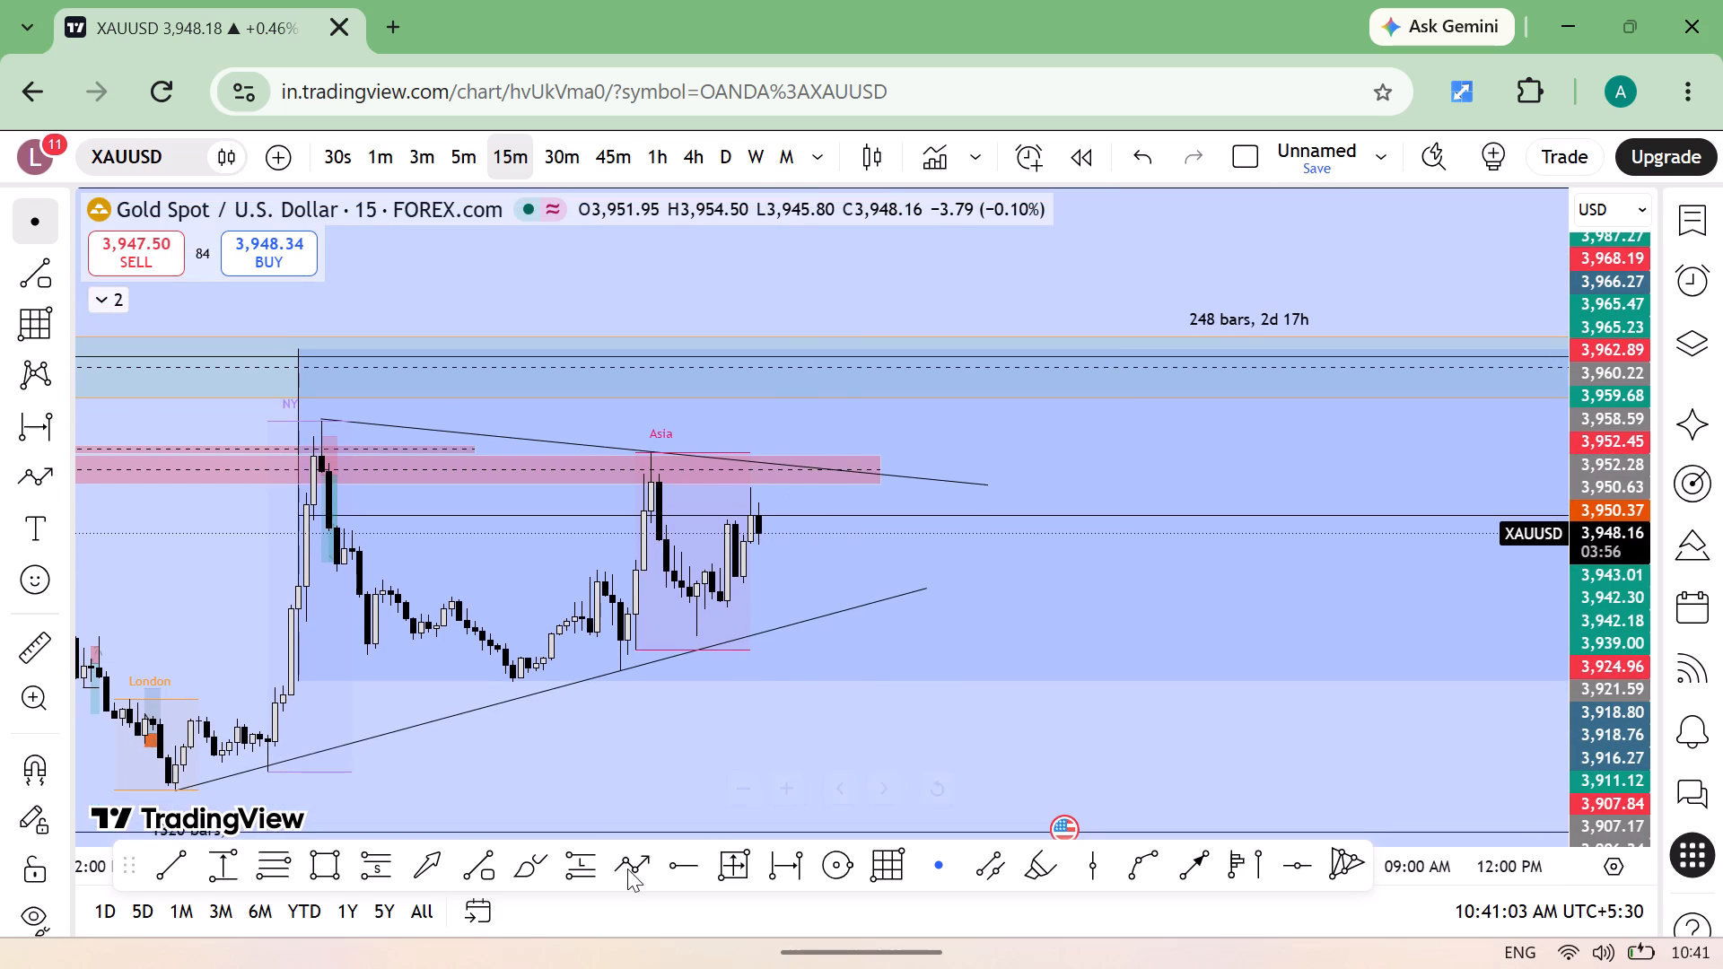
{"action": "left_click_drag", "start_coordinate": [716, 736], "coordinate": [932, 611]}
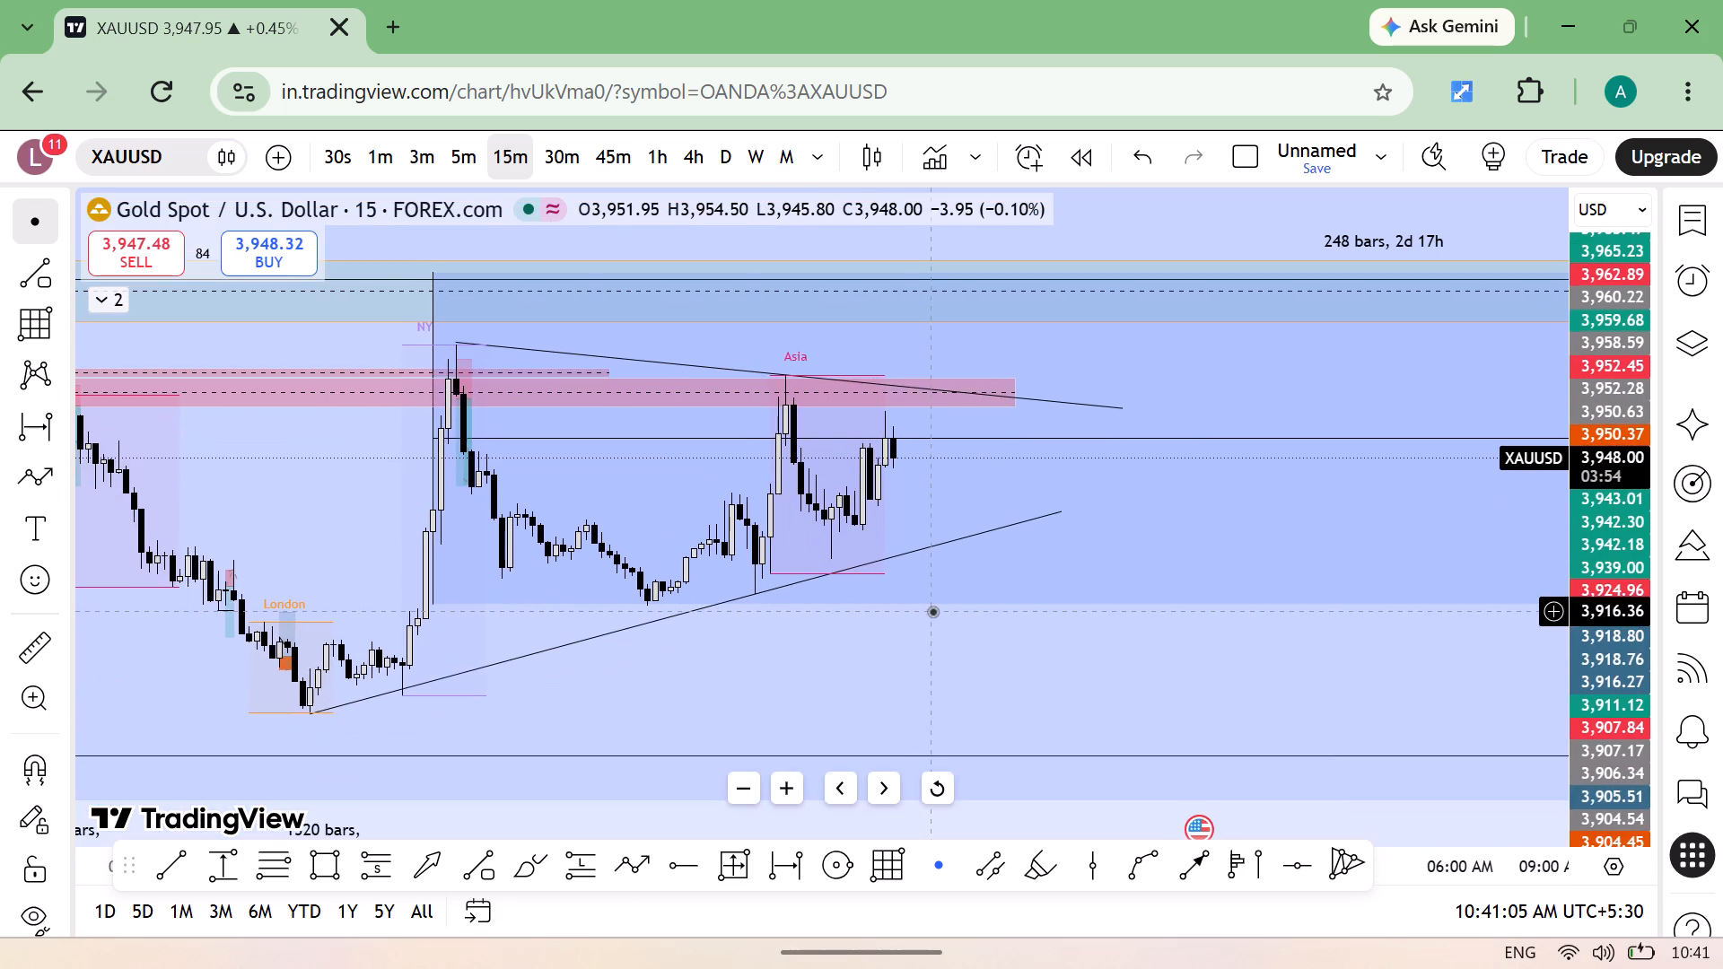
{"action": "left_click", "coordinate": [600, 635]}
{"action": "left_click", "coordinate": [600, 635], "text": "ctrl"}
{"action": "key", "text": "ctrl+x"}
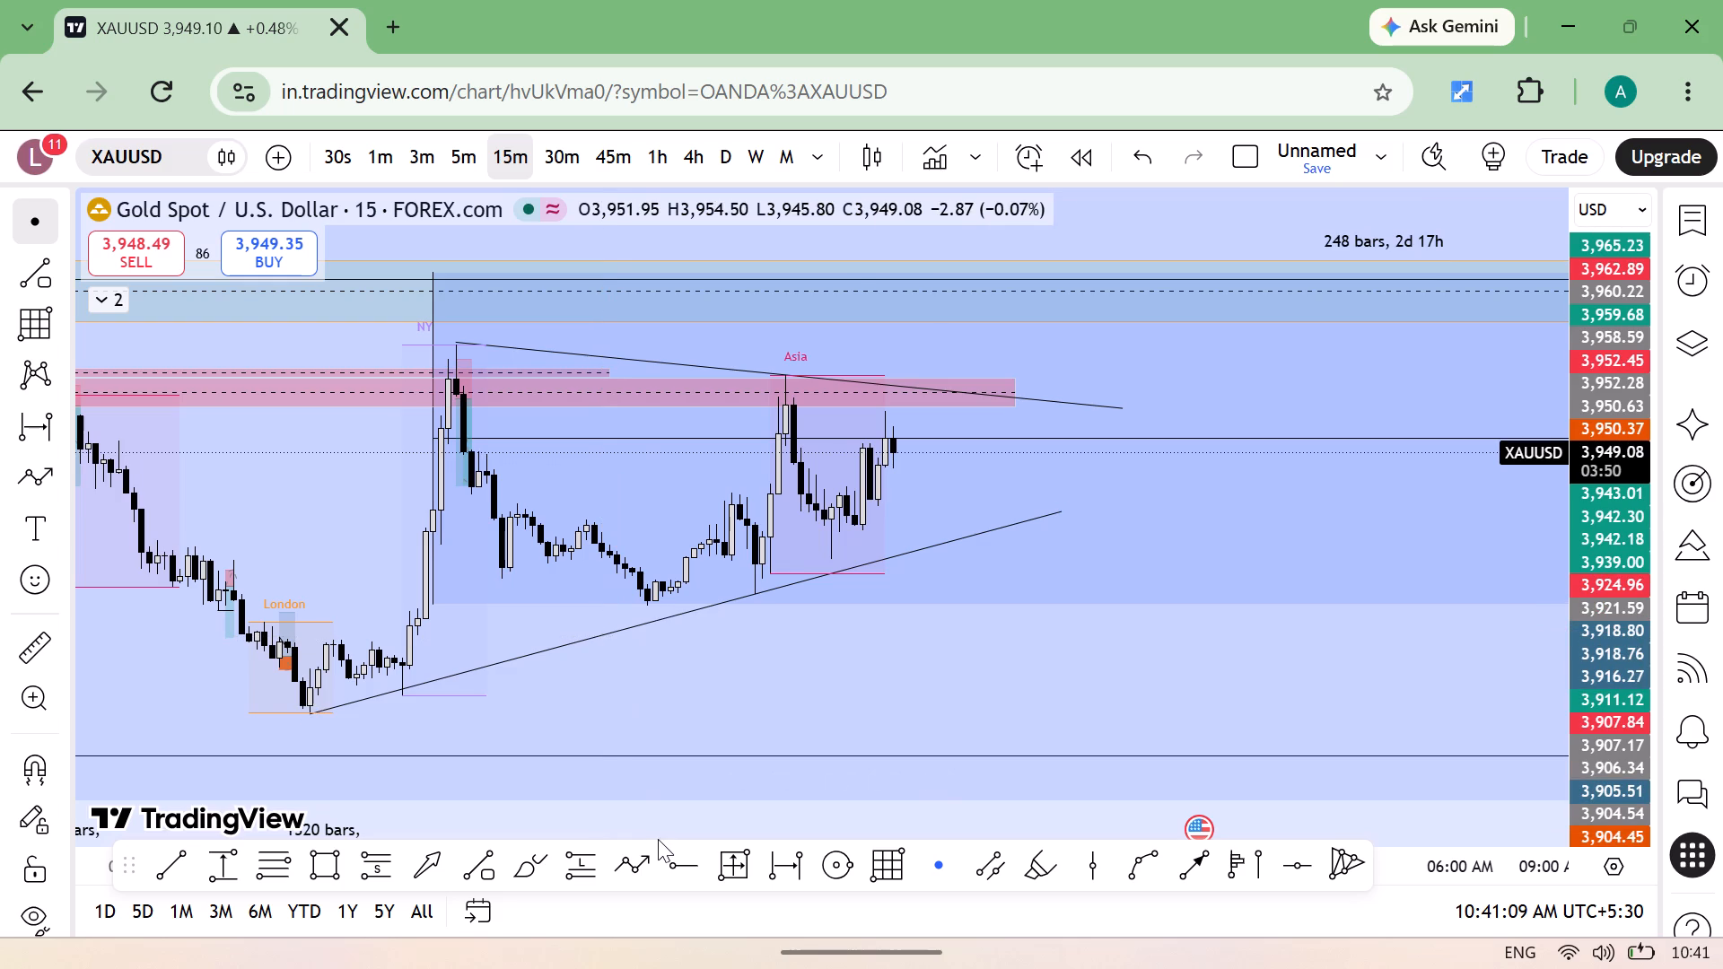
{"action": "left_click", "coordinate": [559, 645]}
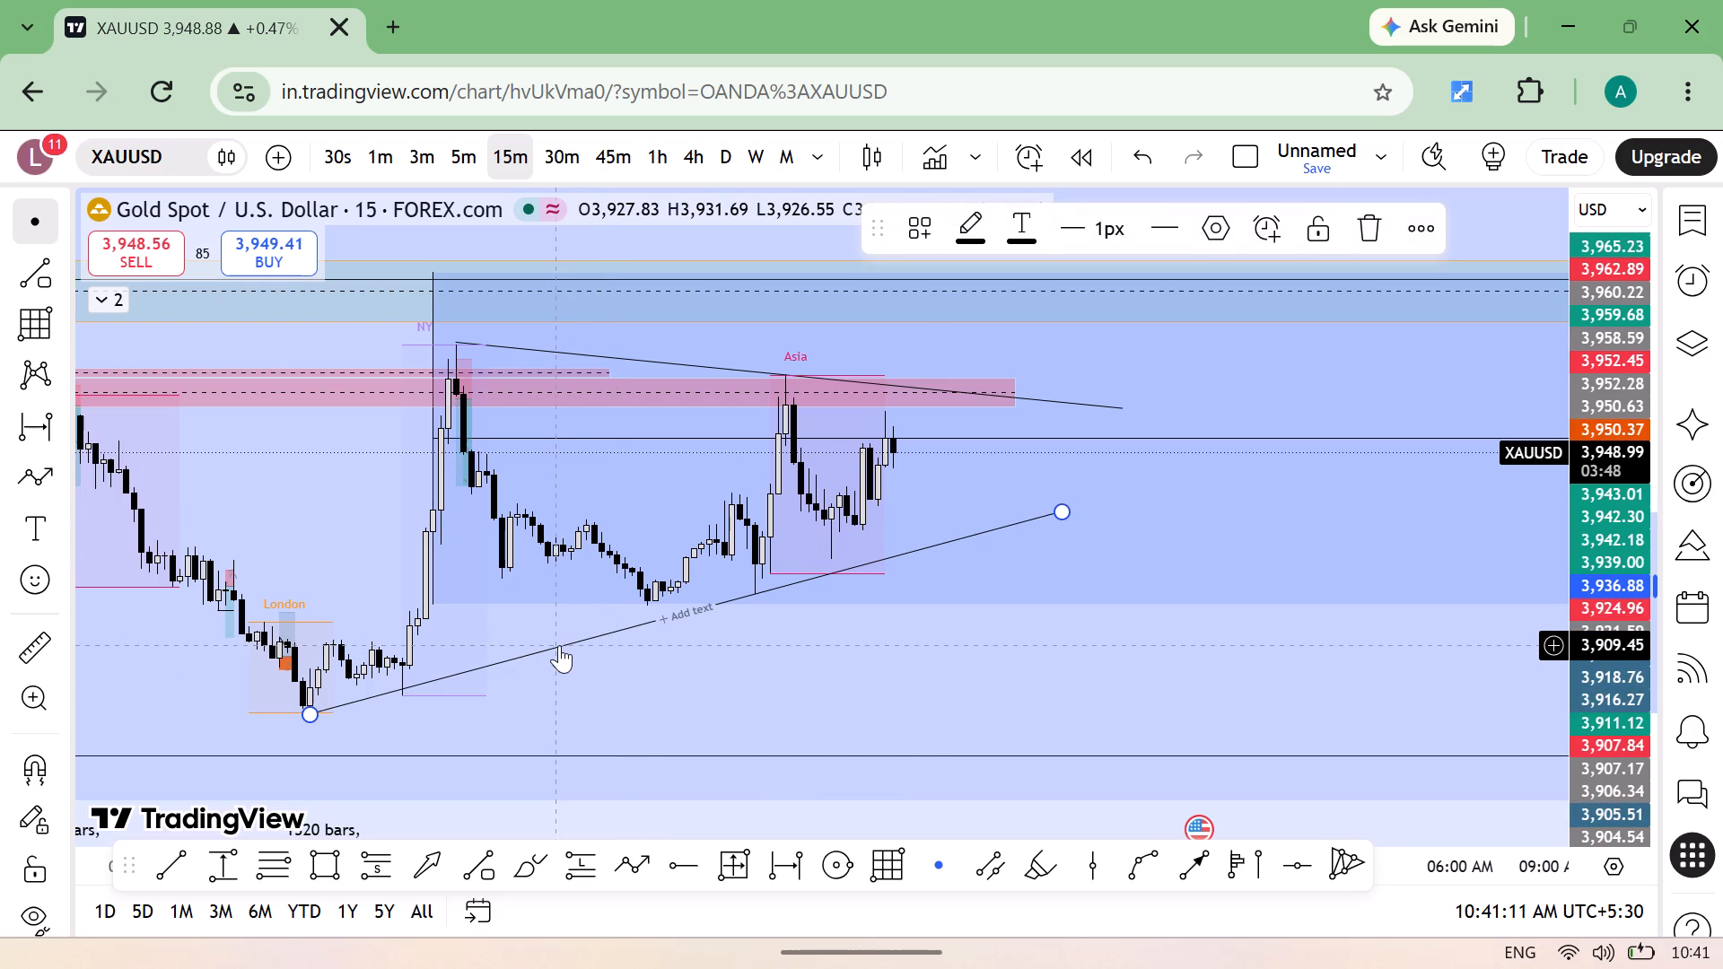
{"action": "key", "text": "ctrl+x"}
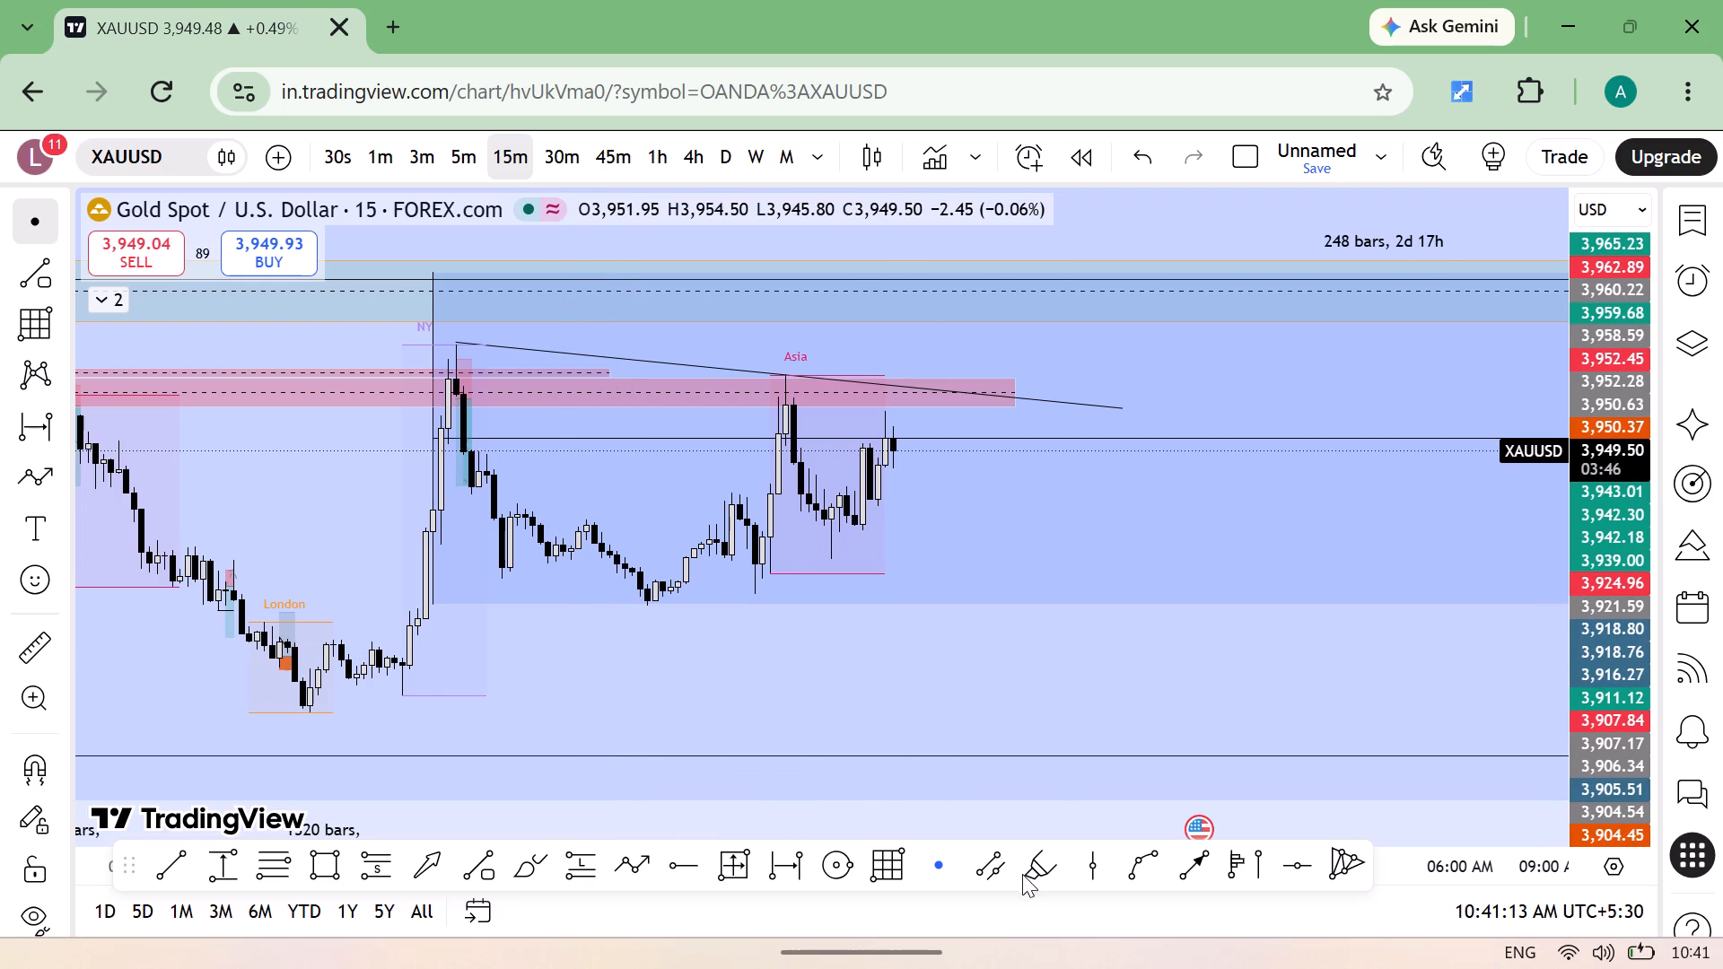
Draw a narrow rising parallel channel from about 3,898.67 at the NY session low to 3,934.88 beyond the latest candle, and deselect it.
{"action": "left_click", "coordinate": [1001, 865]}
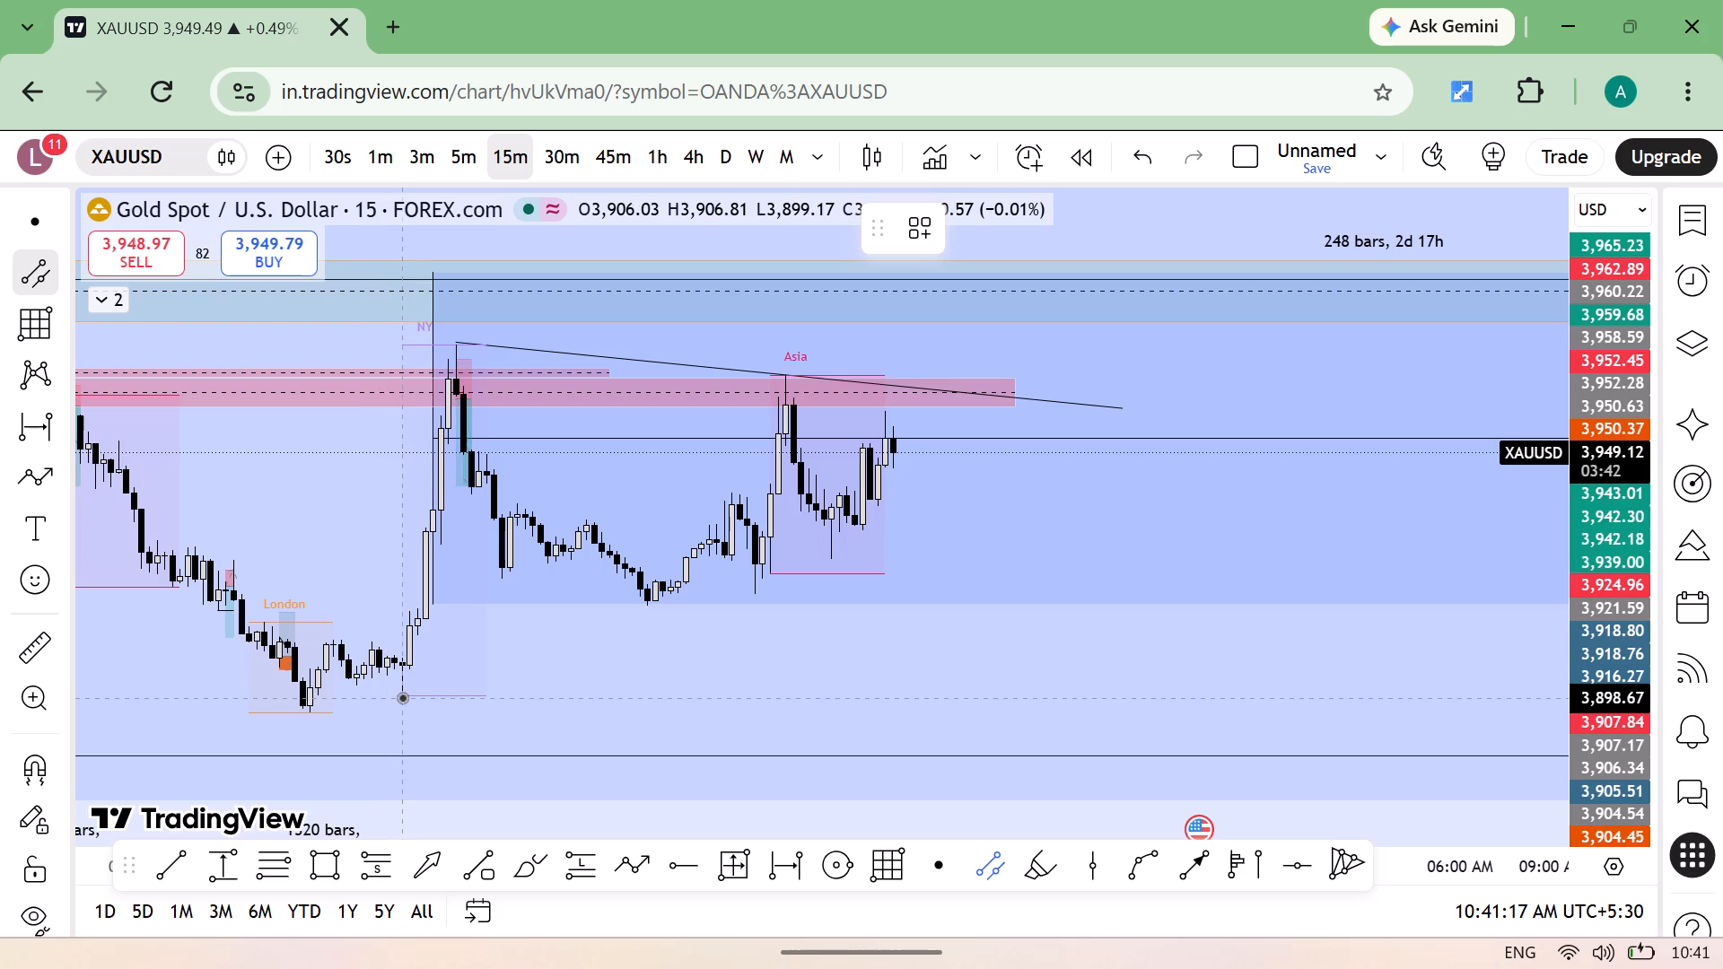
{"action": "left_click_drag", "start_coordinate": [402, 697], "coordinate": [892, 540]}
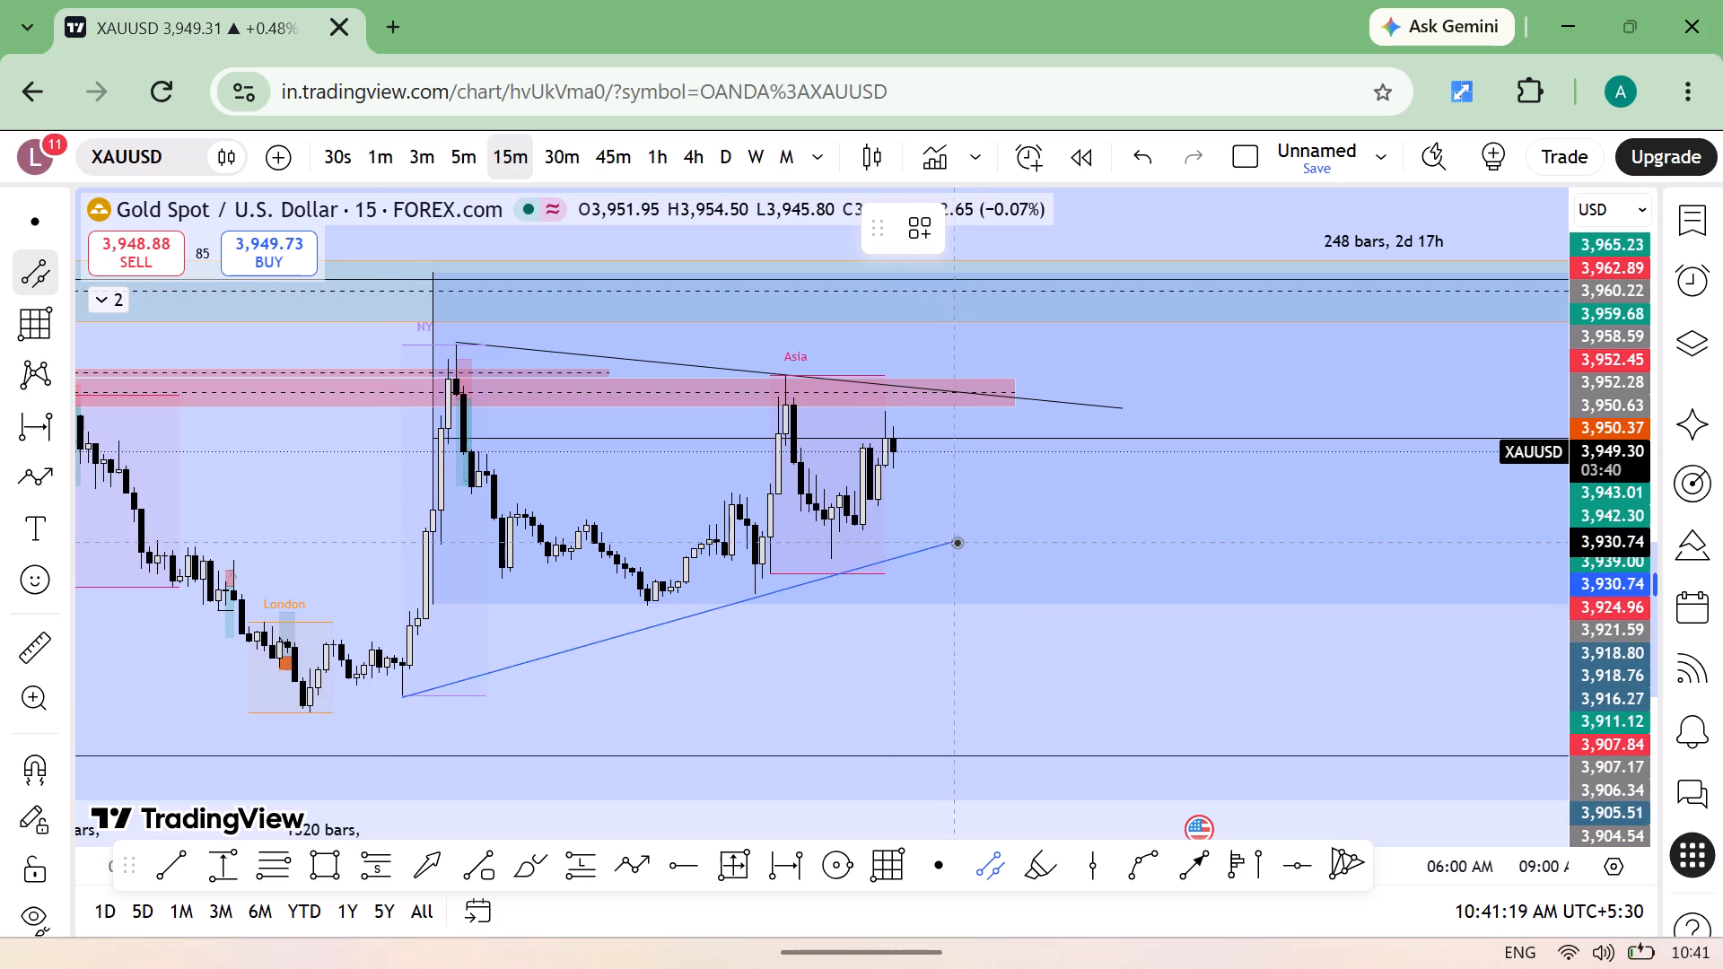
{"action": "left_click_drag", "start_coordinate": [1005, 521], "coordinate": [996, 505]}
{"action": "left_click", "coordinate": [996, 505]}
{"action": "left_click", "coordinate": [1051, 469]}
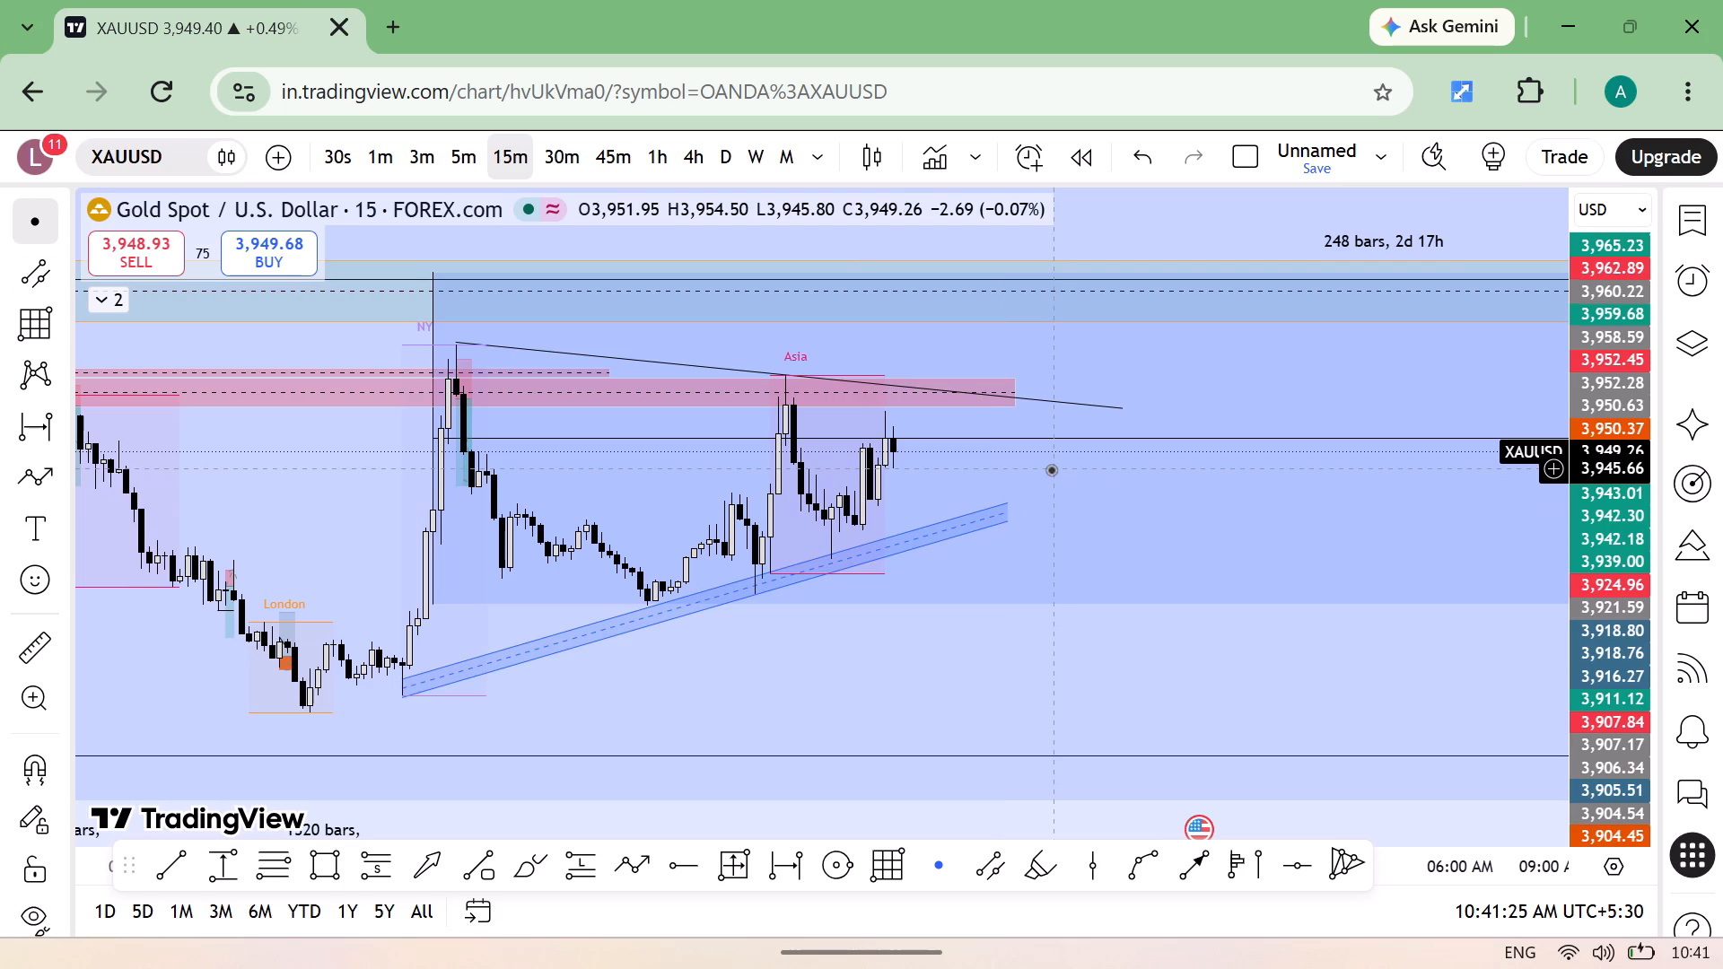
Cut the falling trend line that runs from the NY high across the Asia high.
{"action": "left_click_drag", "start_coordinate": [1051, 469], "coordinate": [1089, 519]}
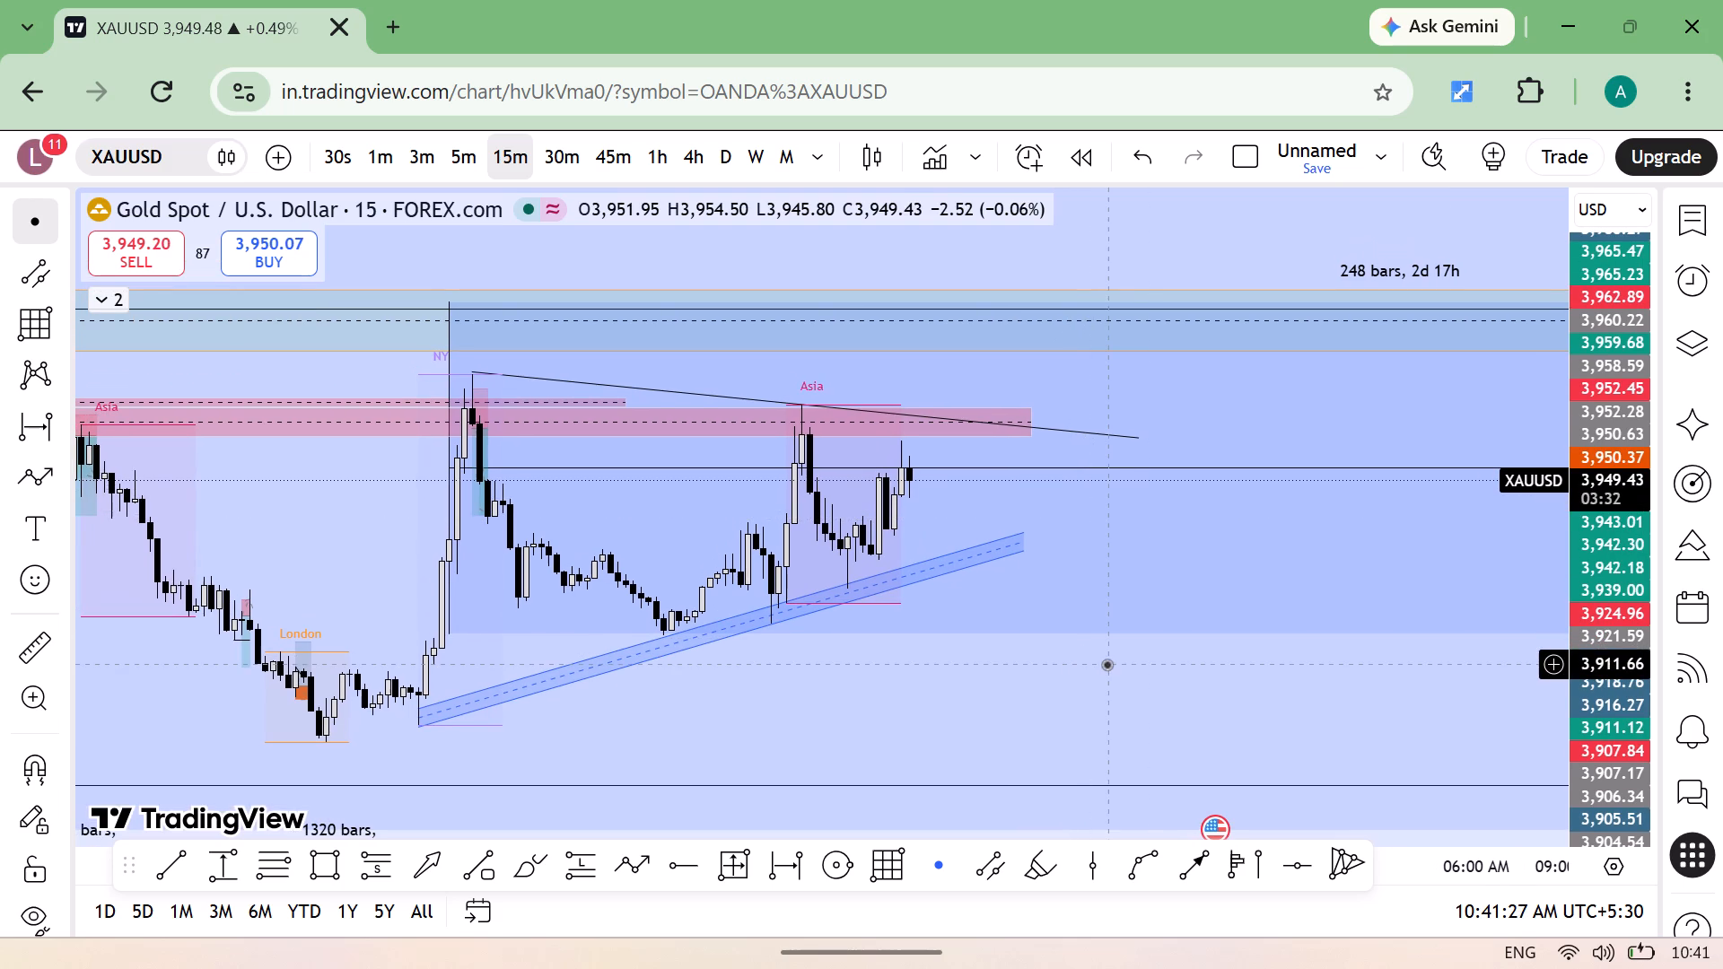
{"action": "left_click", "coordinate": [1134, 445]}
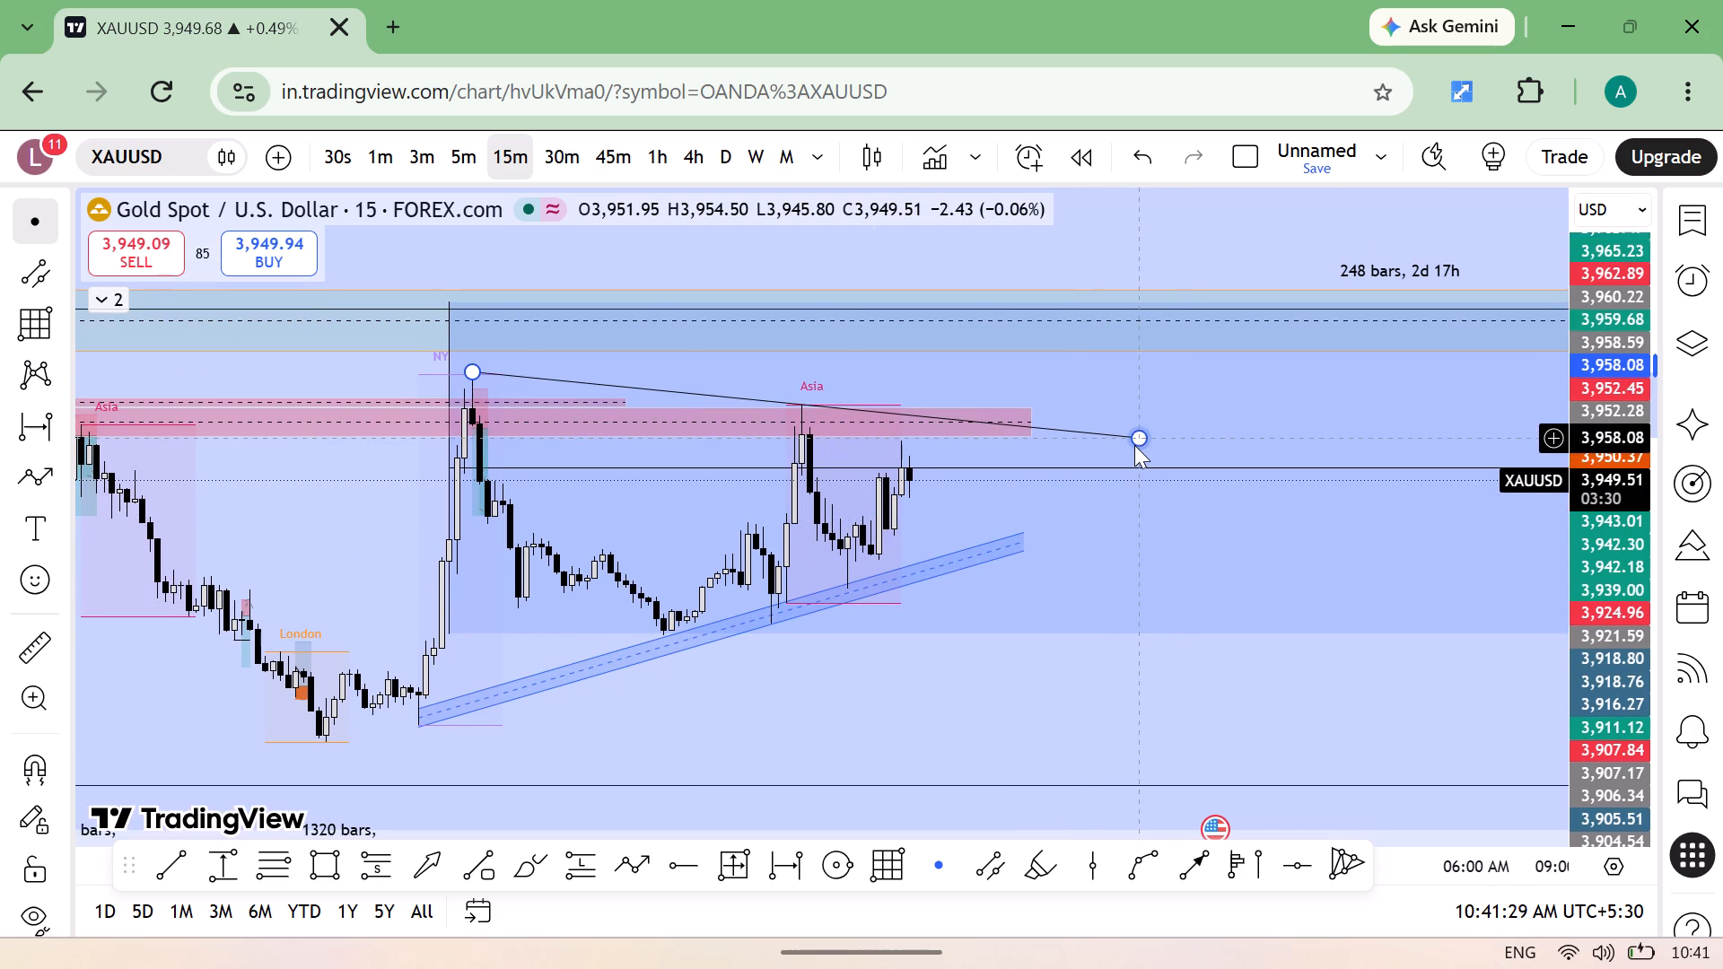
{"action": "key", "text": "ctrl+x"}
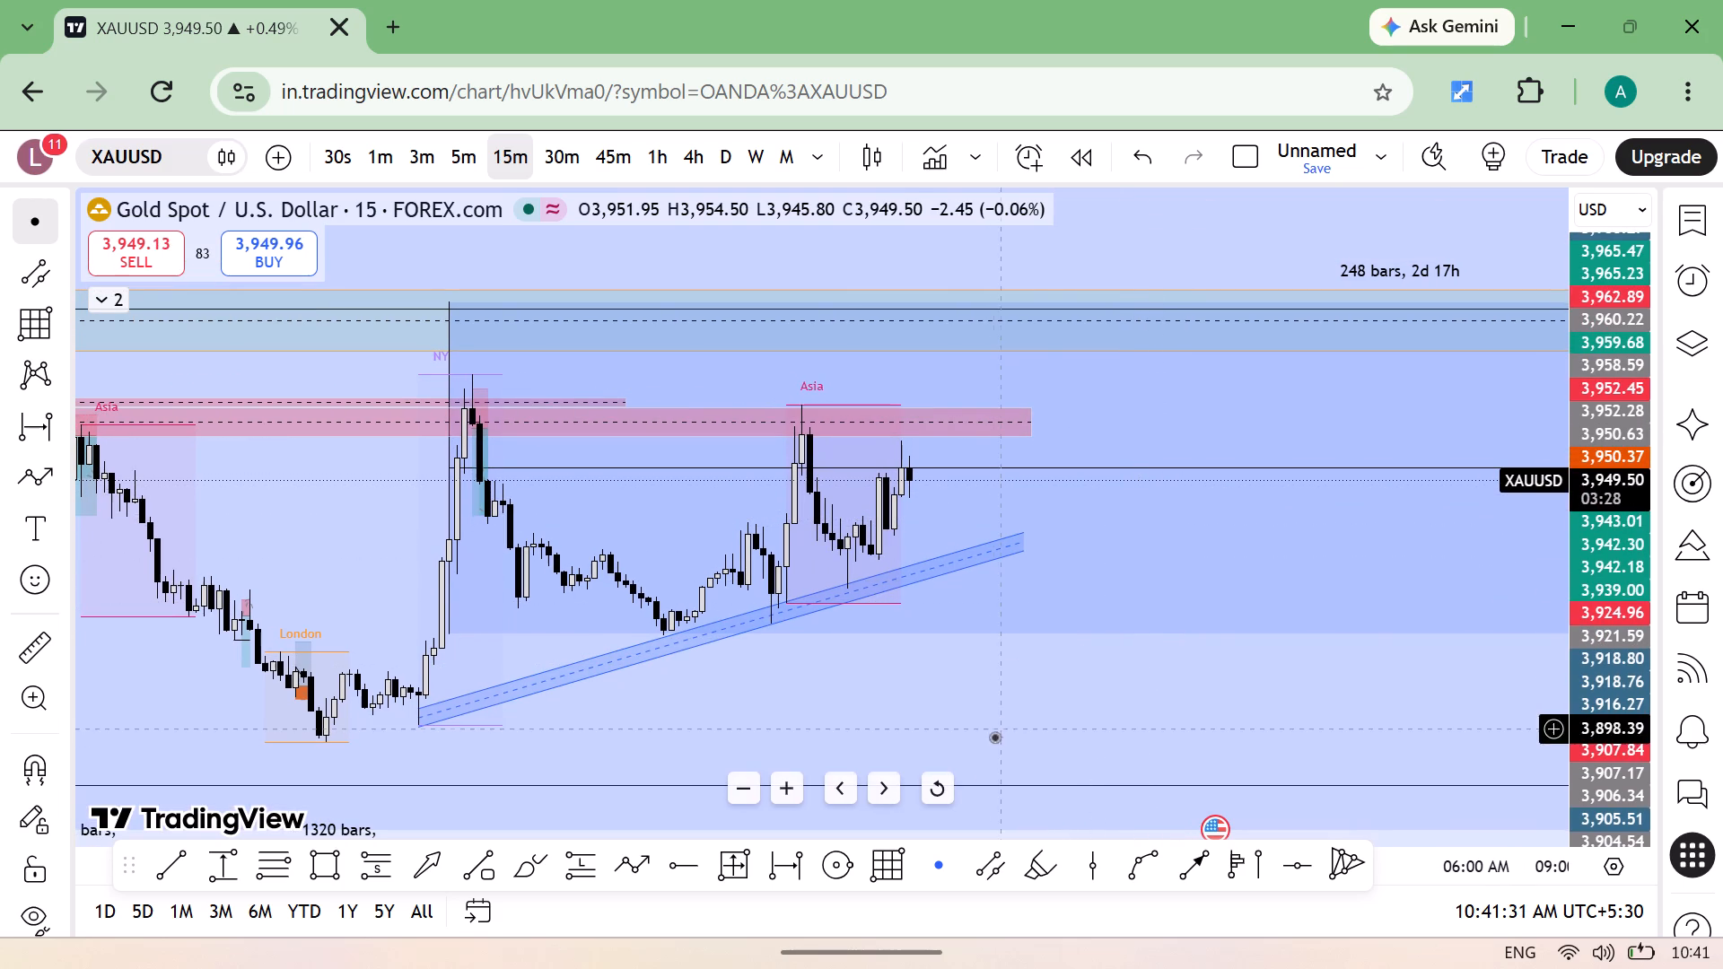
Draw a falling parallel channel from the NY high to 3,959.48 past the latest candle, with its lower edge ending at 3,953.40, and deselect it.
{"action": "left_click", "coordinate": [987, 857]}
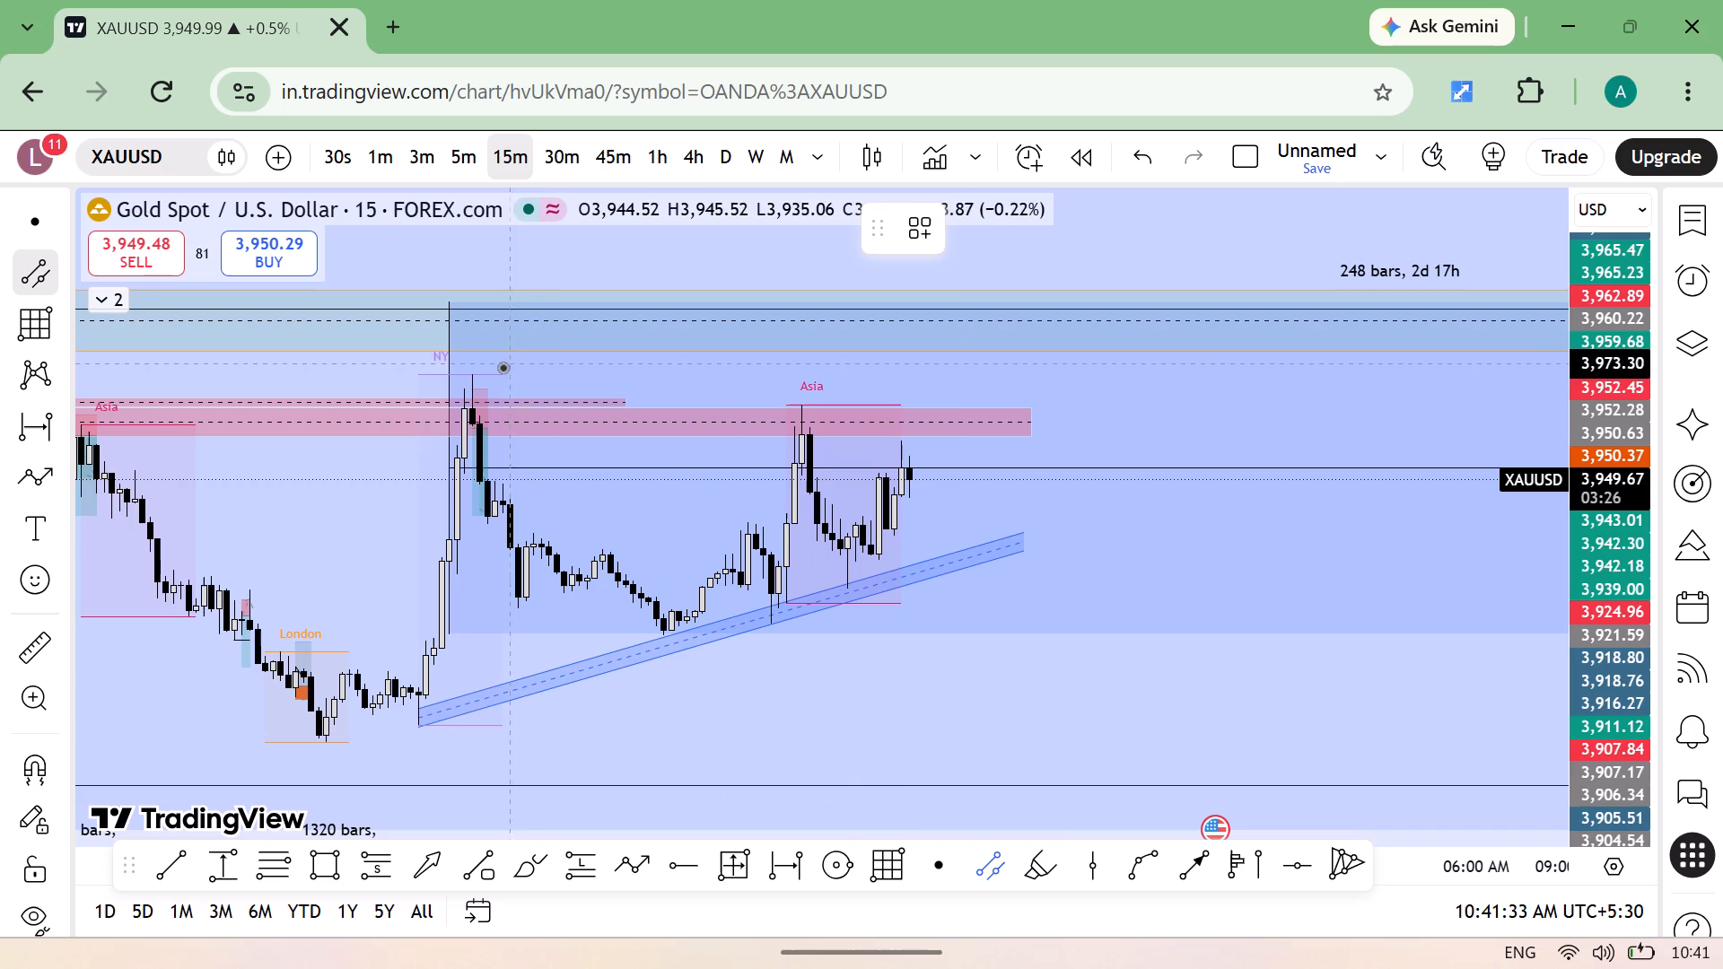
{"action": "left_click_drag", "start_coordinate": [476, 374], "coordinate": [855, 437]}
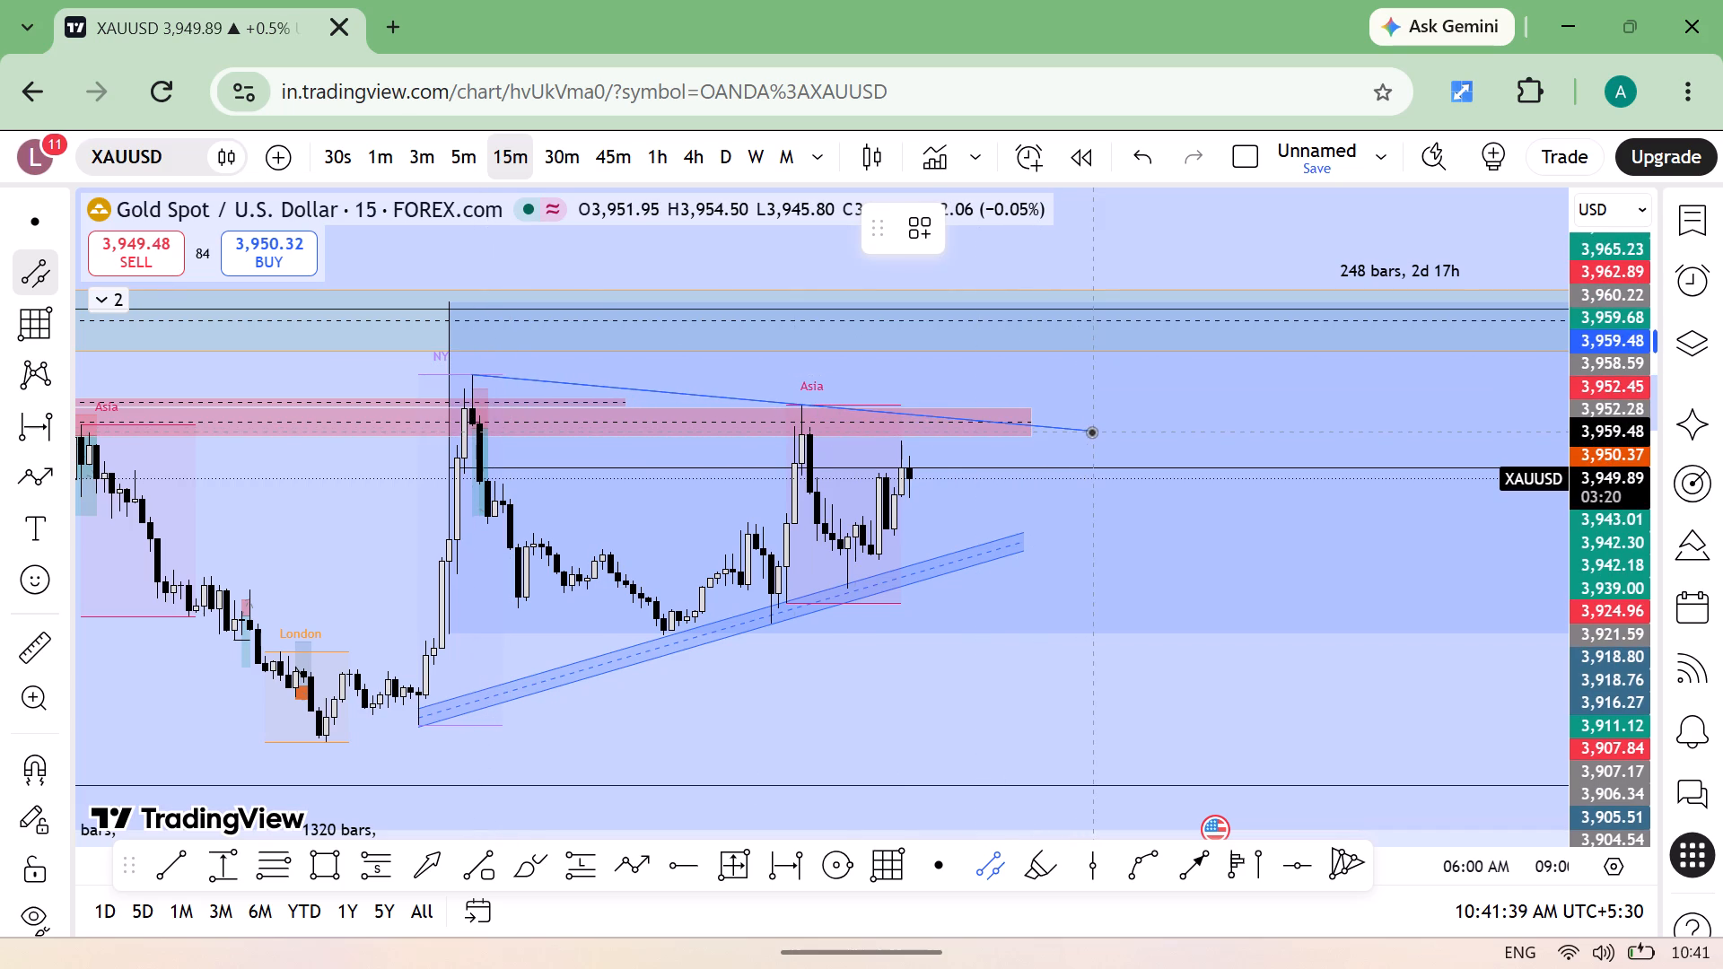
{"action": "left_click_drag", "start_coordinate": [1091, 432], "coordinate": [1089, 461]}
{"action": "left_click", "coordinate": [1089, 461]}
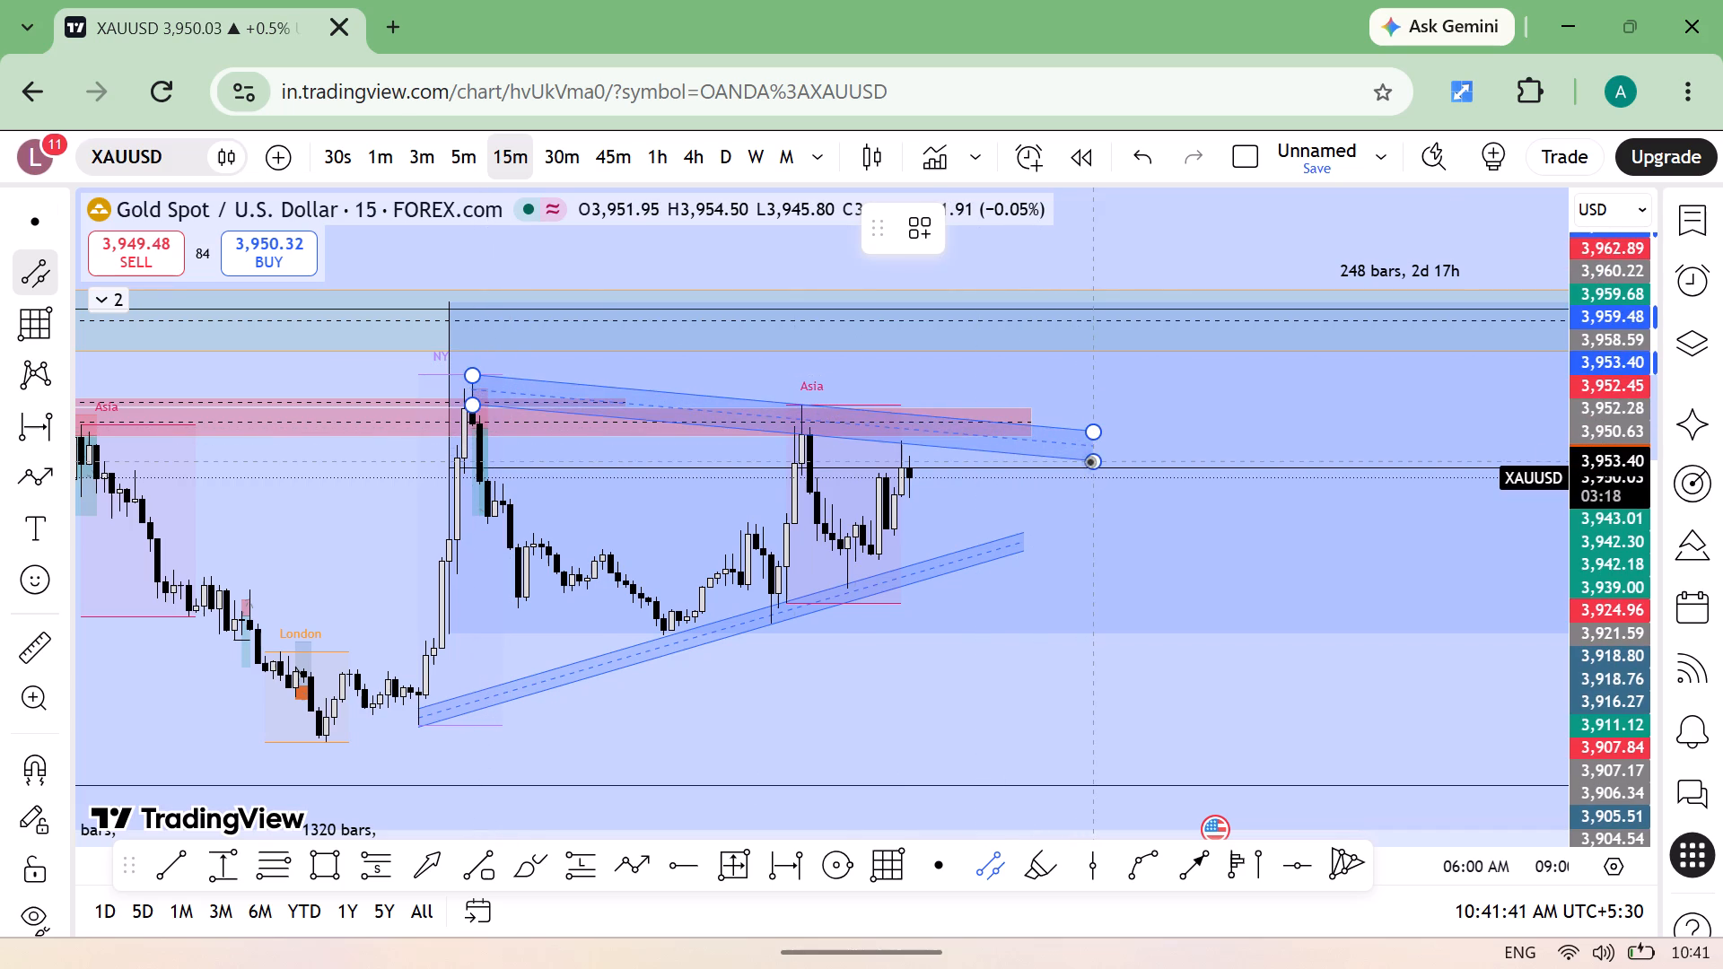
{"action": "left_click", "coordinate": [1168, 447]}
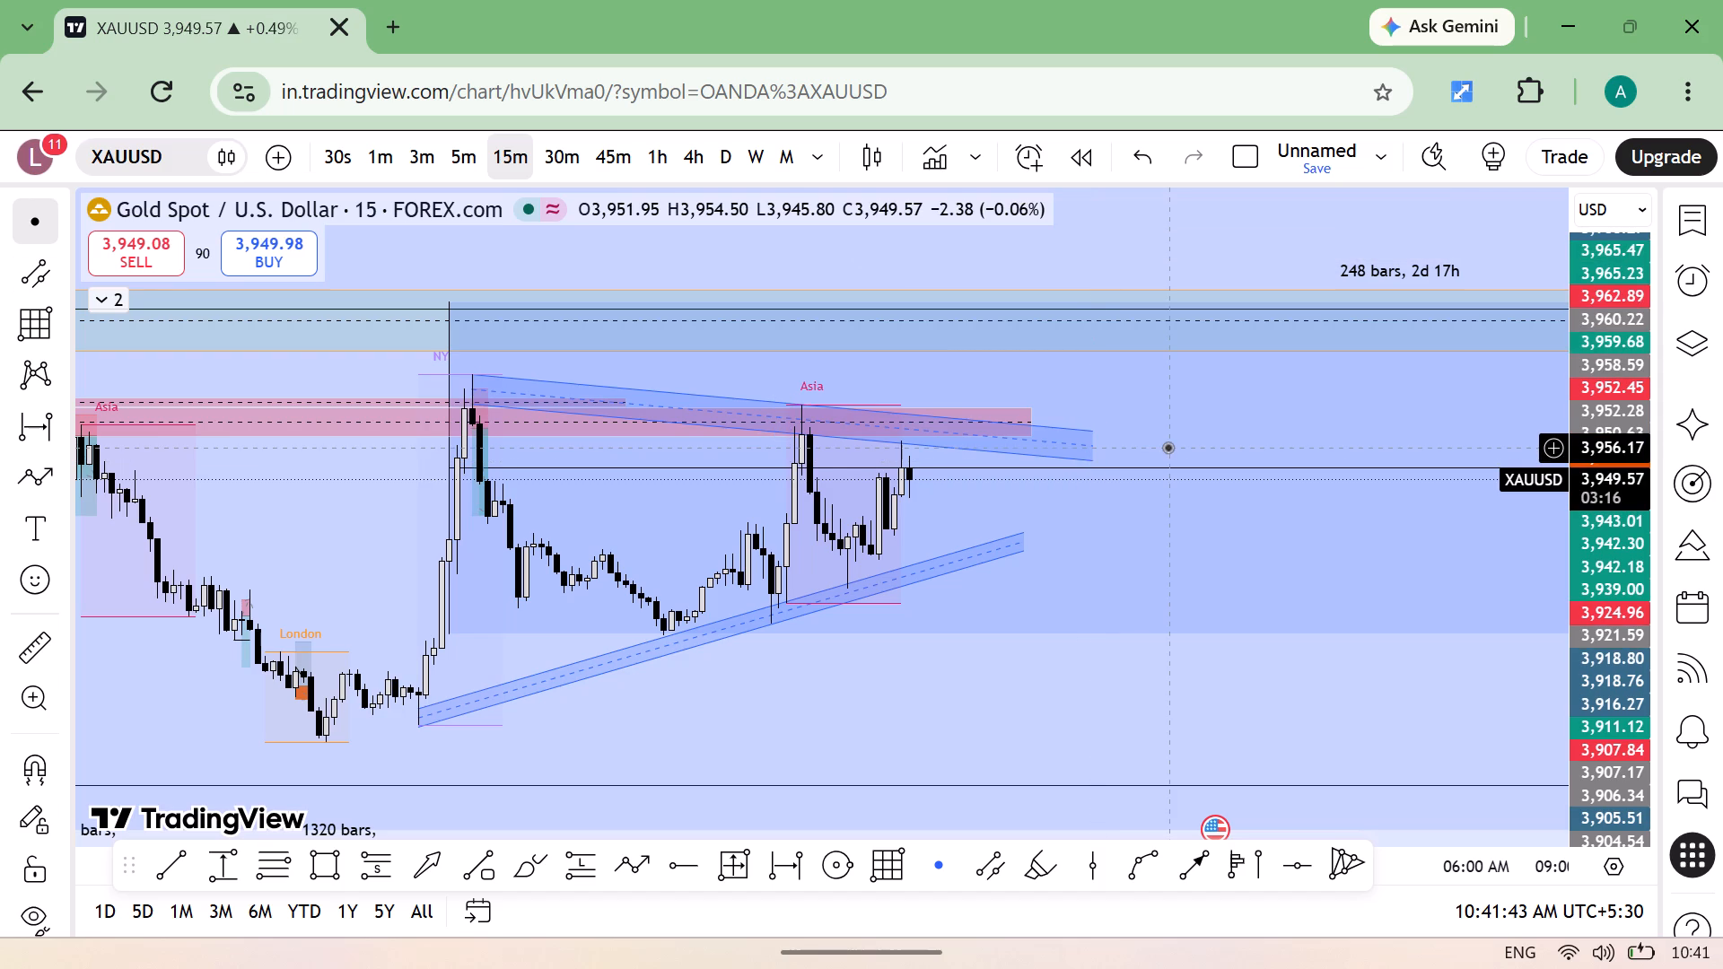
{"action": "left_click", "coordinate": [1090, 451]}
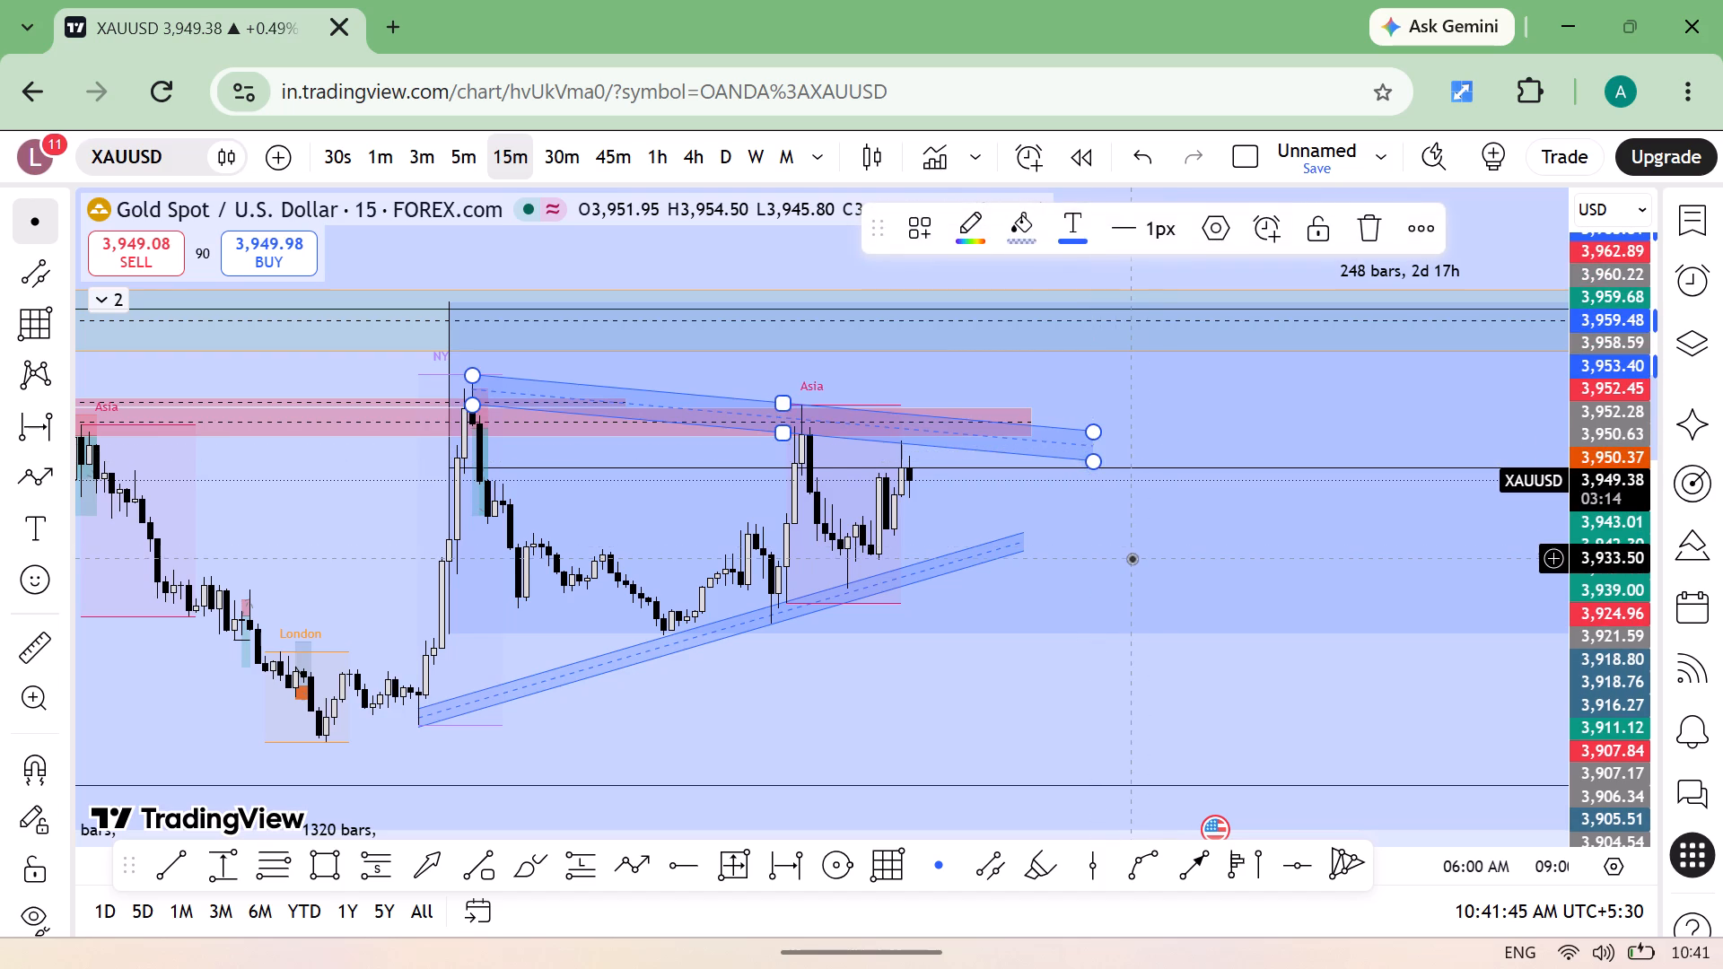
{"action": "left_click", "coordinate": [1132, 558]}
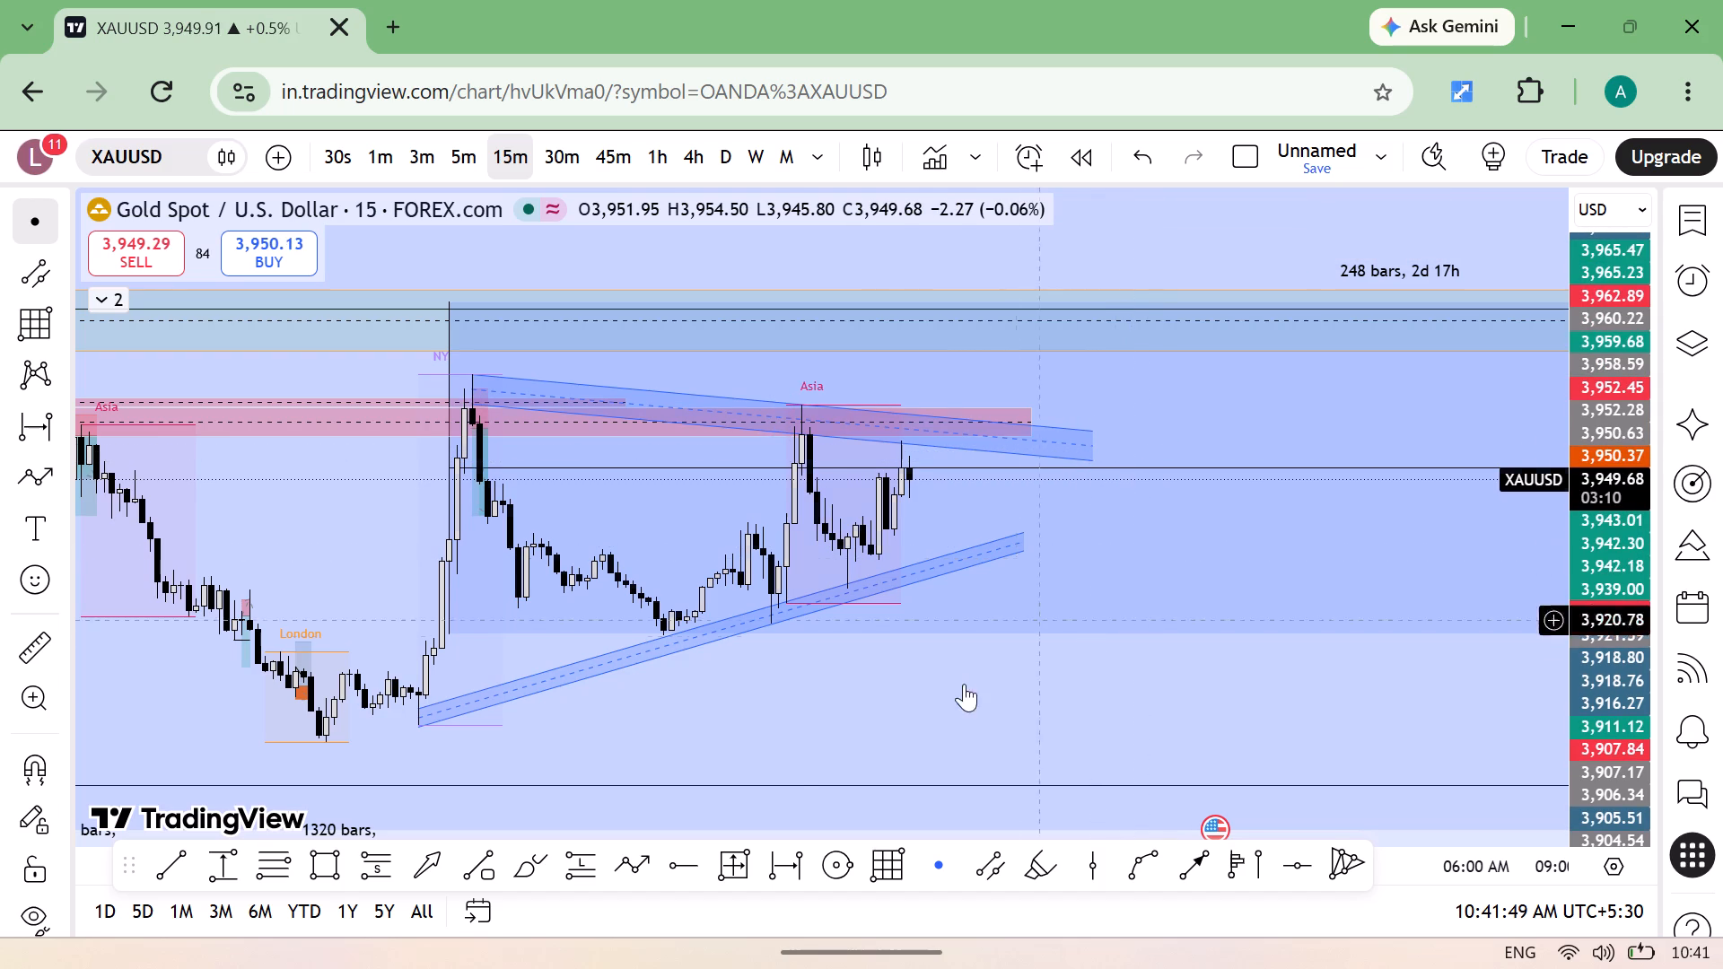
Draw a rising trend line ending at 3,953.13 past the latest candle, anchor its lower end near the Asia low at about 3,924.10, and deselect it.
{"action": "left_click", "coordinate": [485, 869]}
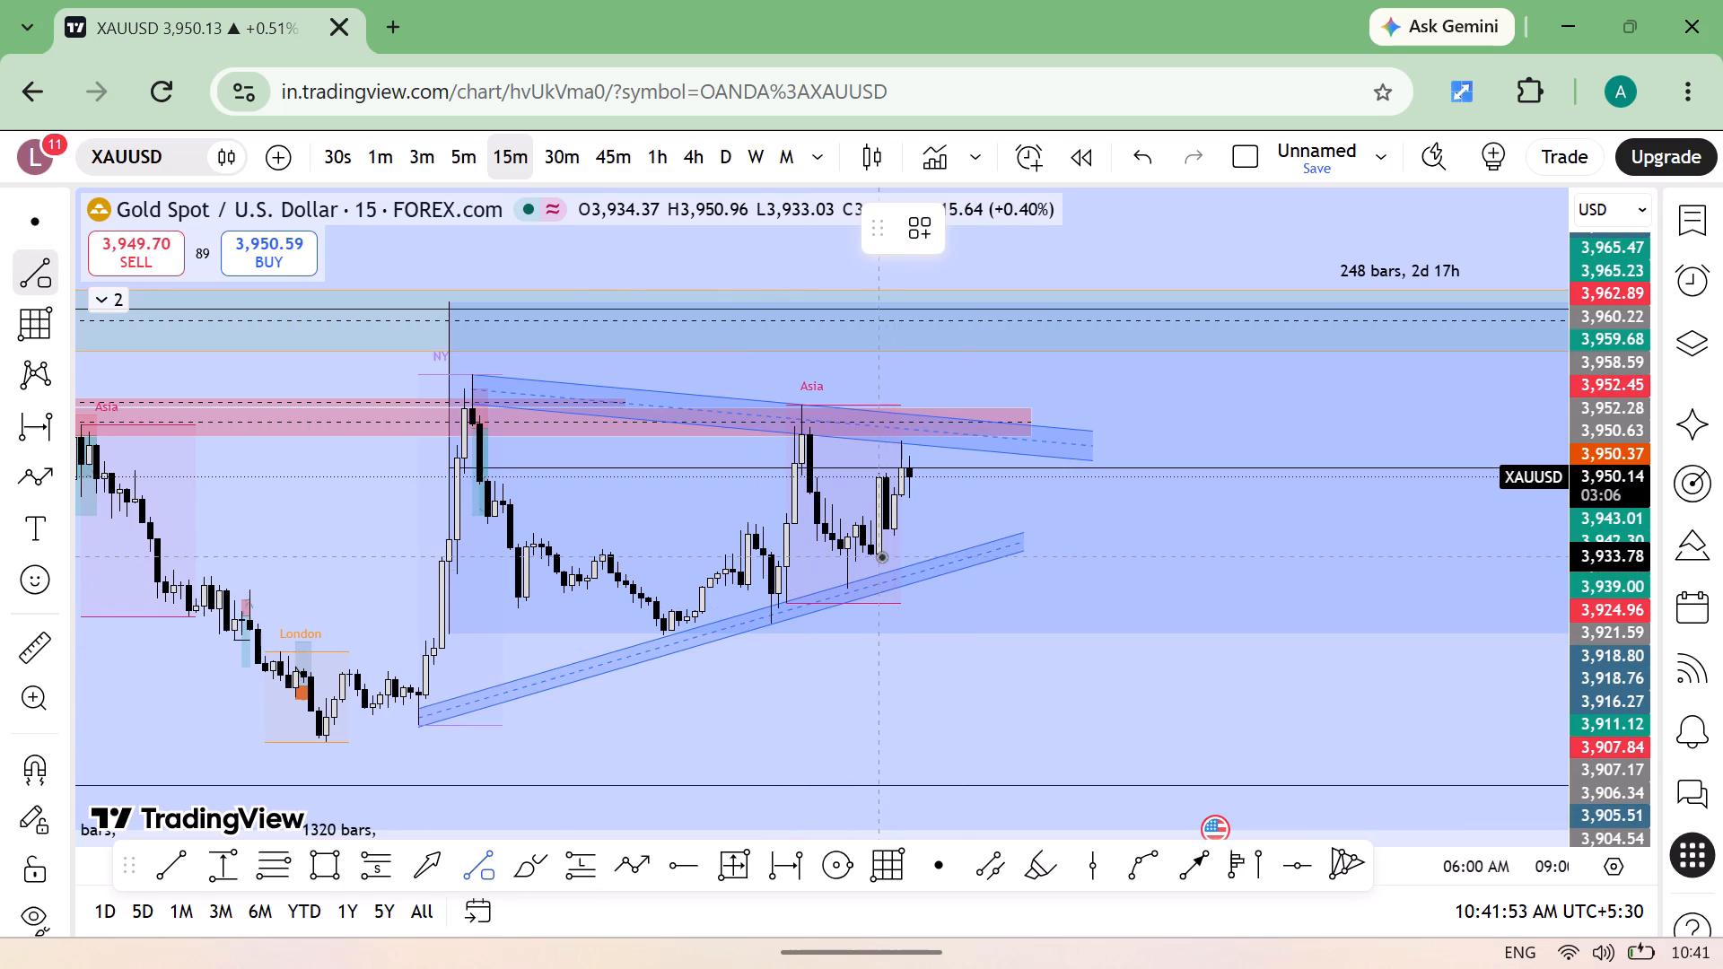
{"action": "left_click_drag", "start_coordinate": [881, 556], "coordinate": [931, 462]}
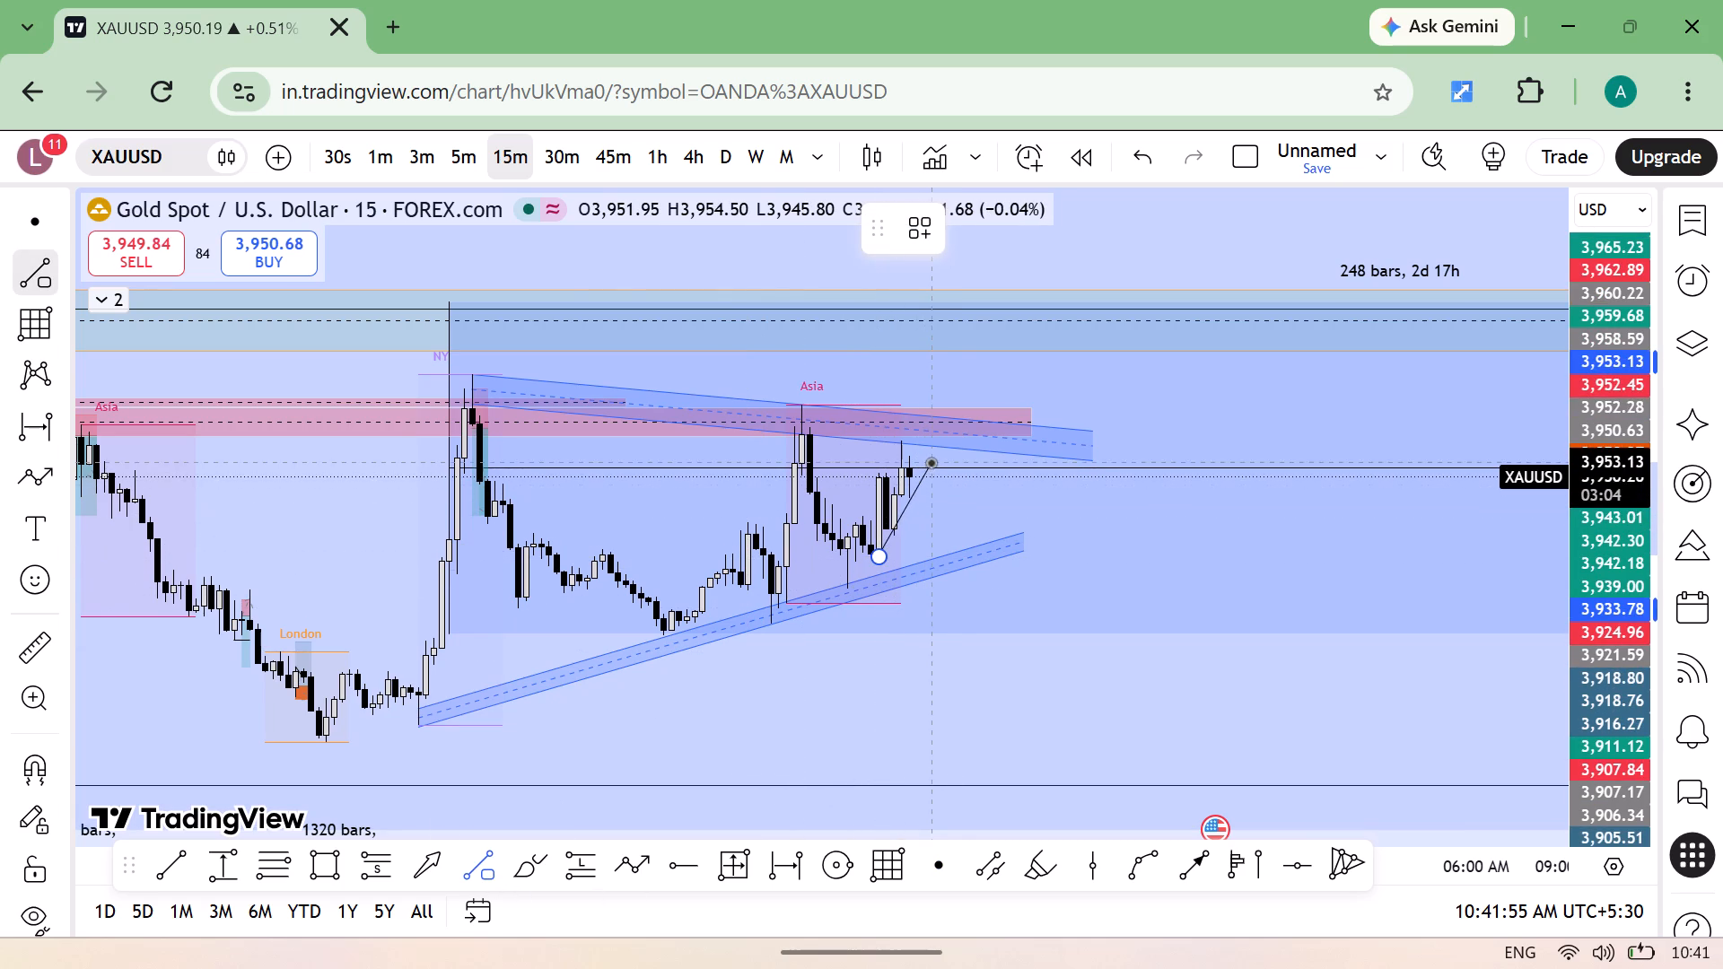
{"action": "left_click", "coordinate": [949, 462]}
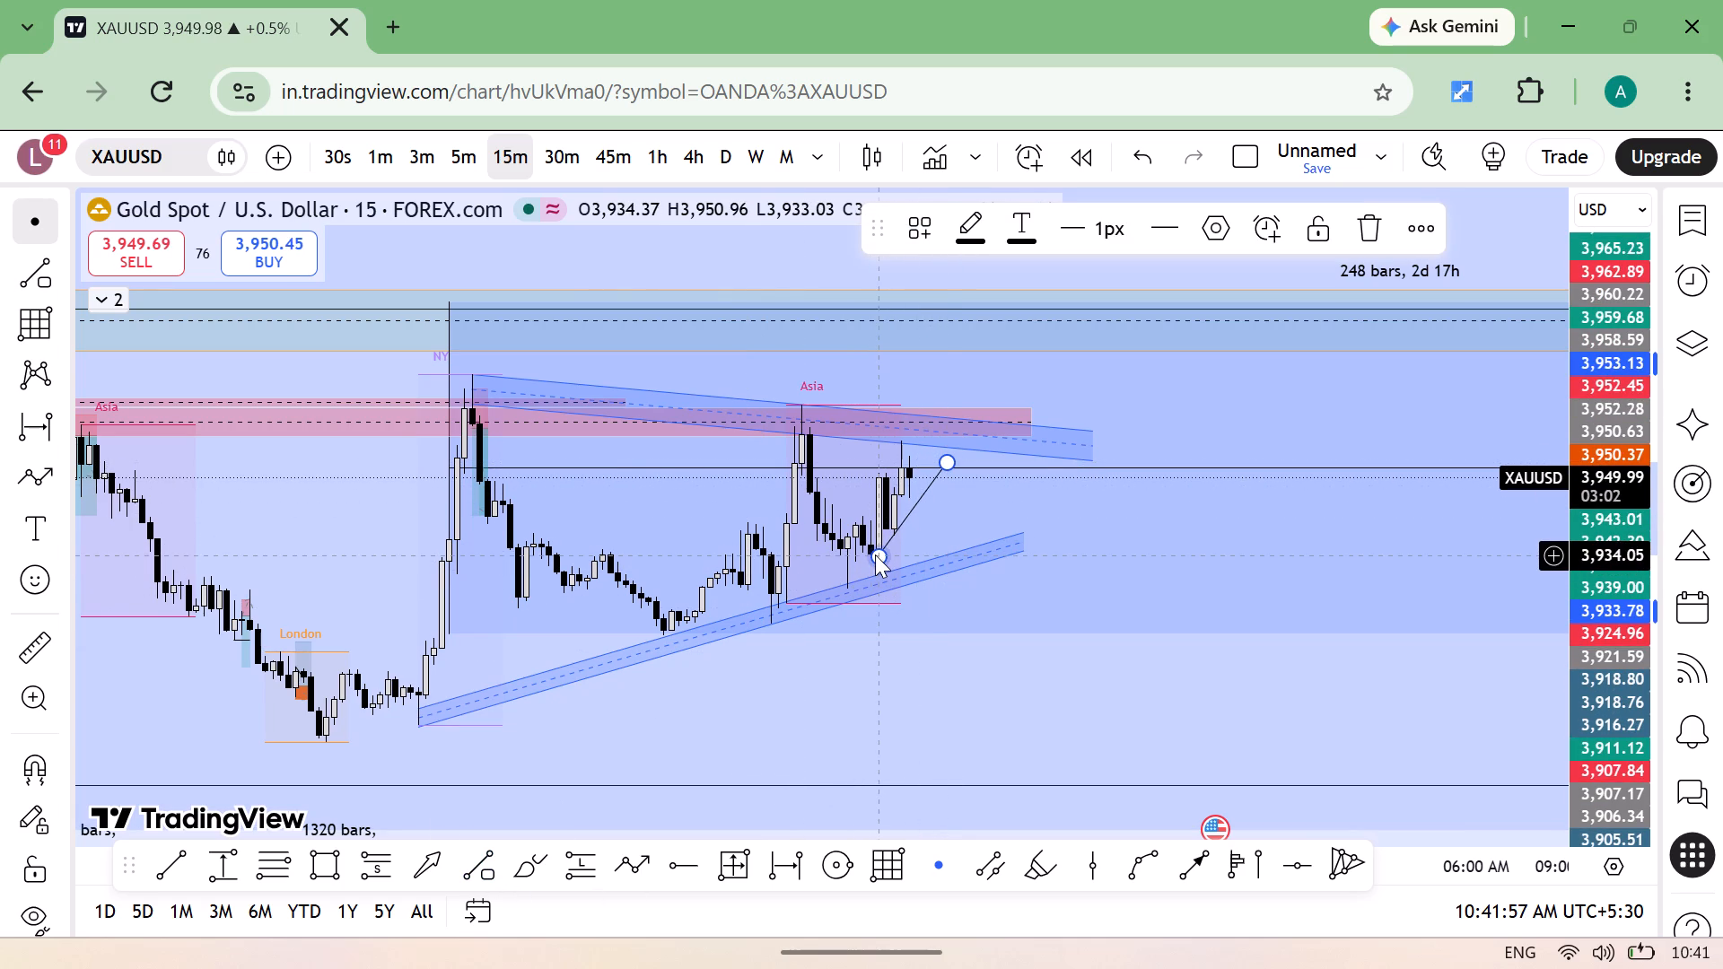
{"action": "left_click_drag", "start_coordinate": [875, 554], "coordinate": [844, 604]}
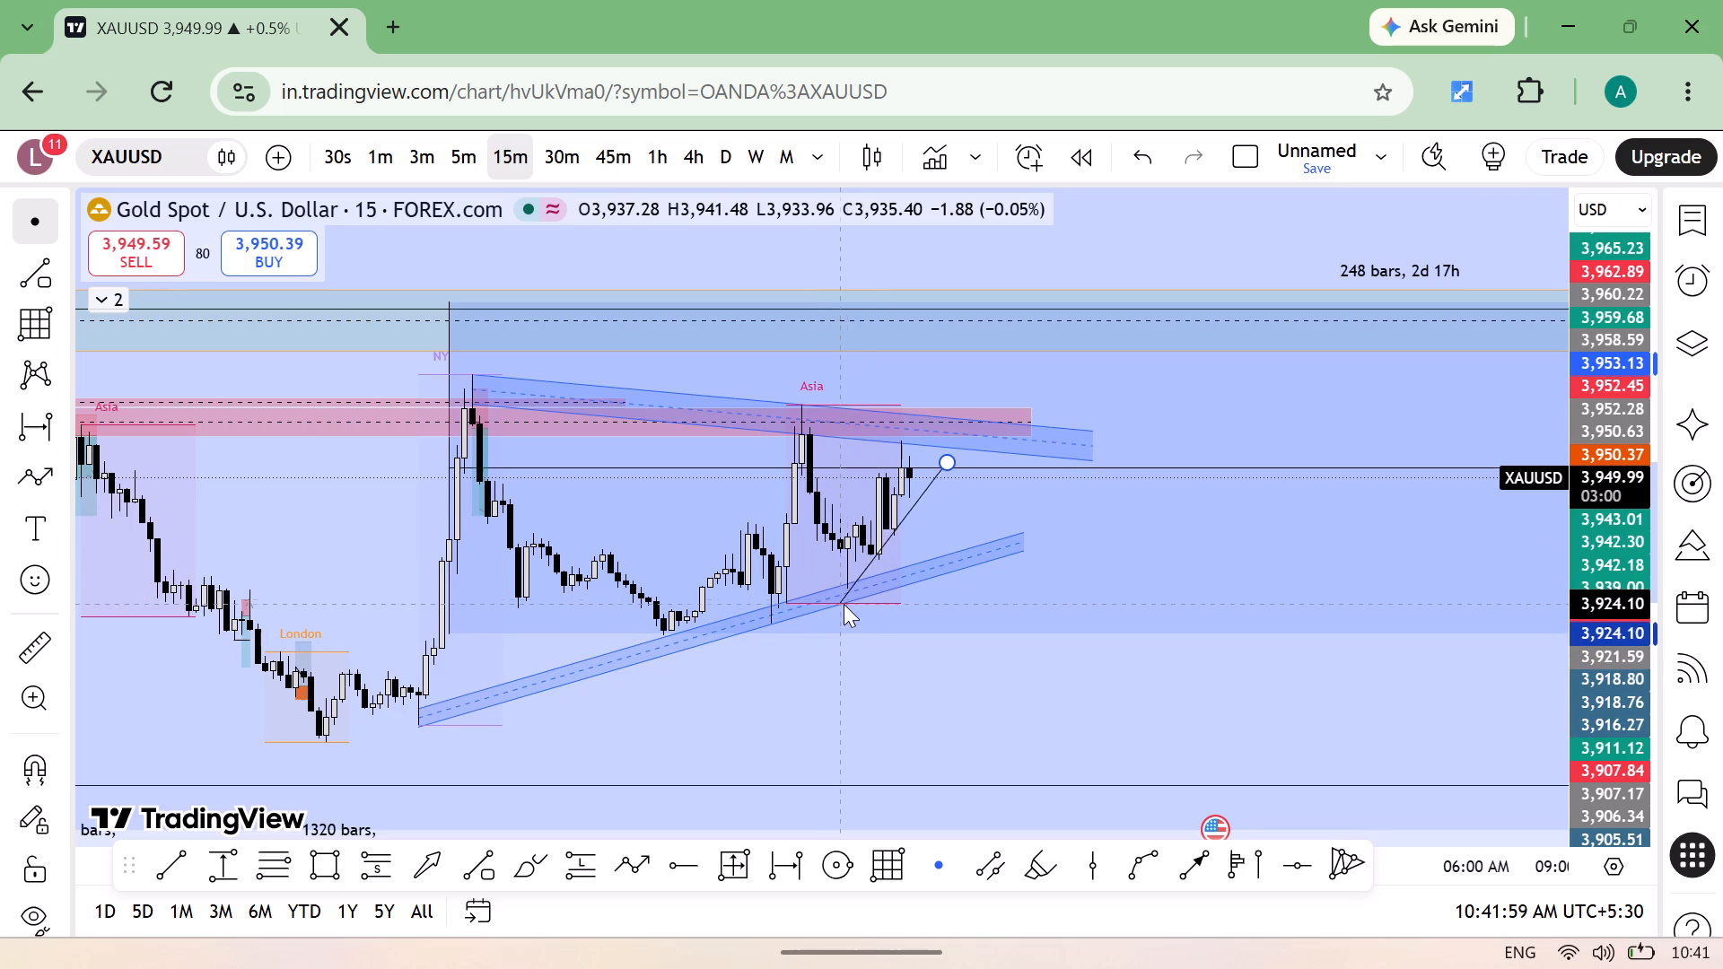
{"action": "left_click_drag", "start_coordinate": [844, 604], "coordinate": [845, 605]}
{"action": "left_click", "coordinate": [953, 535]}
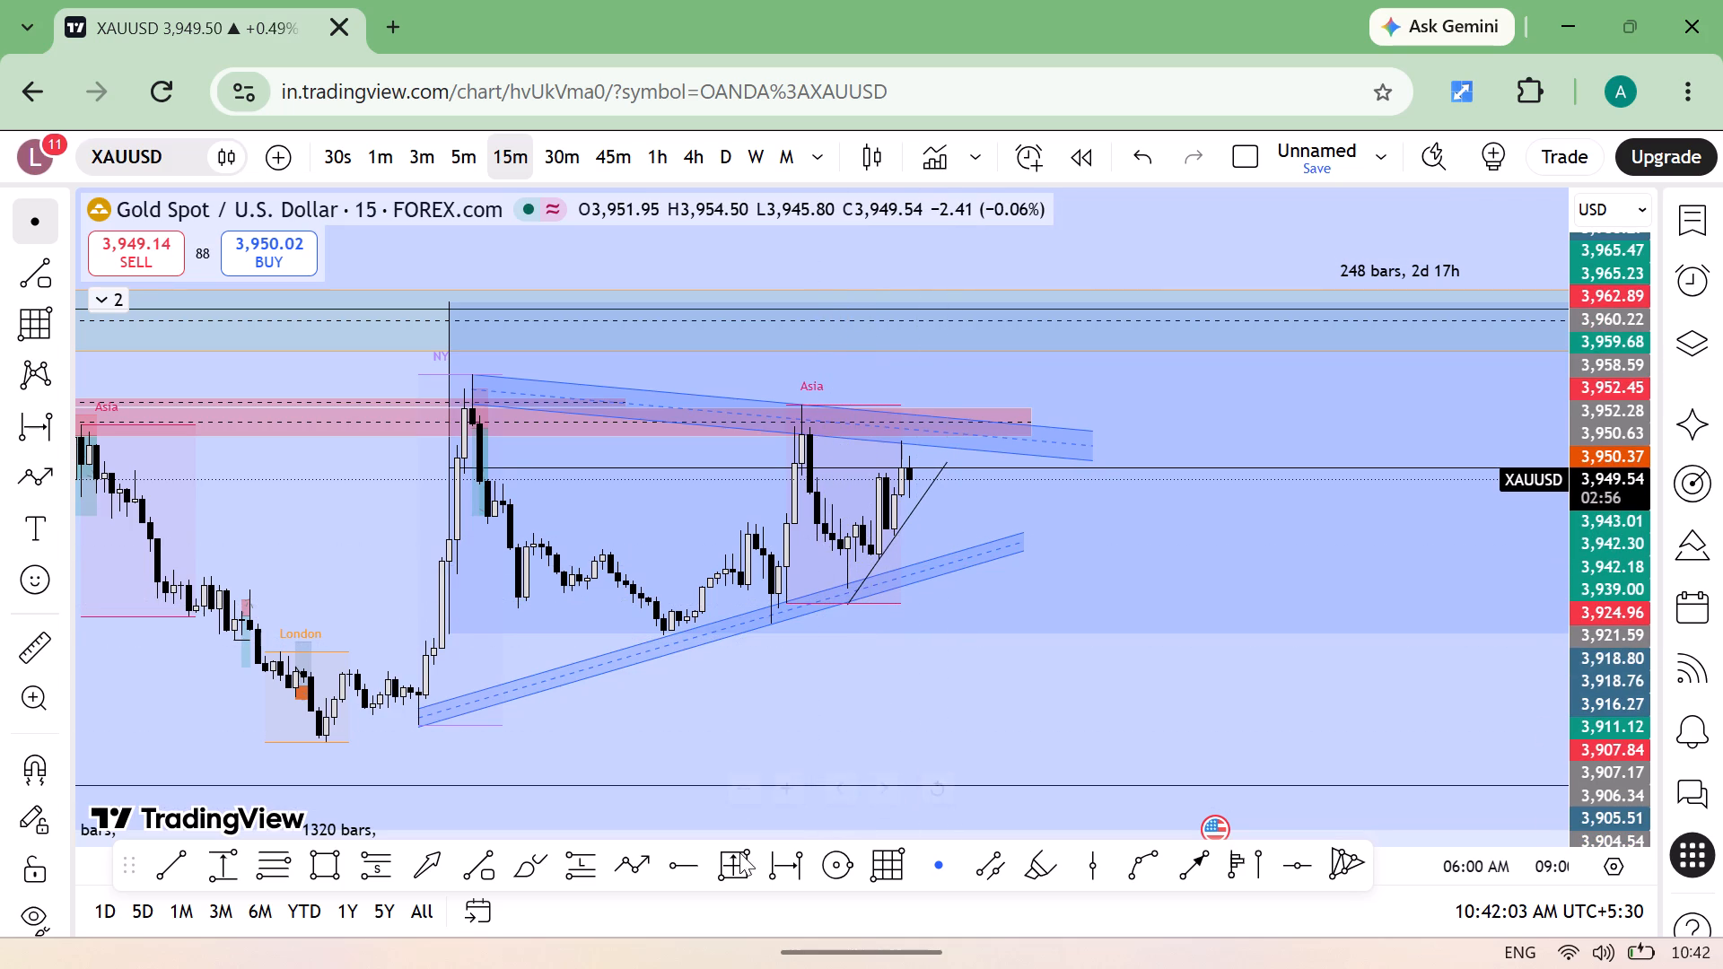
Draw a falling trend line from the Asia high at 3,965.01 to meet the upper end of the short rising line, and deselect it.
{"action": "left_click_drag", "start_coordinate": [482, 859], "coordinate": [872, 413]}
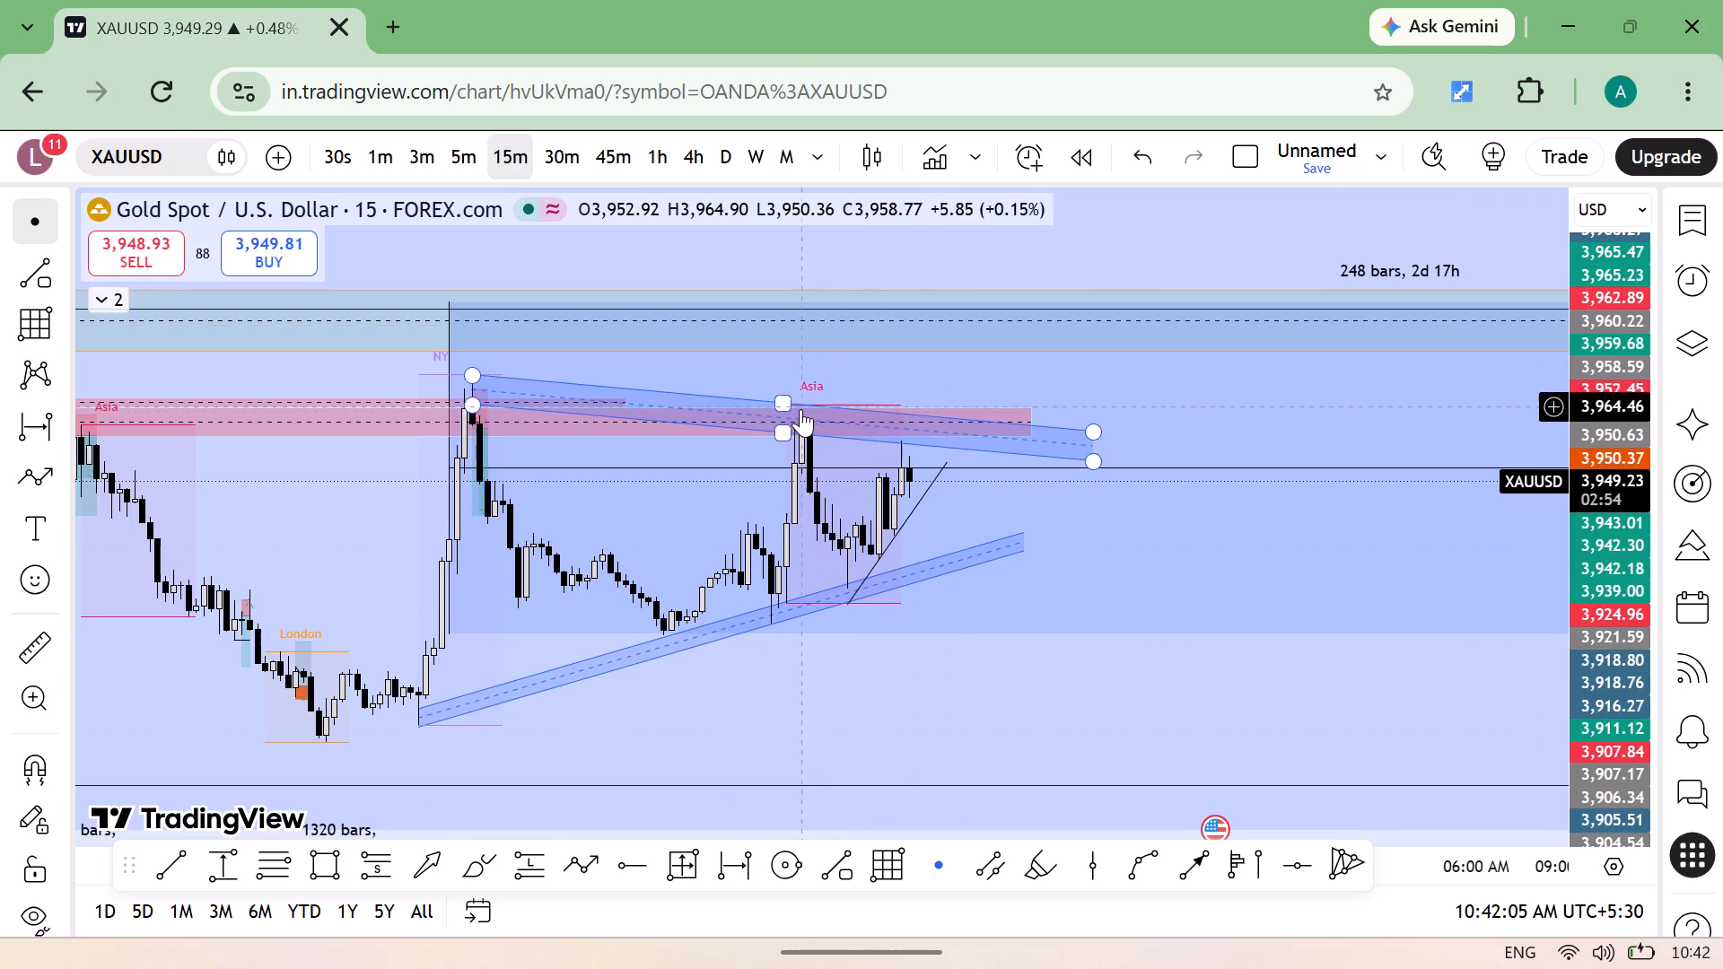
{"action": "left_click", "coordinate": [844, 866]}
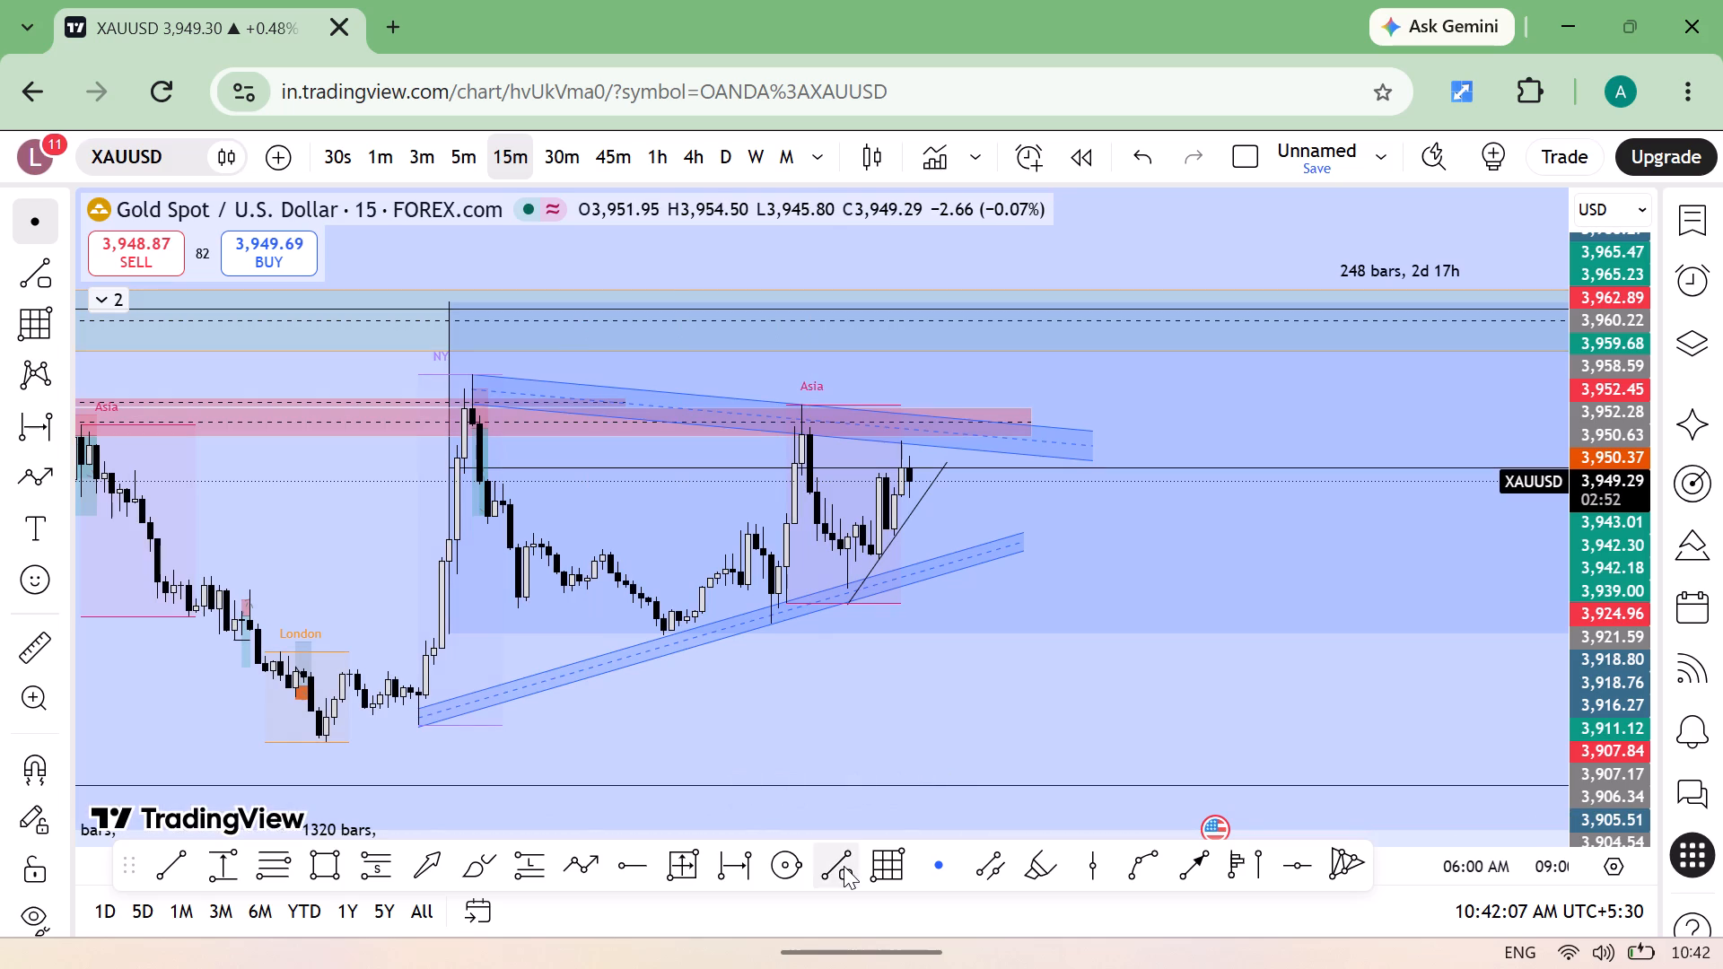
{"action": "left_click_drag", "start_coordinate": [800, 405], "coordinate": [956, 467]}
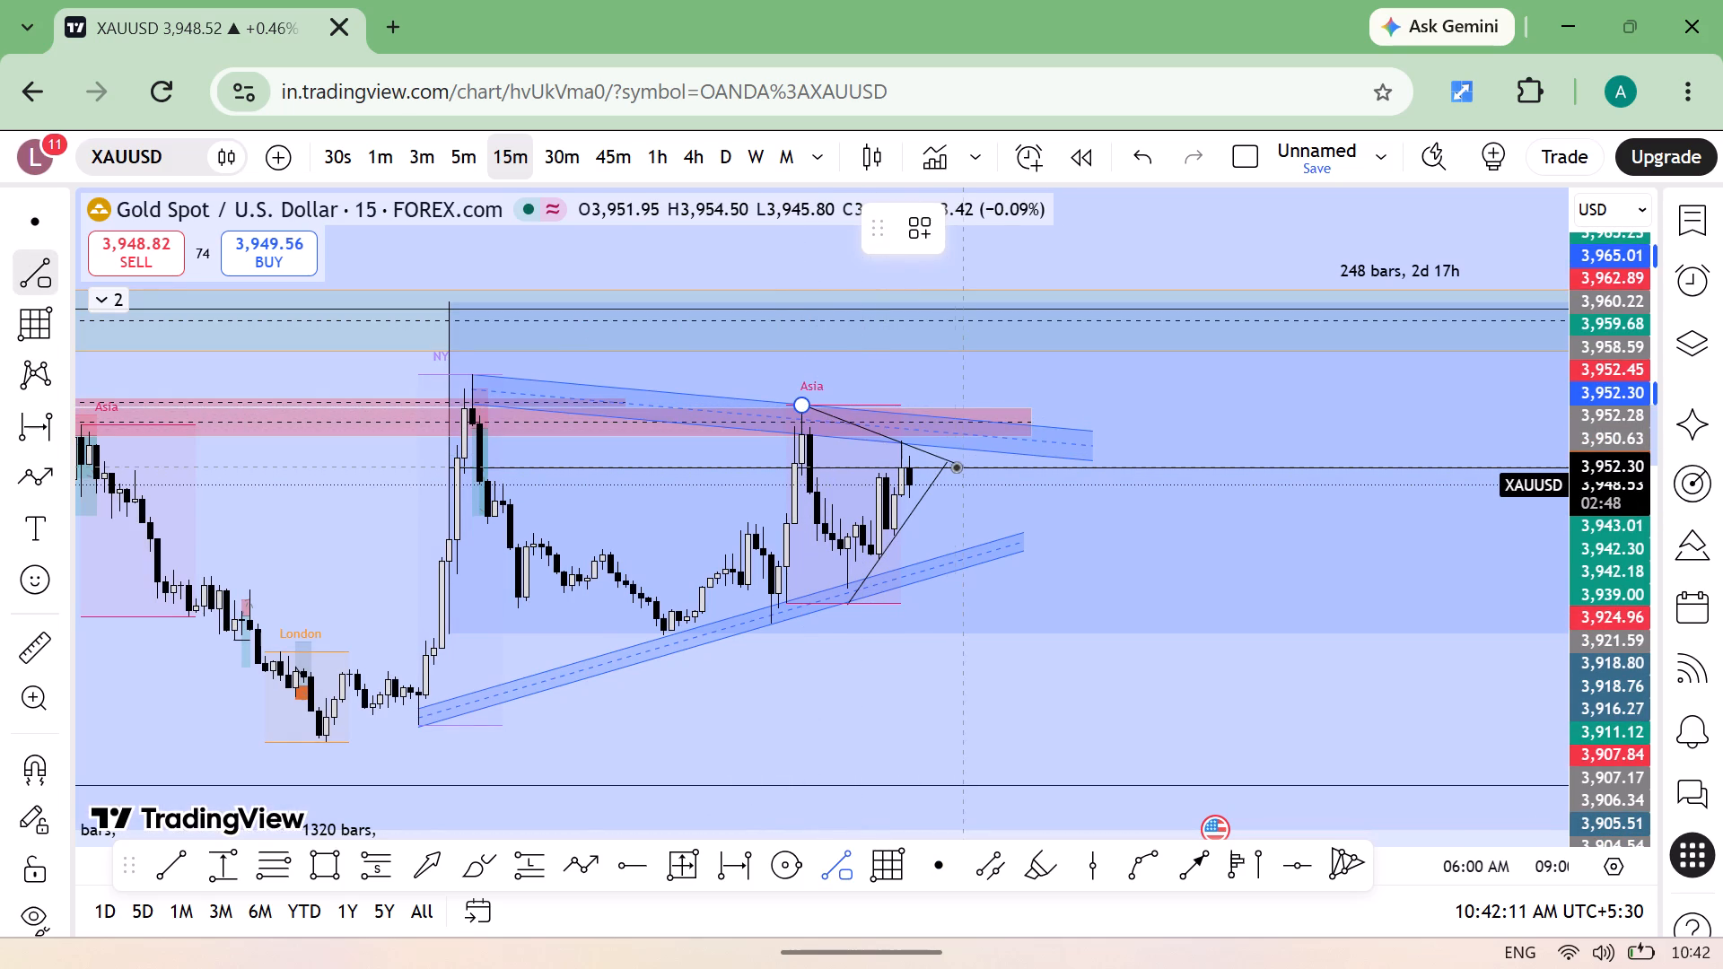
{"action": "left_click_drag", "start_coordinate": [956, 467], "coordinate": [945, 458]}
{"action": "left_click", "coordinate": [945, 458]}
{"action": "left_click", "coordinate": [1079, 531]}
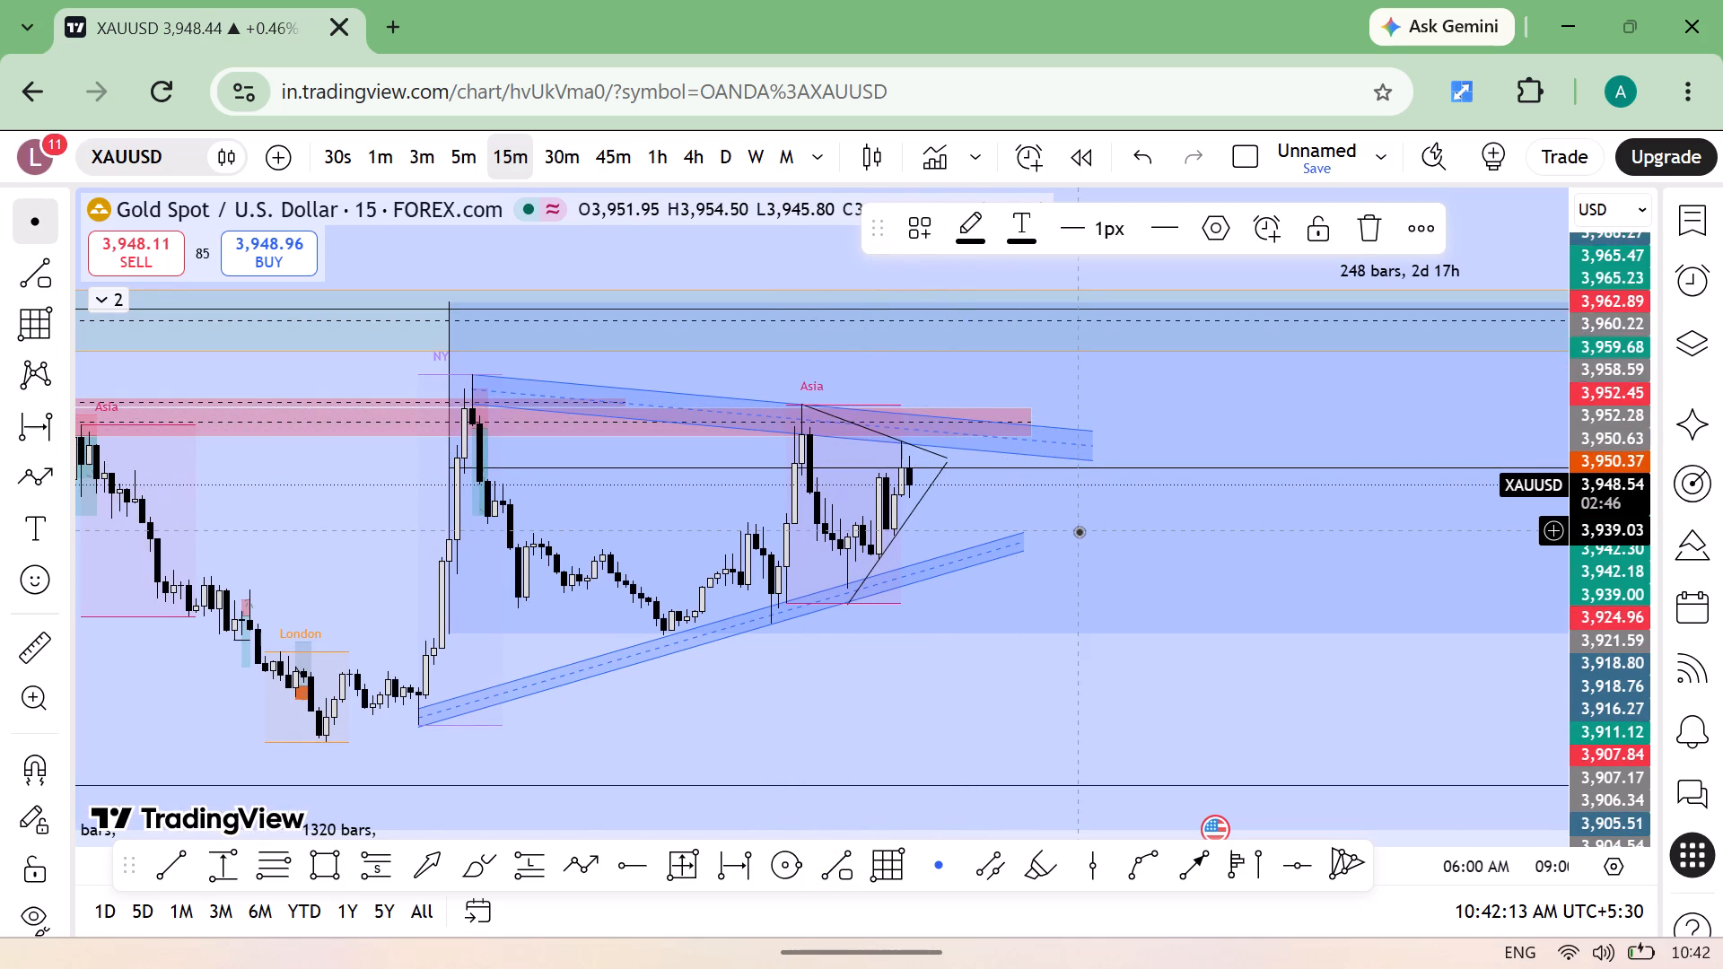
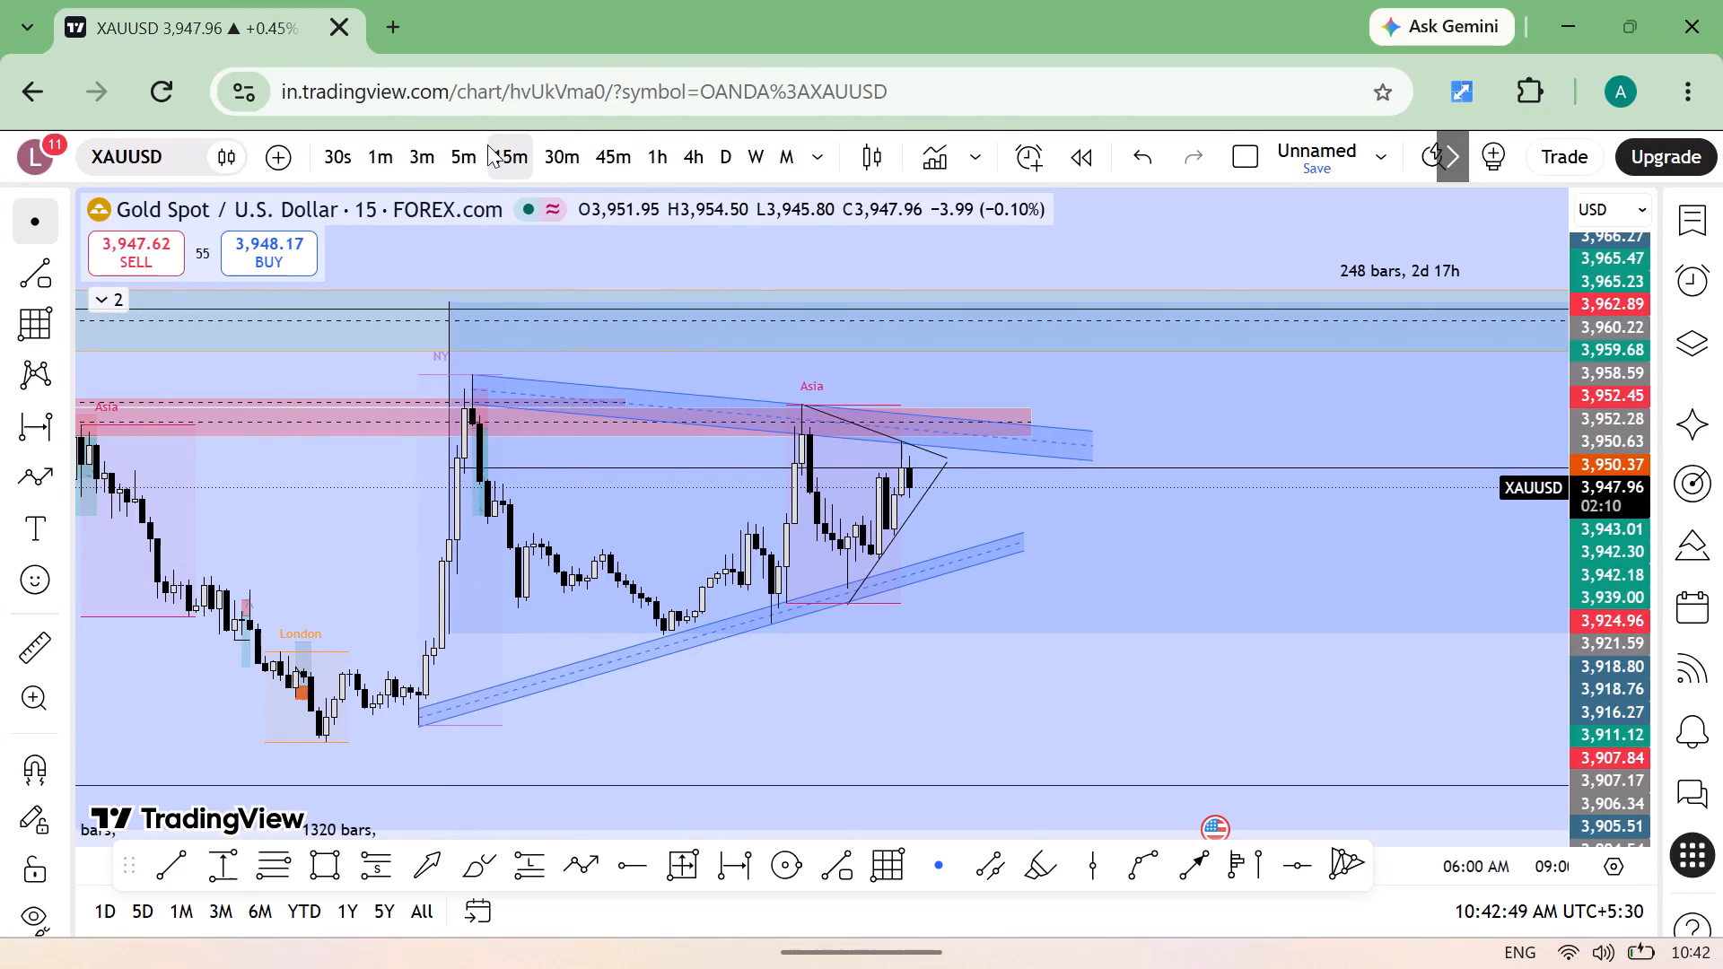
Switch the XAUUSD chart from 15-minute candles to the 1-hour timeframe.
{"action": "left_click", "coordinate": [669, 160]}
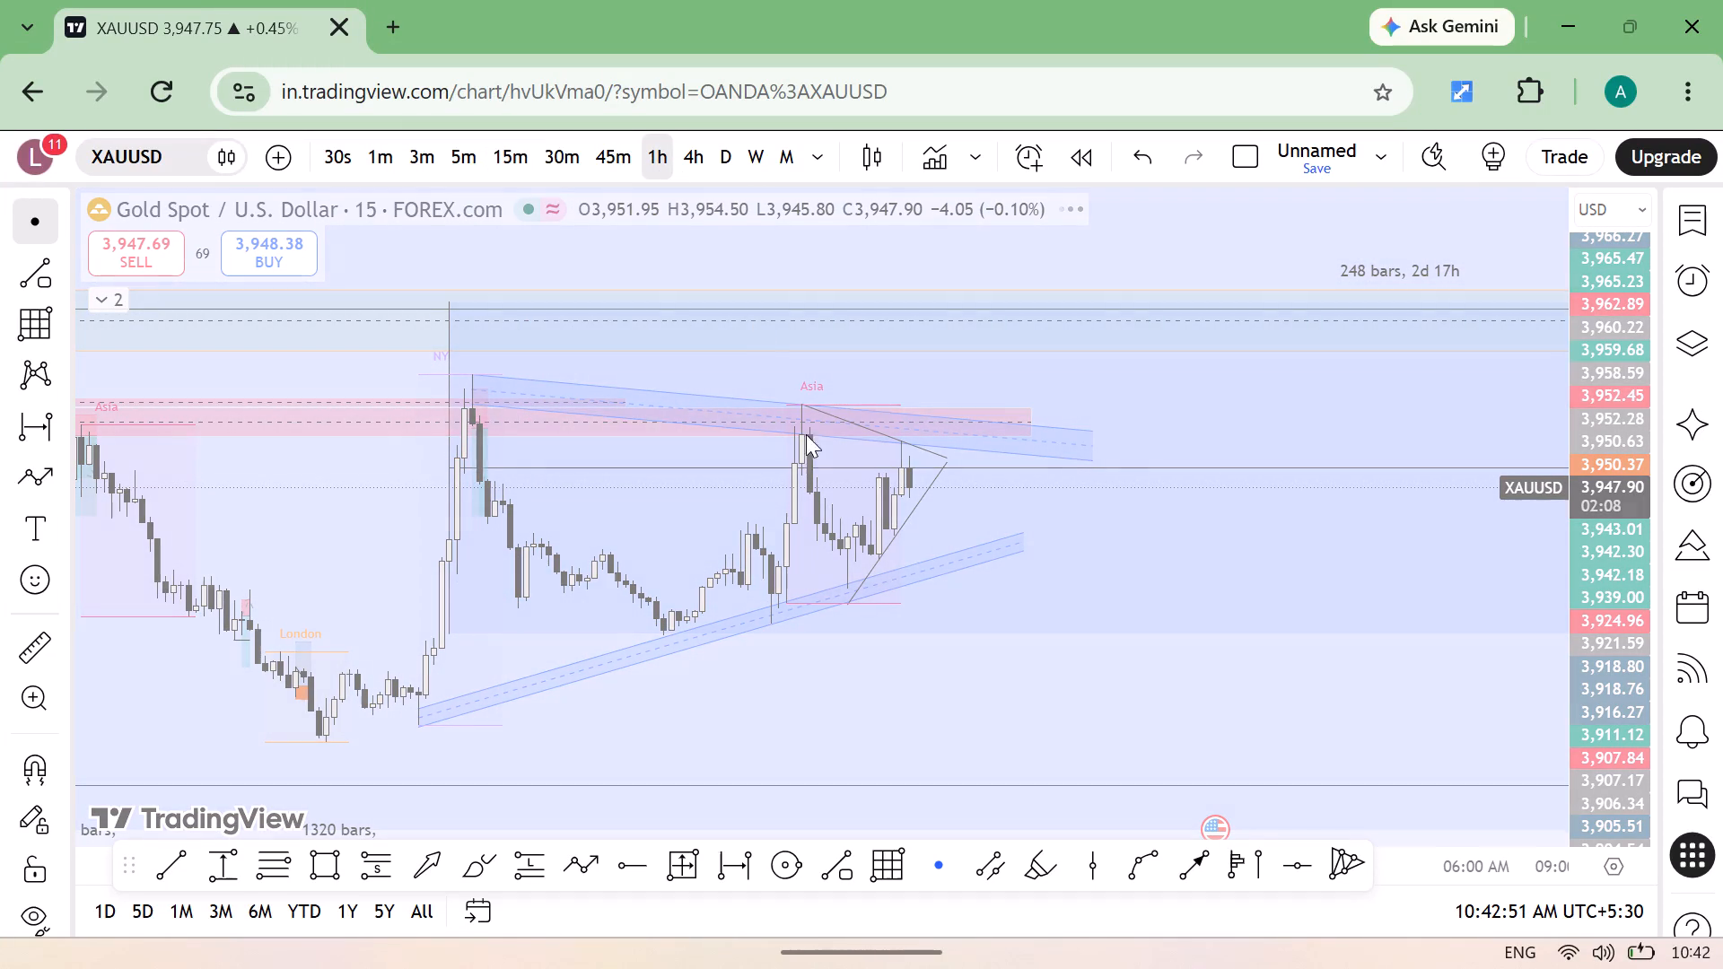